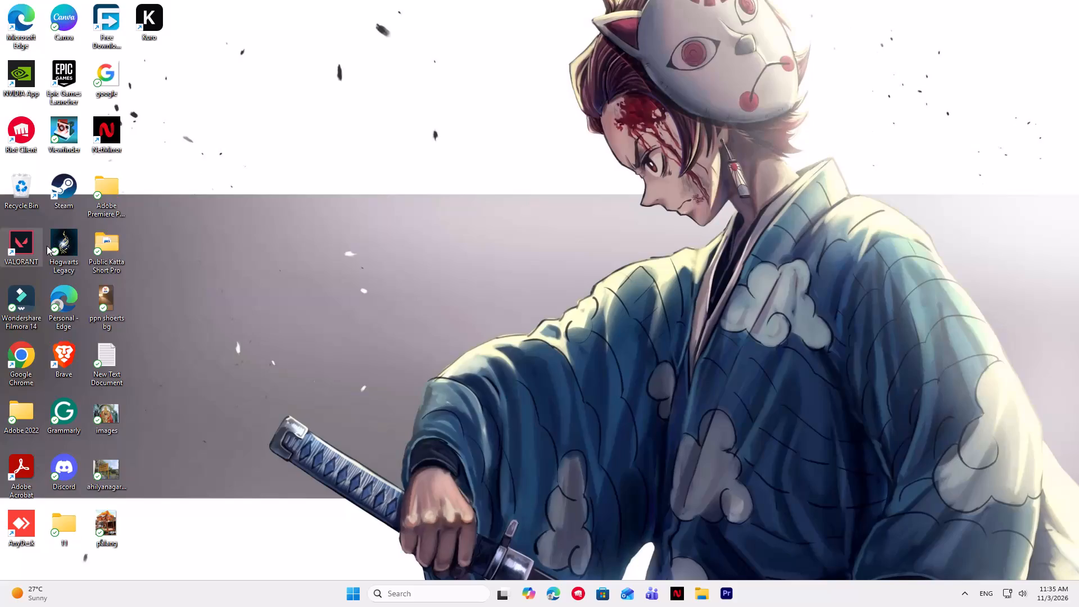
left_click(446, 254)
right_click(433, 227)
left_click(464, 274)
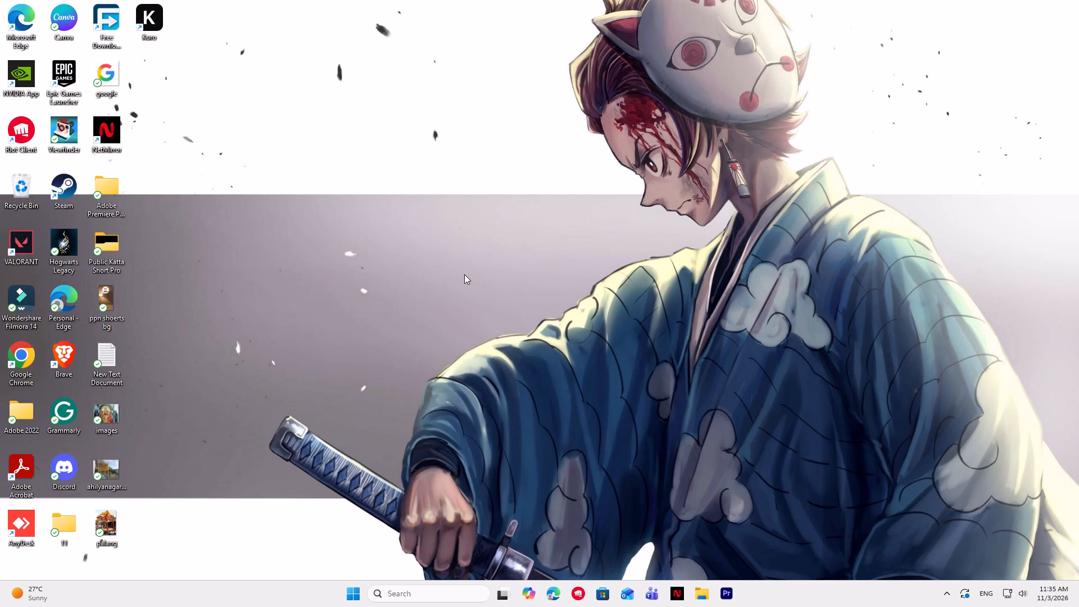
Launch Google Chrome from the desktop.
left_click(10, 364)
key("Return")
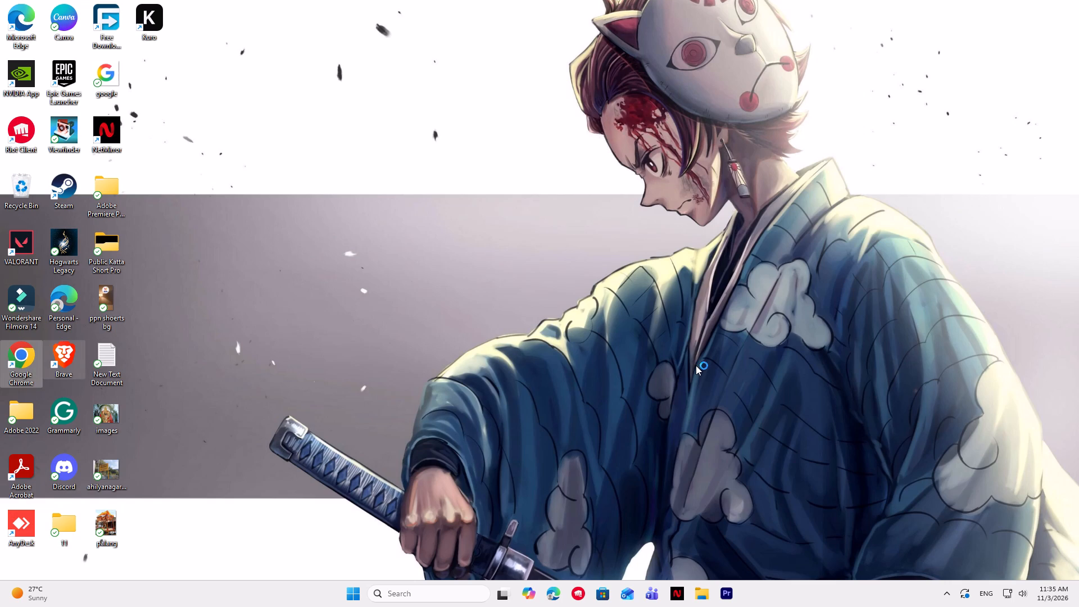
Start adding a new Chrome profile from the profile chooser and proceed to the Google account sign-in form.
scroll(646, 374, "down", 3)
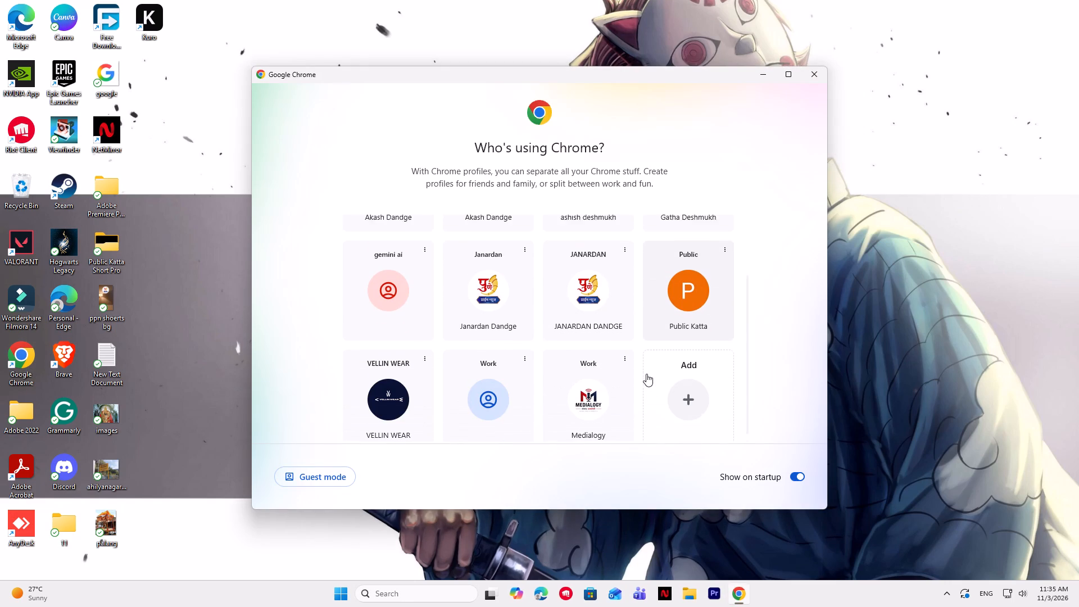
scroll(646, 374, "down", 2)
scroll(411, 389, "up", 2)
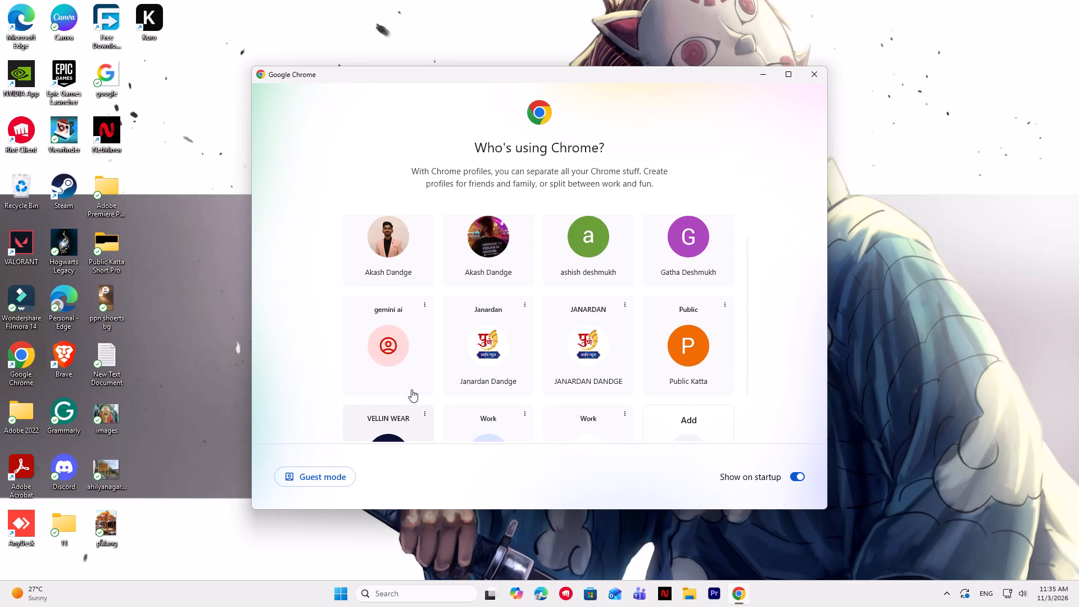
scroll(411, 389, "up", 1)
scroll(523, 370, "down", 3)
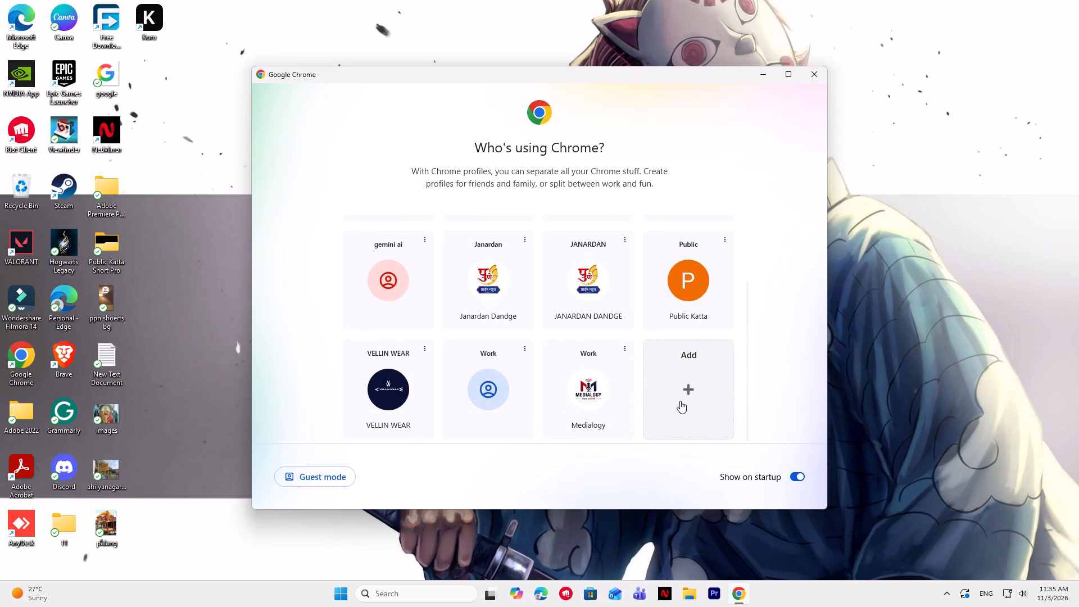
left_click(680, 401)
left_click(504, 359)
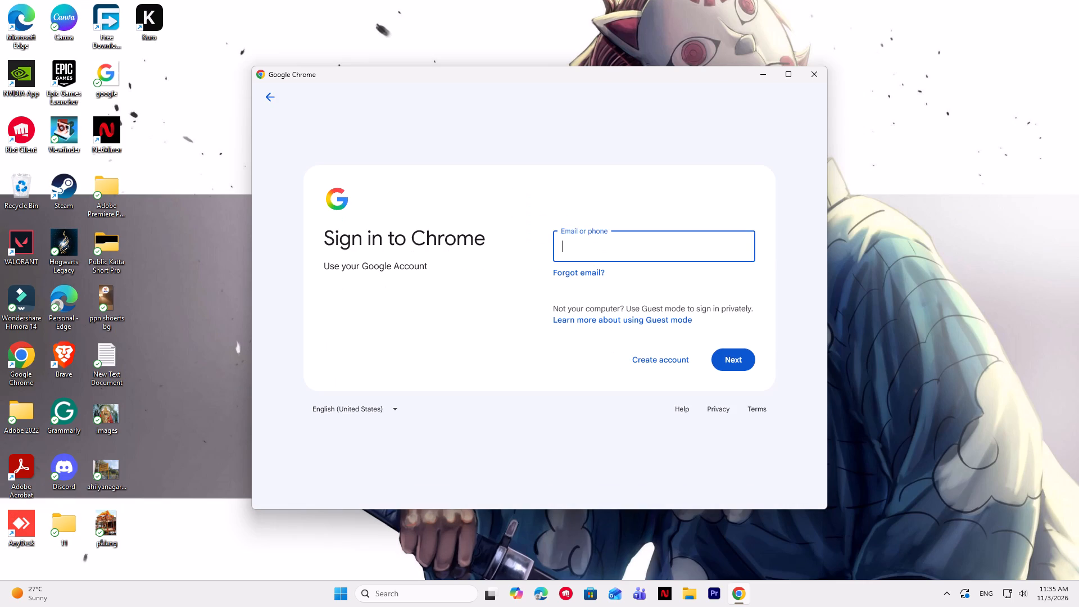
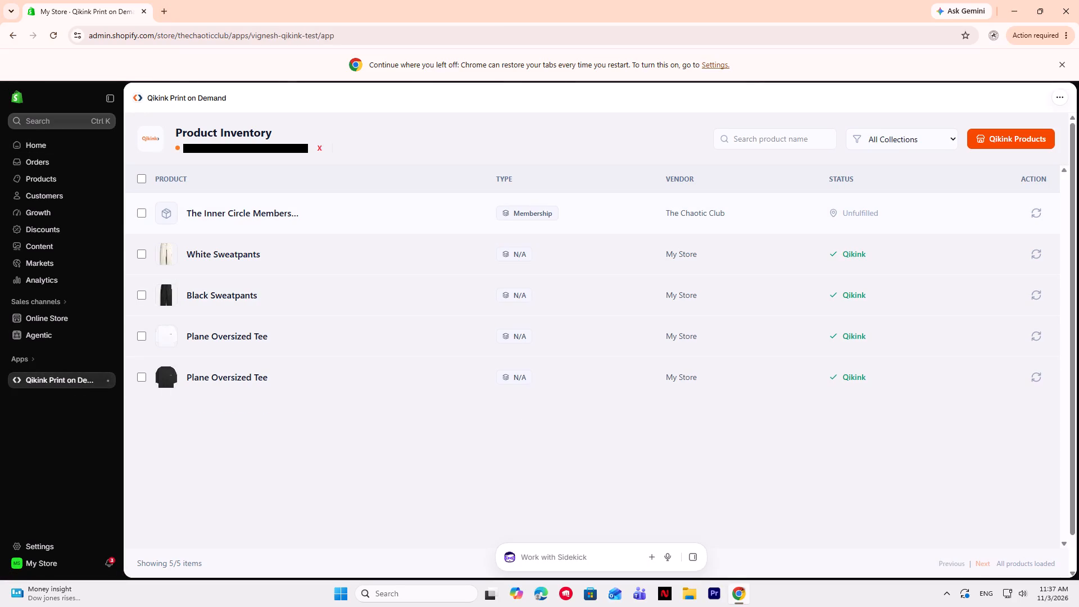
Sync the unfulfilled Inner Circle Membership product with Qikink and dismiss the sync summary.
left_click(690, 209)
left_click_drag(843, 215, 872, 215)
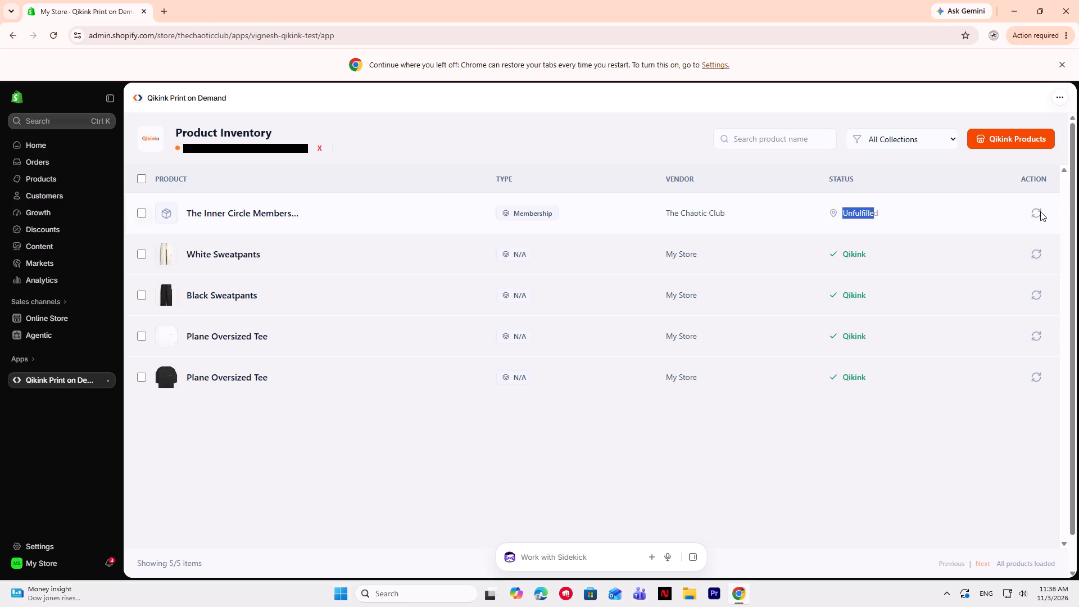
left_click(1039, 211)
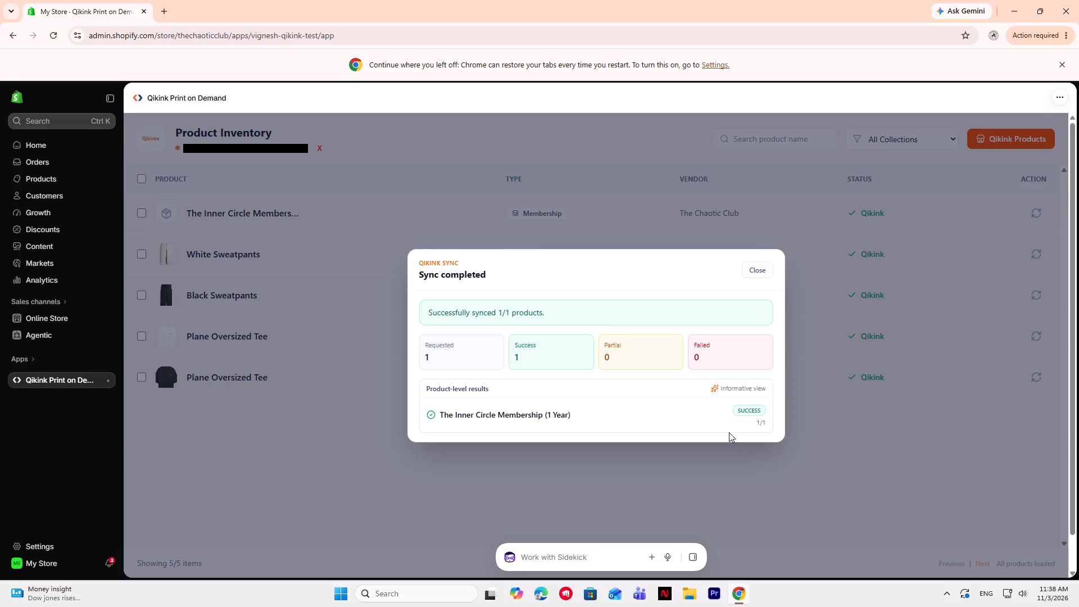
left_click(755, 279)
left_click(760, 269)
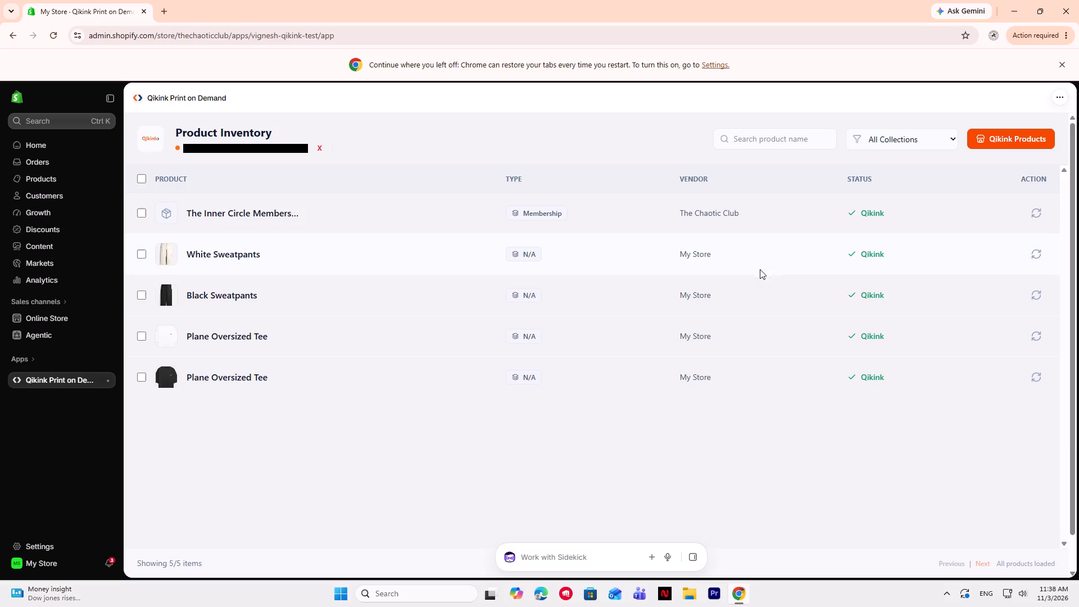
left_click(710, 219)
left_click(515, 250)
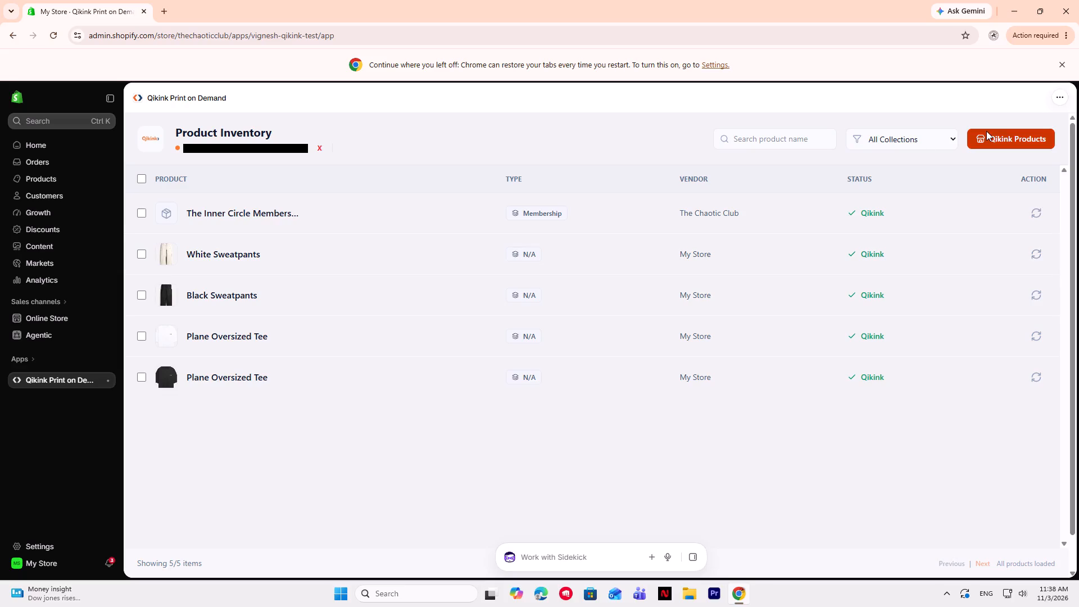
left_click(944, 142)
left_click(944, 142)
Open the Qikink product catalogue and choose the T-Shirts collection.
left_click(1010, 132)
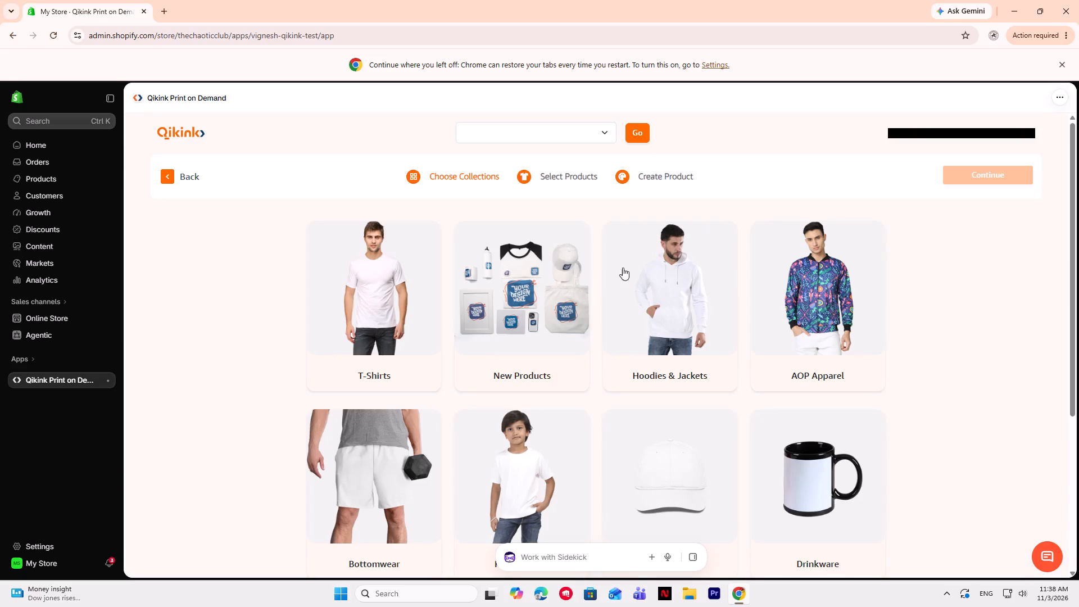
scroll(578, 170, "down", 2)
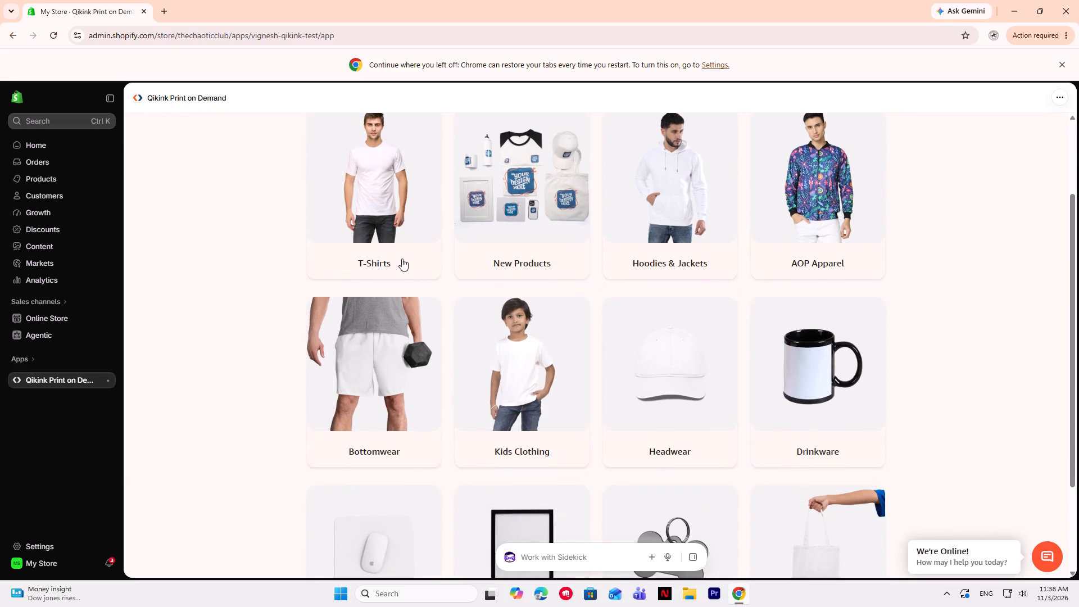
left_click(398, 253)
triple_click(410, 243)
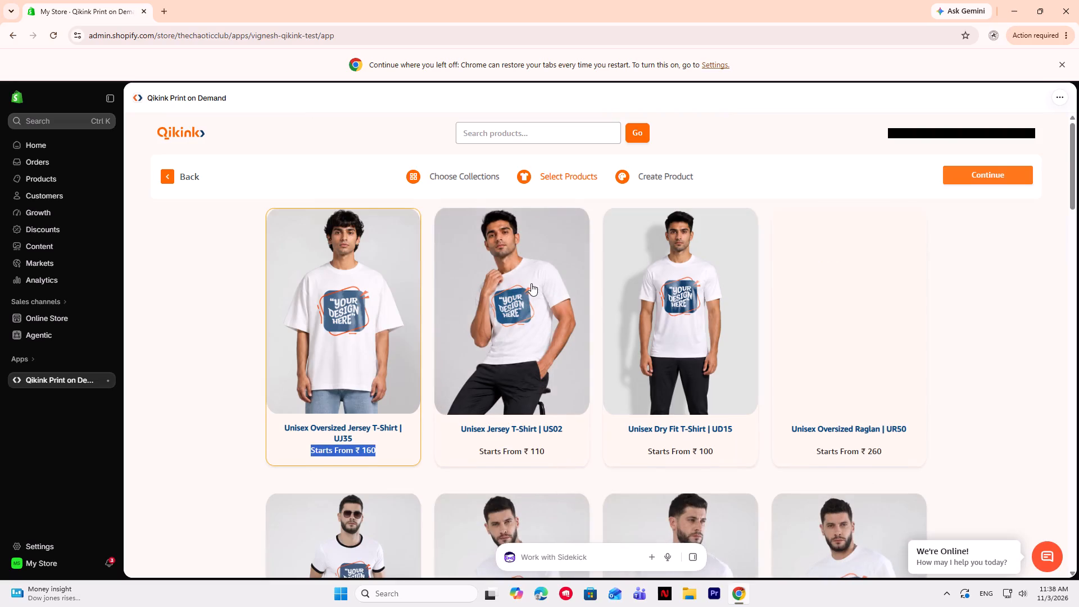
Find the Unisex Acid Wash Oversized Tee | UC61 among the T-shirts and open it in the product designer.
scroll(531, 283, "down", 3)
left_click(505, 302)
scroll(513, 305, "down", 9)
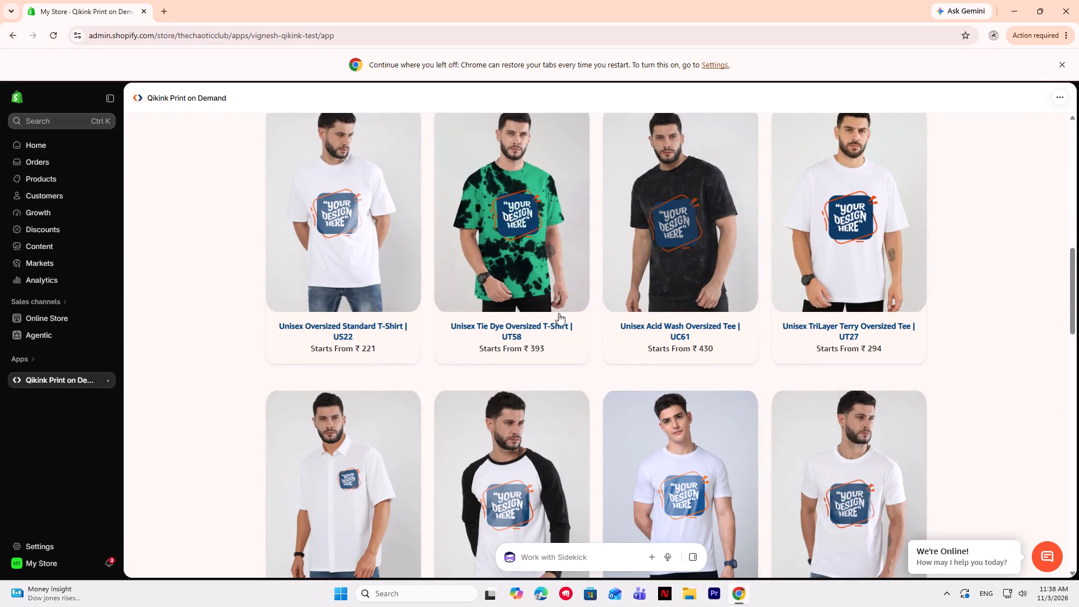
left_click(715, 327)
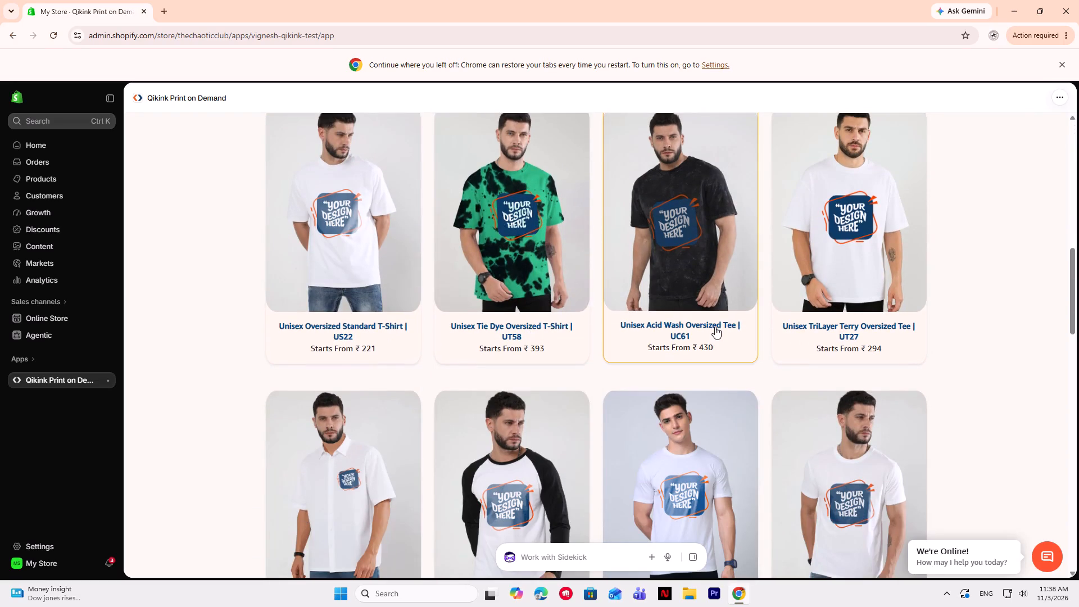
left_click(548, 327)
left_click(677, 330)
left_click(690, 325)
double_click(690, 325)
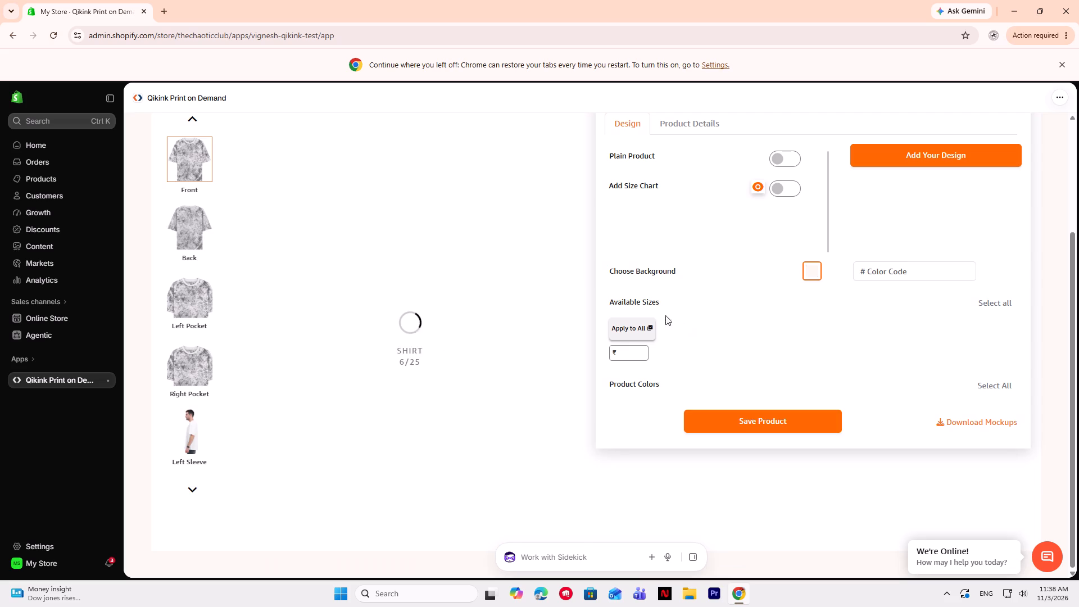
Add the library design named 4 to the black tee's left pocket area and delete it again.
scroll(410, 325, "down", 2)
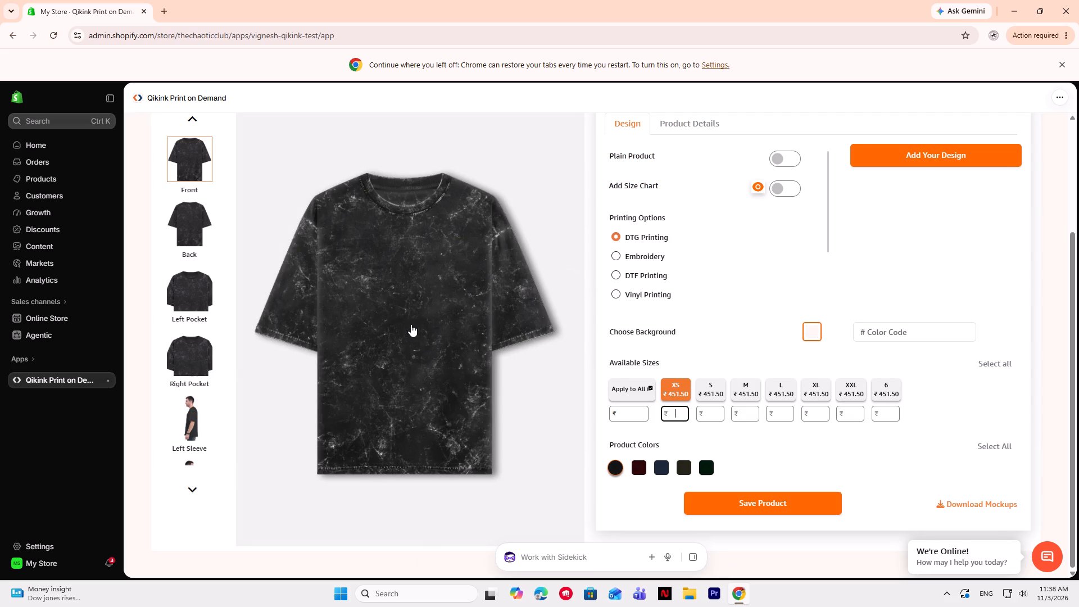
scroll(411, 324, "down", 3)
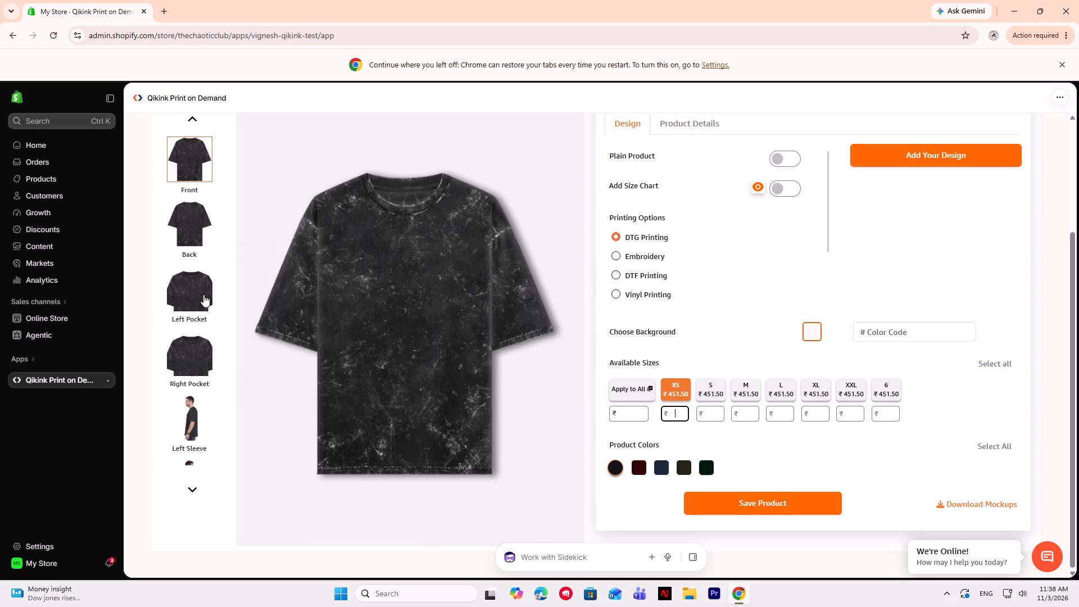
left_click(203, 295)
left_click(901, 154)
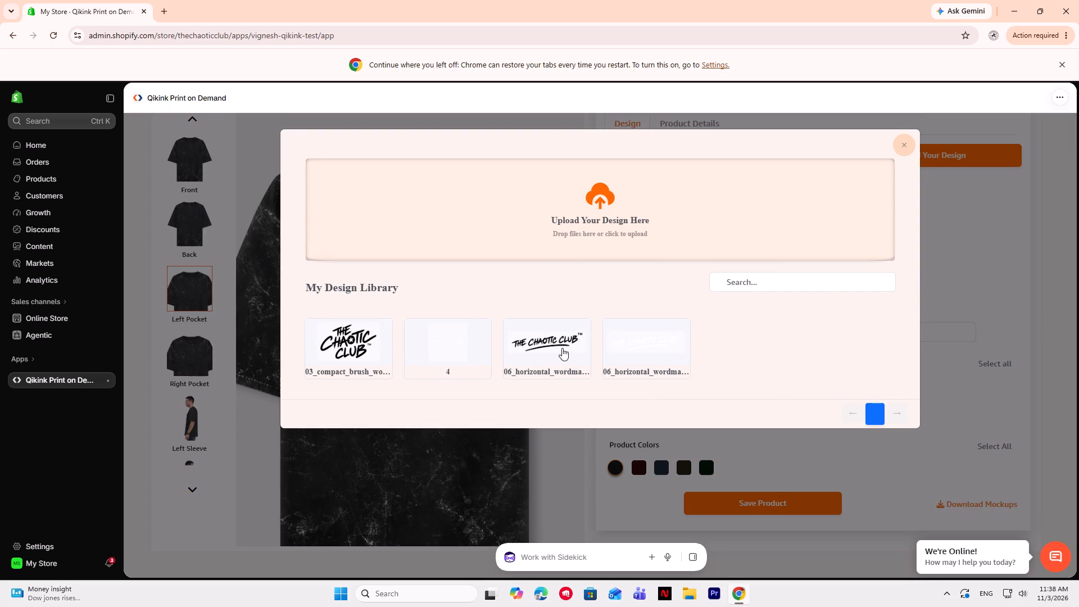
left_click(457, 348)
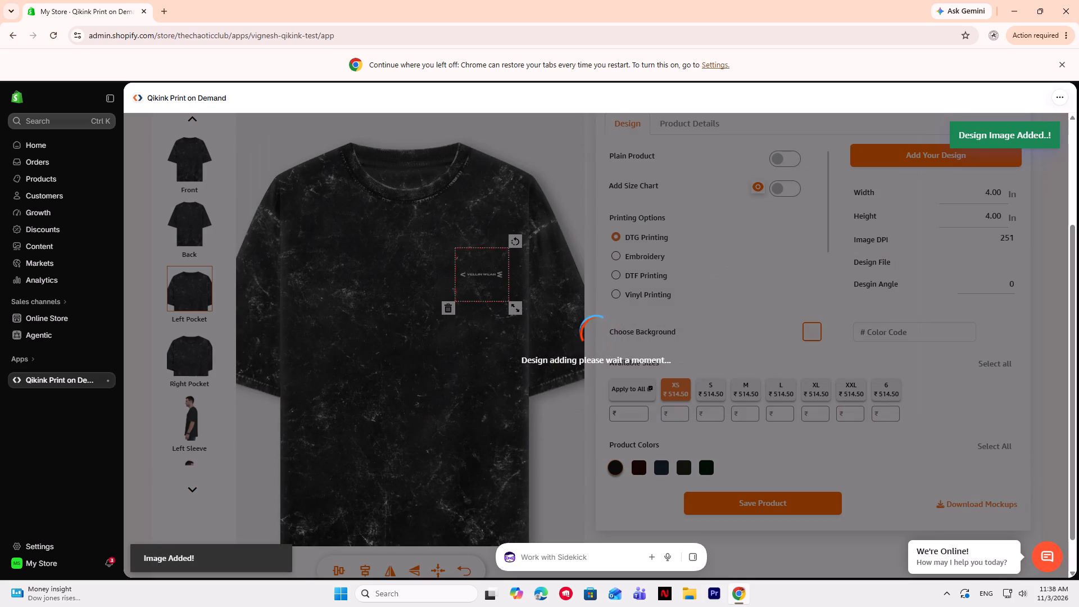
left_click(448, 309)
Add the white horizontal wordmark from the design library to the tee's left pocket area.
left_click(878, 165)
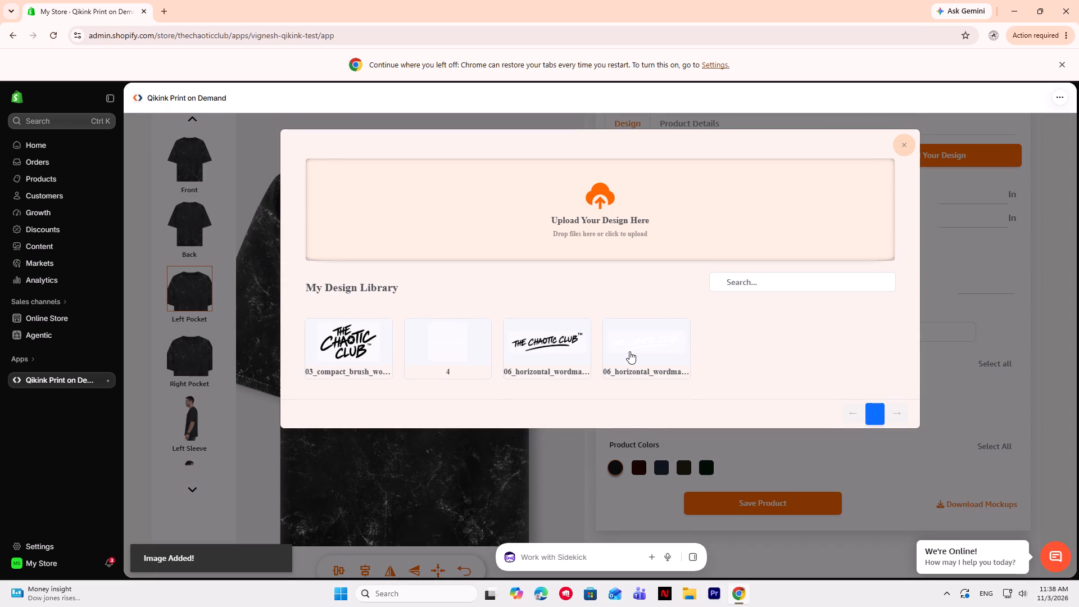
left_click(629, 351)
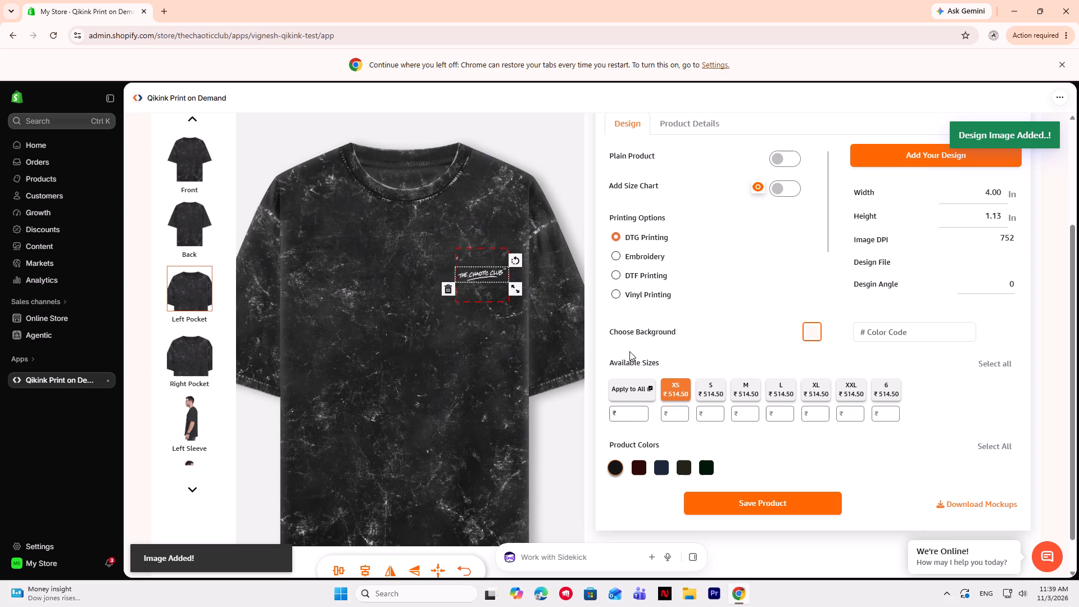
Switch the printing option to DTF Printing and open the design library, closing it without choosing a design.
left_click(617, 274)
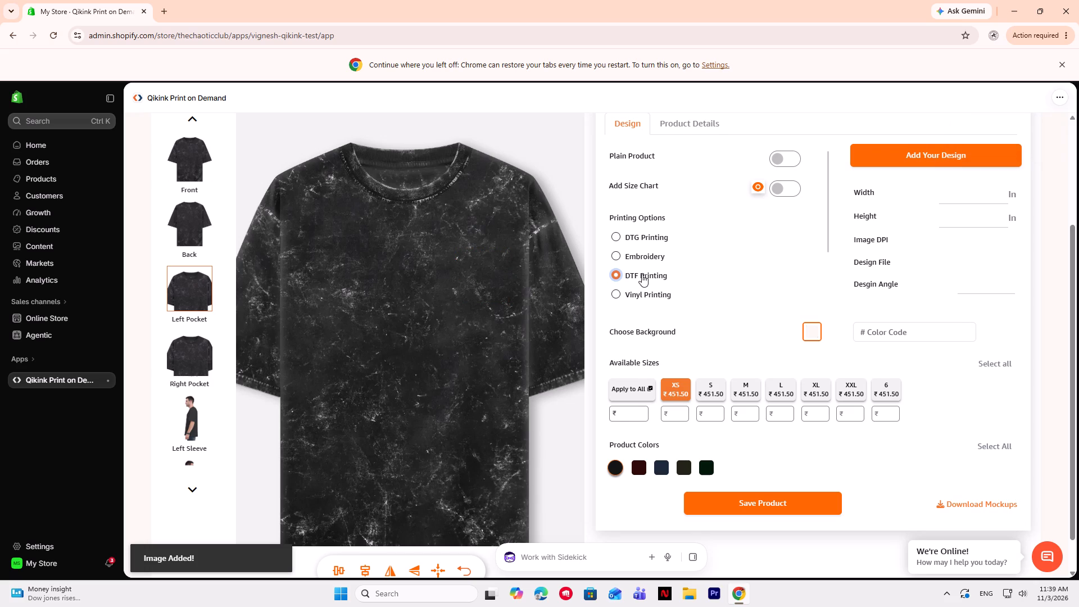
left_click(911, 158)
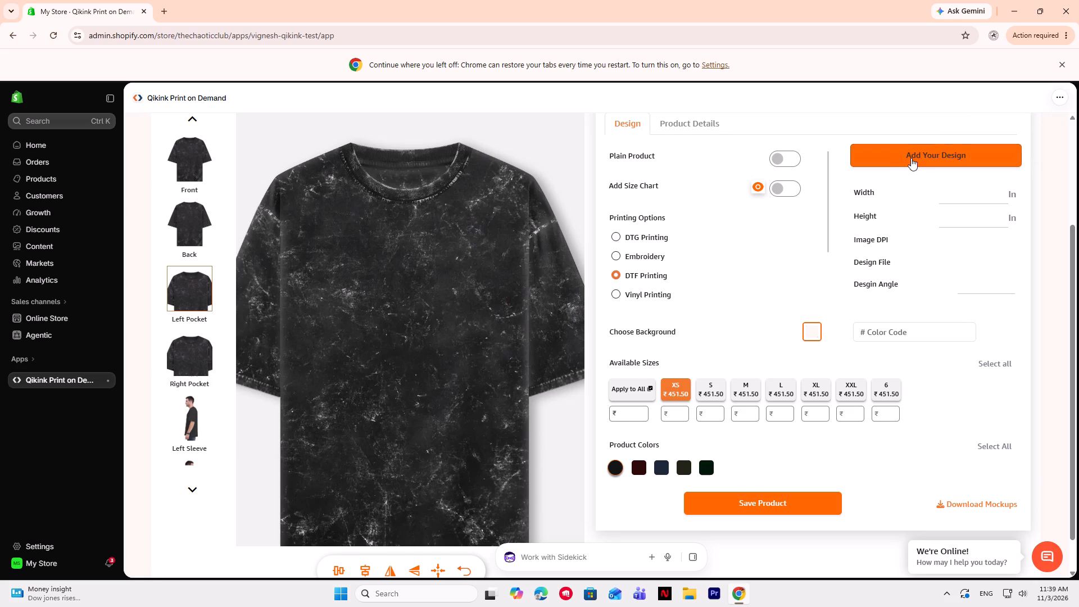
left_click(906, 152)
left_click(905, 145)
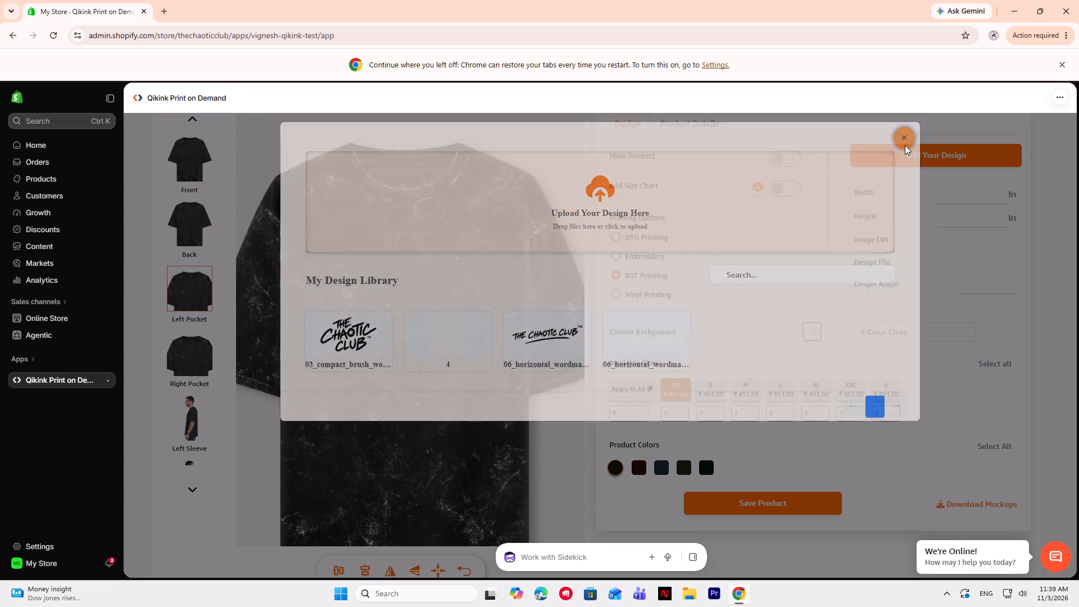
Set the printing option to Vinyl Printing with the Puff-White vinyl.
left_click(618, 293)
left_click(626, 306)
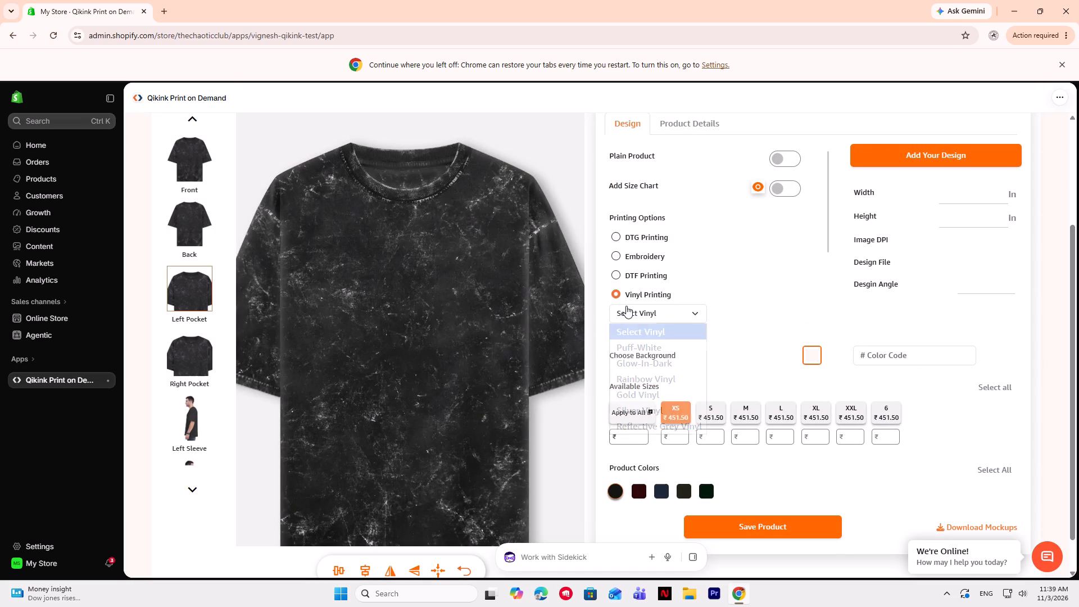
left_click(641, 343)
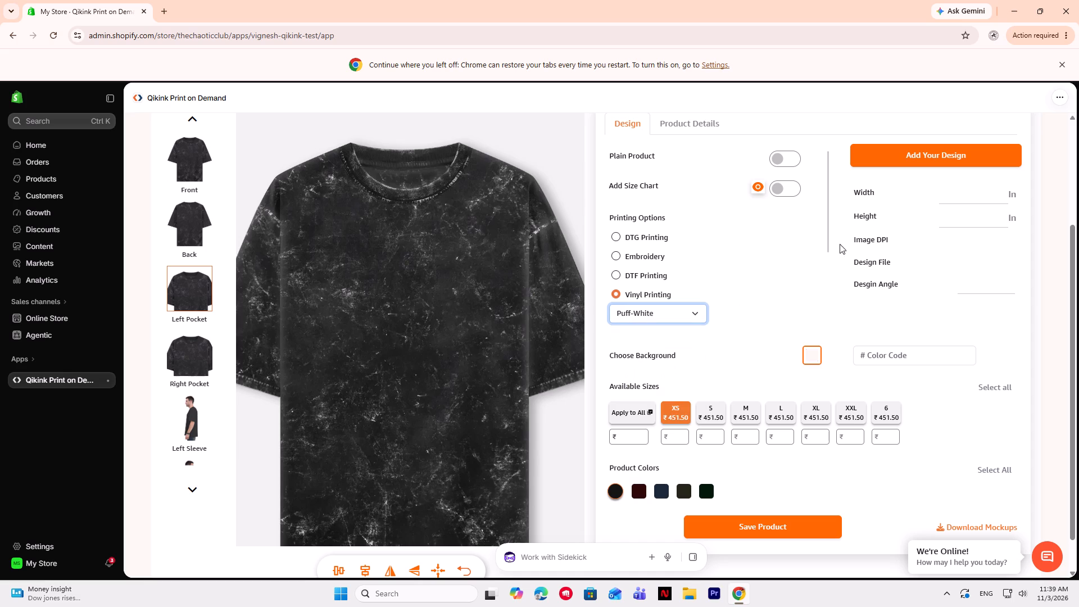
left_click(937, 150)
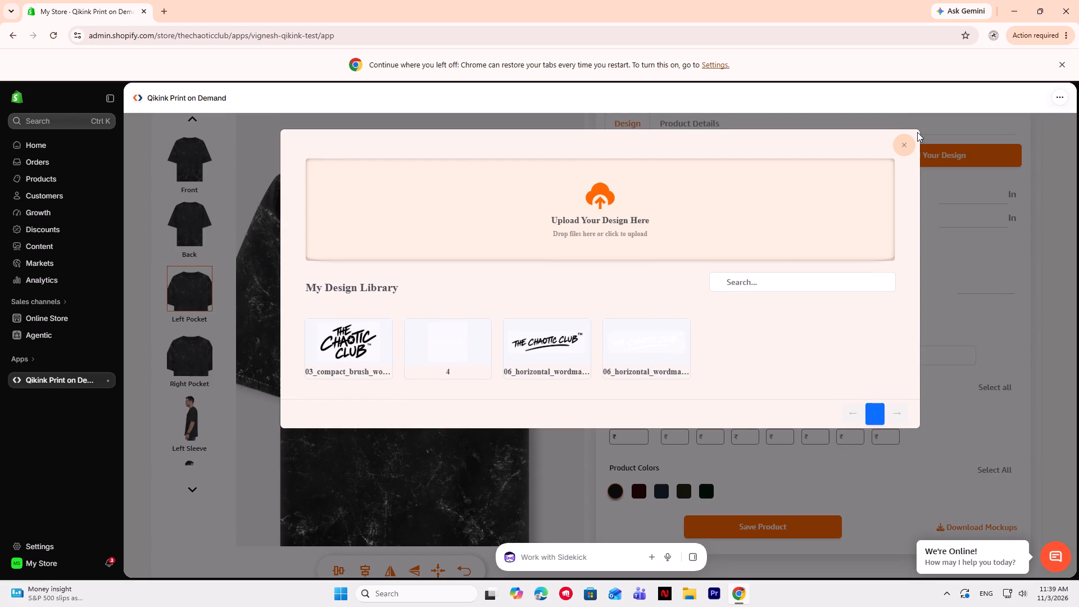
left_click(900, 148)
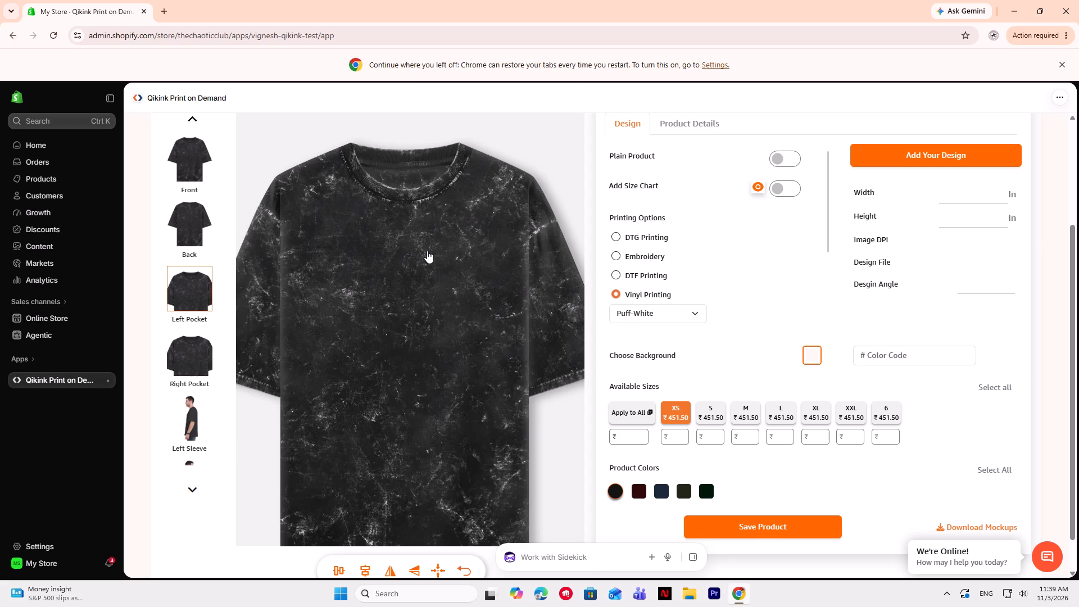
Add the white horizontal wordmark from the design library to the front of the tee.
left_click(194, 171)
left_click(398, 243)
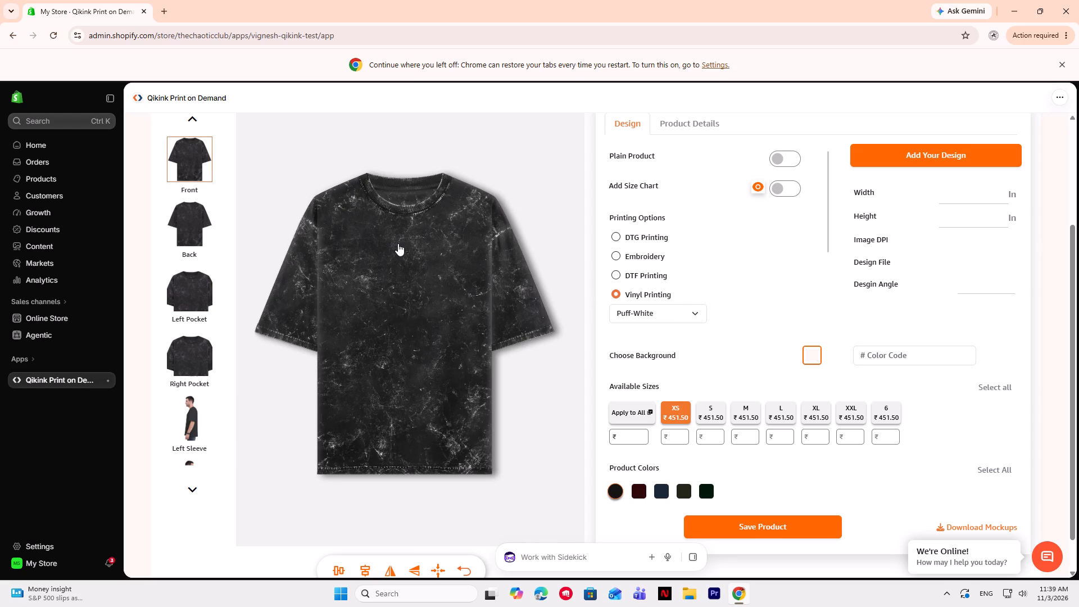
left_click(895, 165)
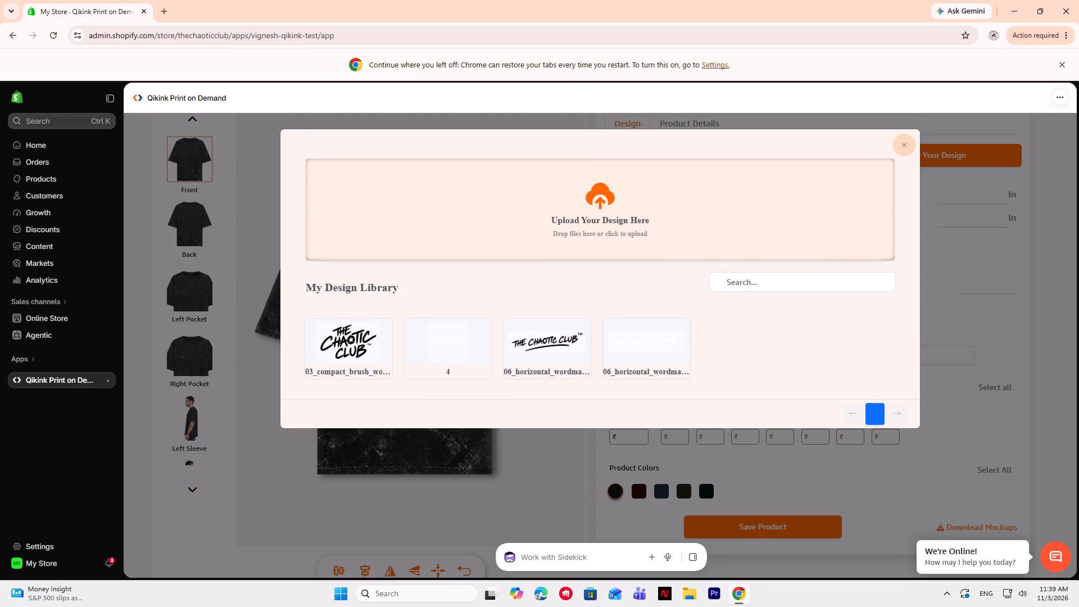
left_click(654, 344)
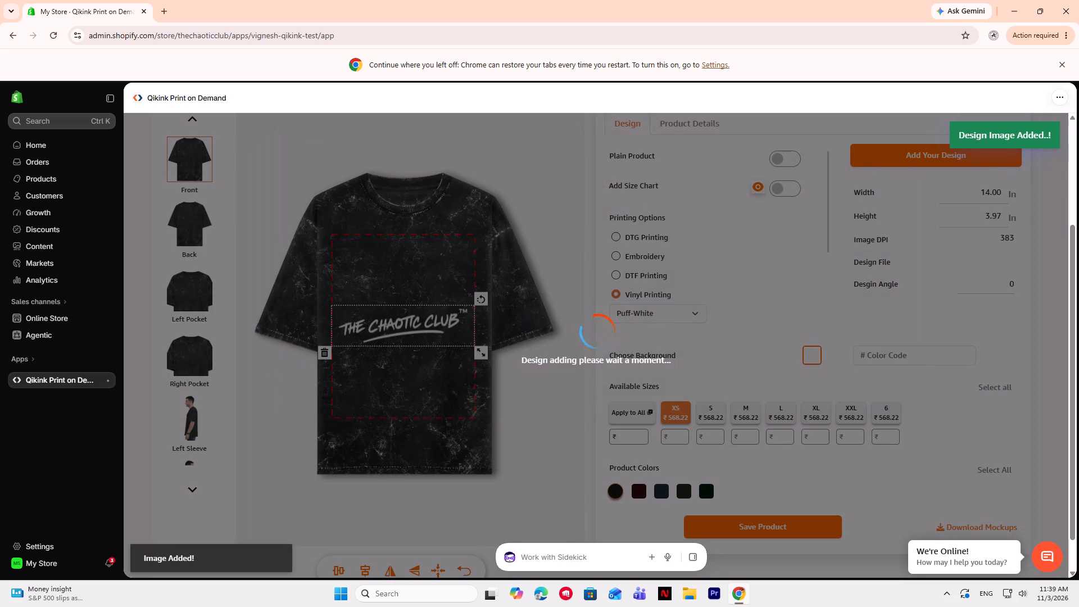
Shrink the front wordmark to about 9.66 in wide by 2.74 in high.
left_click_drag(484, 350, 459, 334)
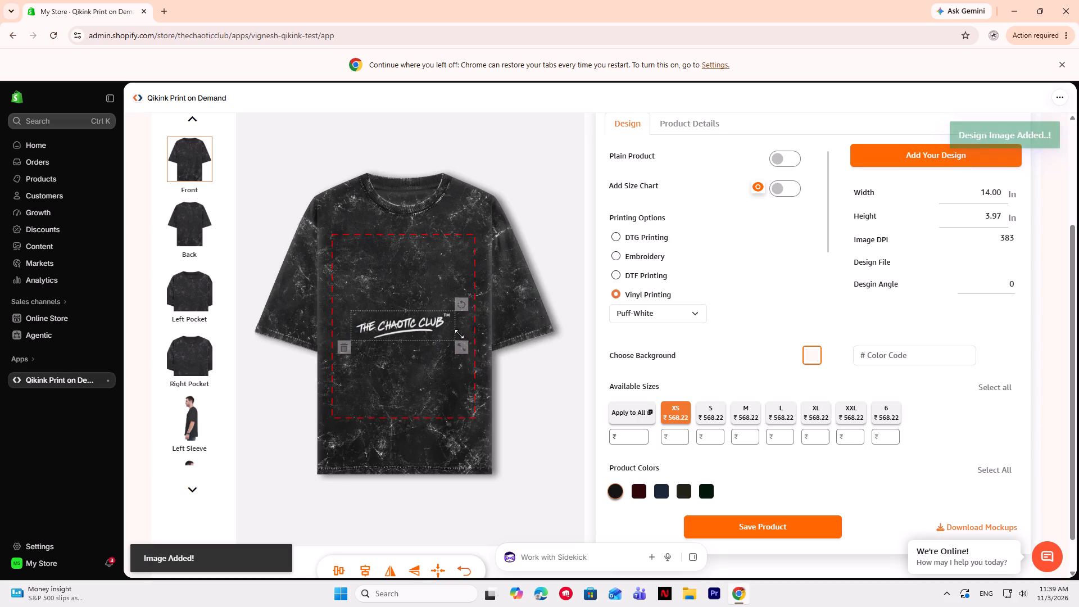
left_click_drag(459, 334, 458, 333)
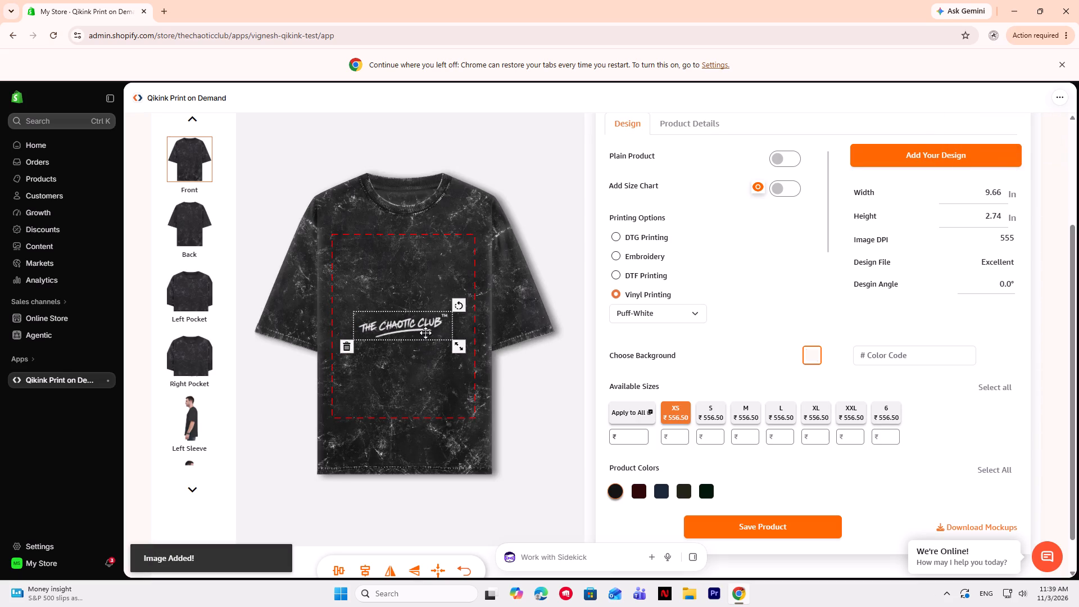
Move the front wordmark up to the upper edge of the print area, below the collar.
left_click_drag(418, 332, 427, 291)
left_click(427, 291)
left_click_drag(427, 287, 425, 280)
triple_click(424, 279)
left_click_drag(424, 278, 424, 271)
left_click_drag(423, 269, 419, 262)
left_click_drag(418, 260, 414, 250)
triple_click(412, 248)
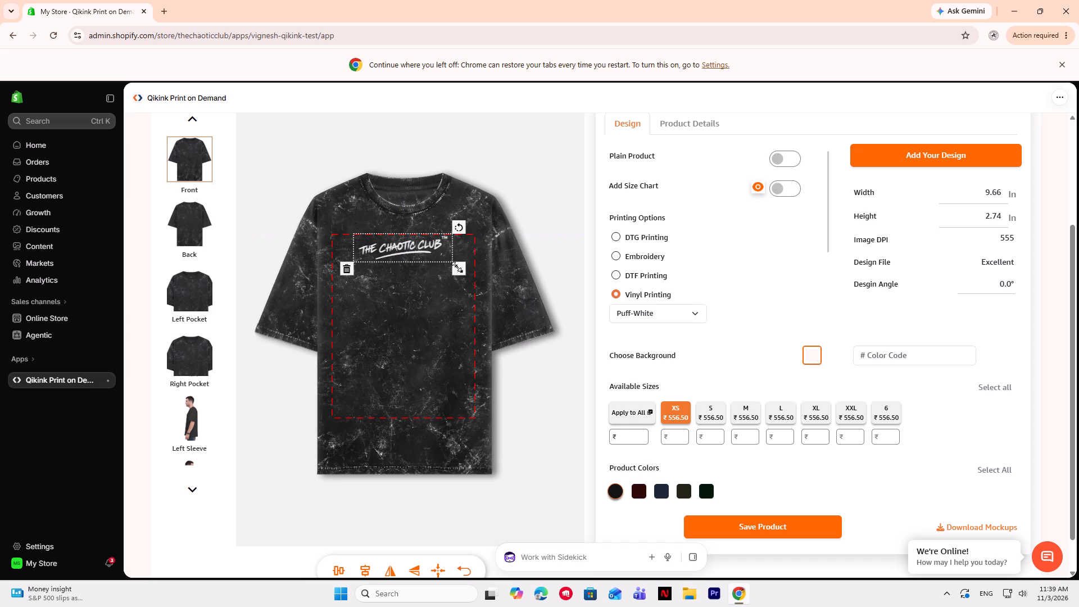
Resize the front wordmark to about 13.92 in wide by 3.95 in high, nearly filling the print area's width.
left_click_drag(456, 266, 437, 259)
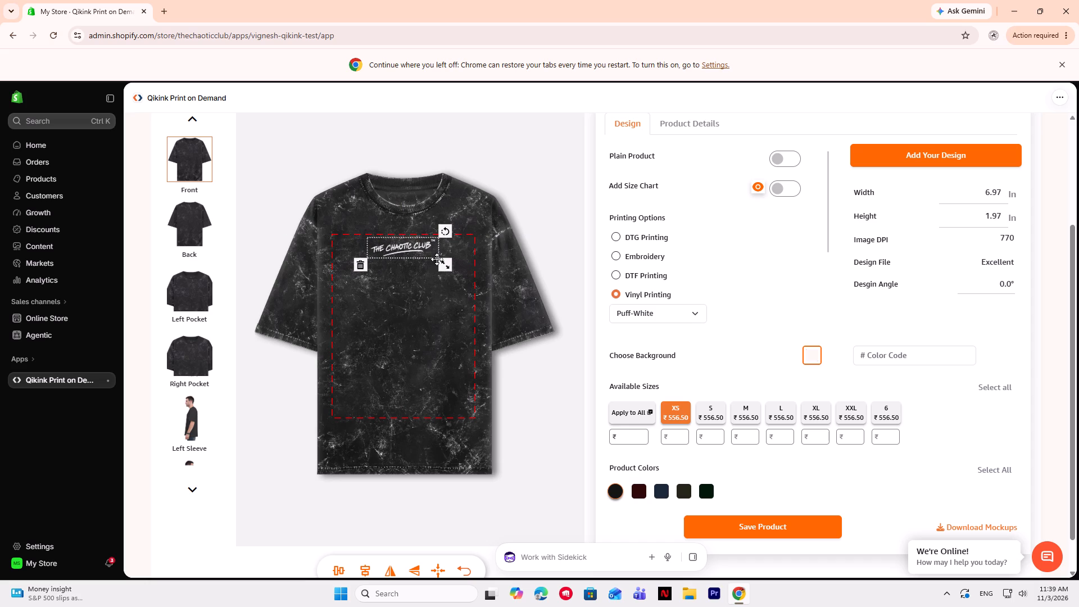
left_click_drag(445, 262, 455, 286)
left_click_drag(456, 287, 461, 296)
triple_click(461, 296)
left_click(461, 296)
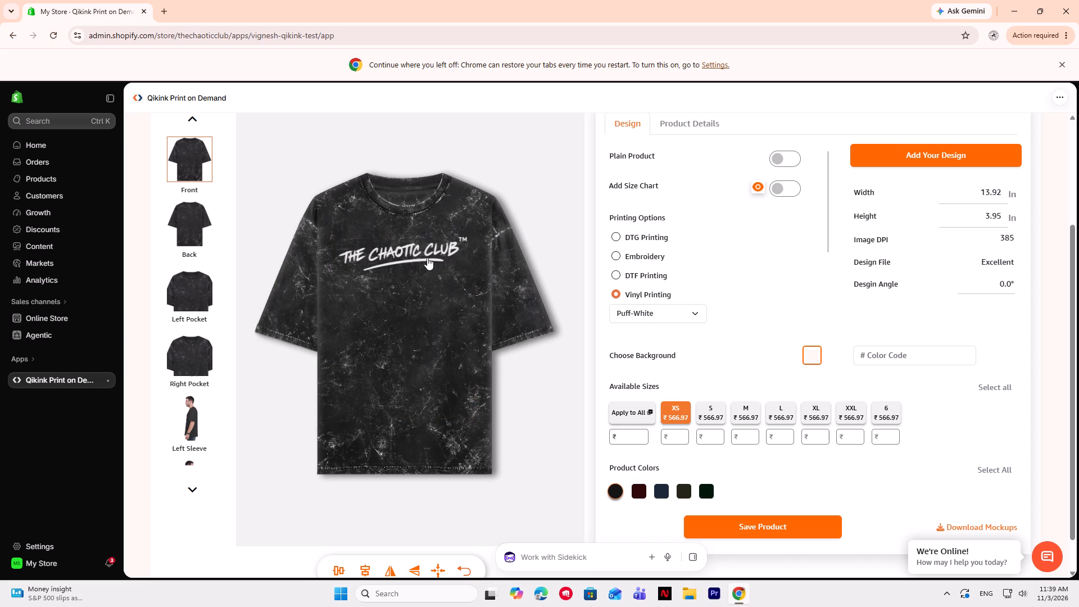
Move the front wordmark down to slightly above the middle of the print area.
left_click_drag(421, 252, 418, 315)
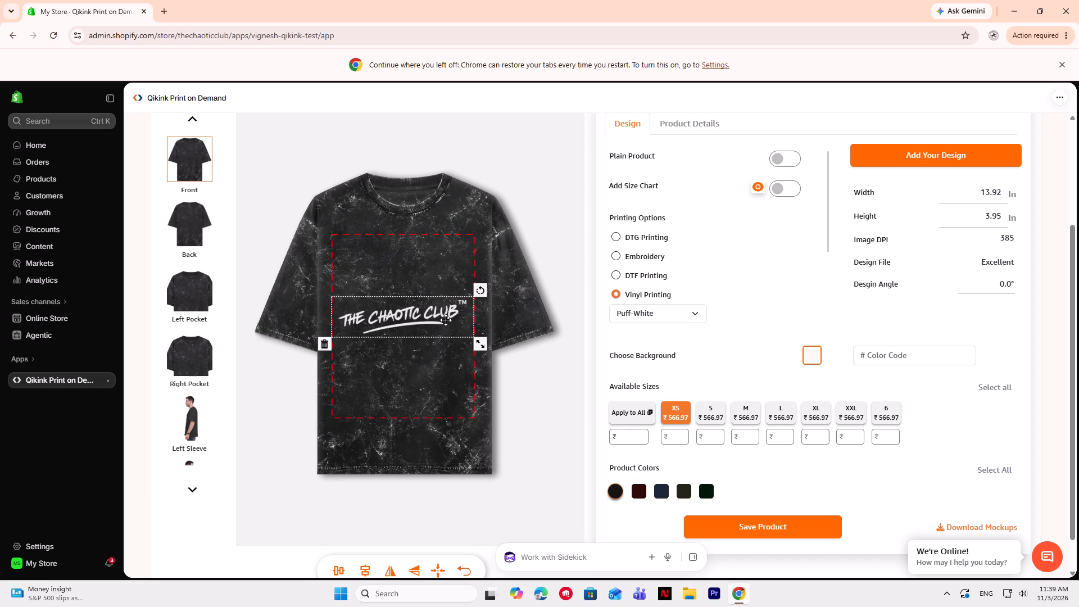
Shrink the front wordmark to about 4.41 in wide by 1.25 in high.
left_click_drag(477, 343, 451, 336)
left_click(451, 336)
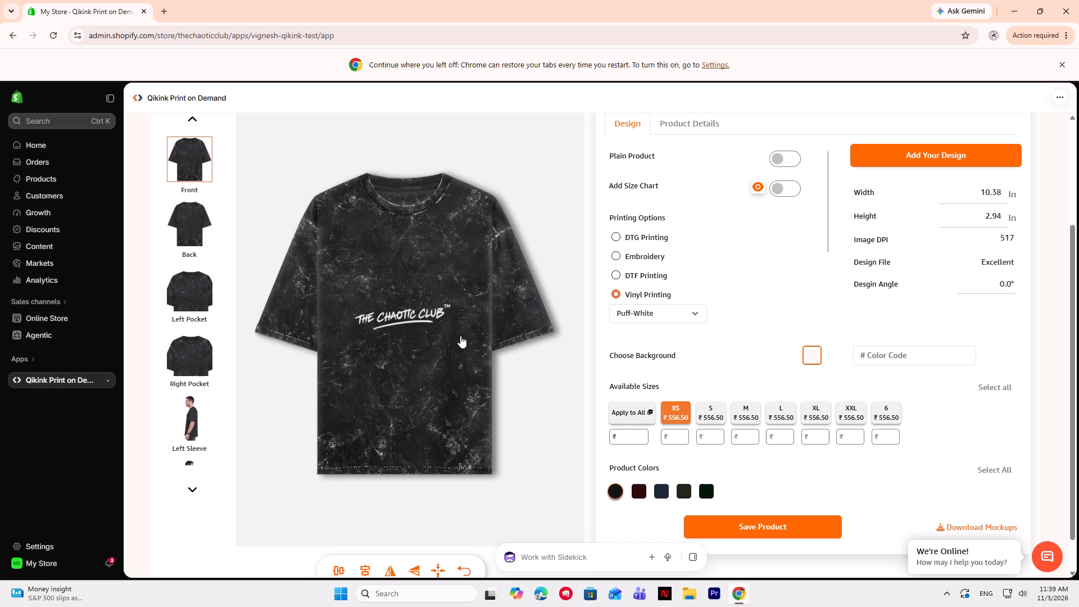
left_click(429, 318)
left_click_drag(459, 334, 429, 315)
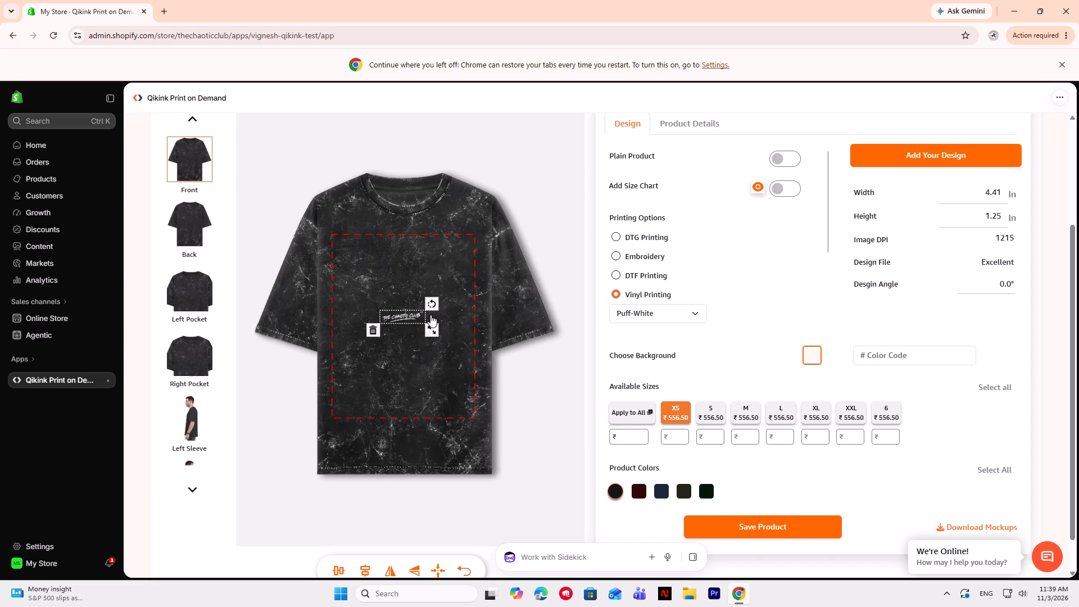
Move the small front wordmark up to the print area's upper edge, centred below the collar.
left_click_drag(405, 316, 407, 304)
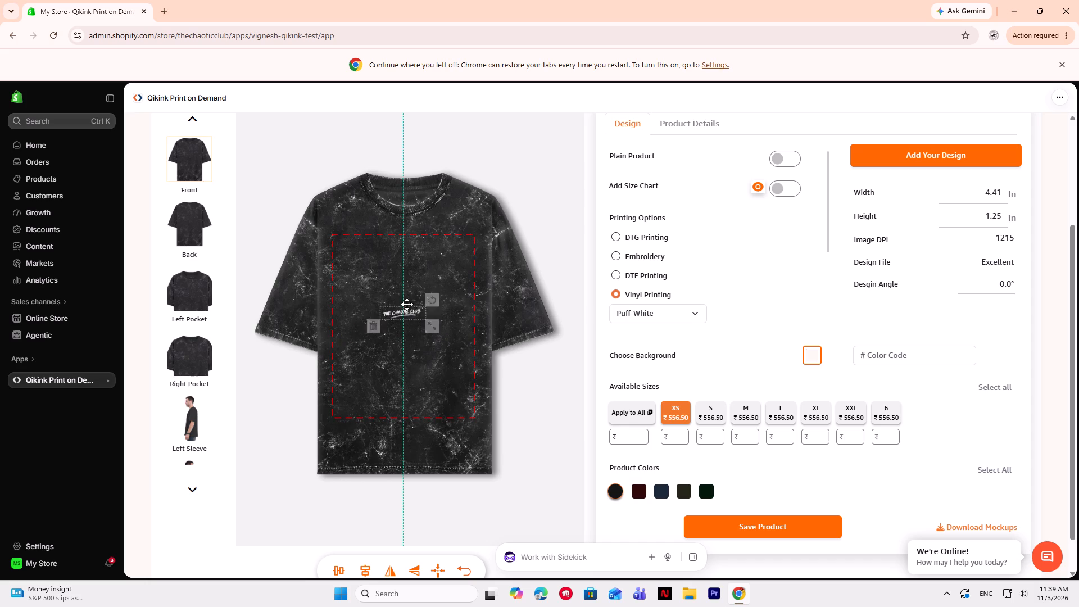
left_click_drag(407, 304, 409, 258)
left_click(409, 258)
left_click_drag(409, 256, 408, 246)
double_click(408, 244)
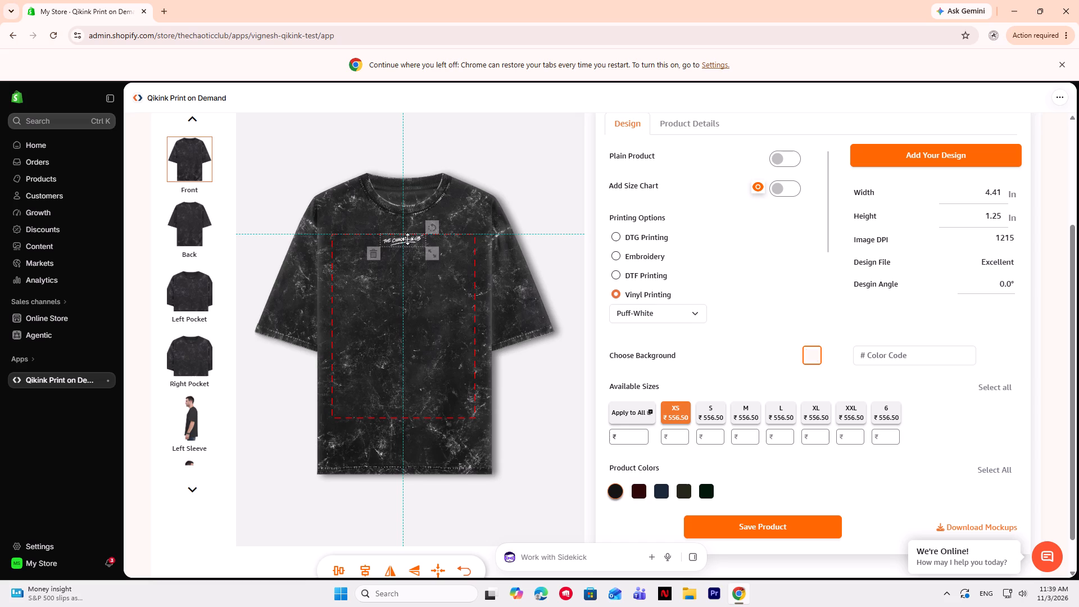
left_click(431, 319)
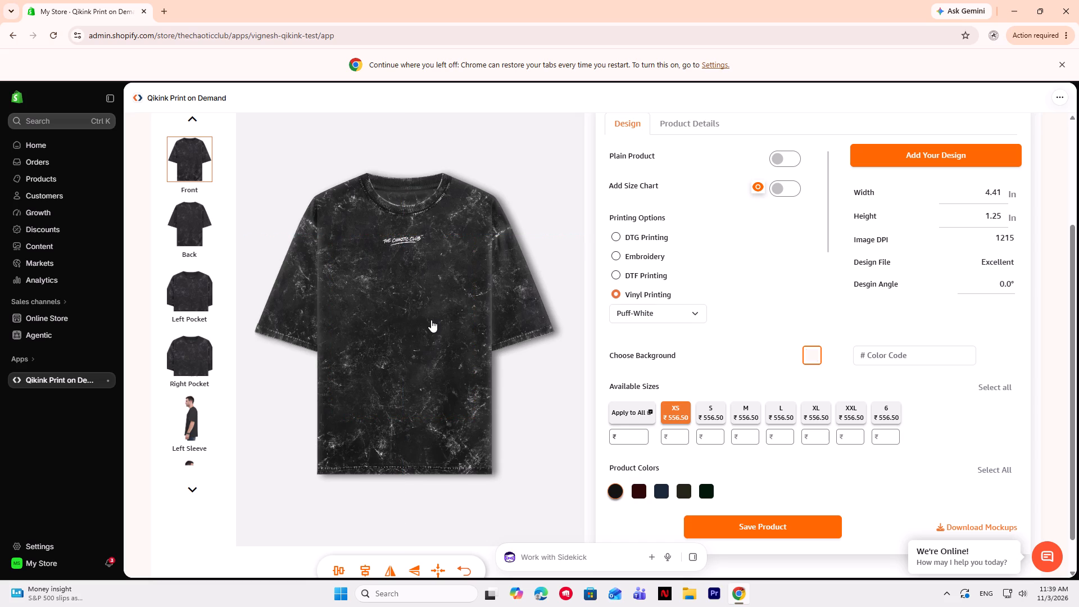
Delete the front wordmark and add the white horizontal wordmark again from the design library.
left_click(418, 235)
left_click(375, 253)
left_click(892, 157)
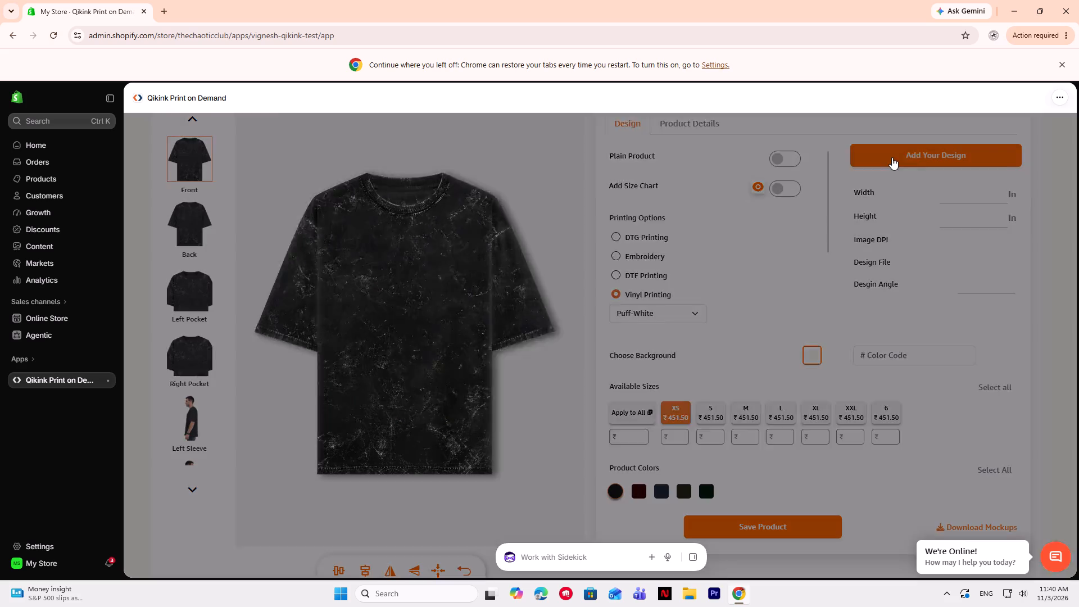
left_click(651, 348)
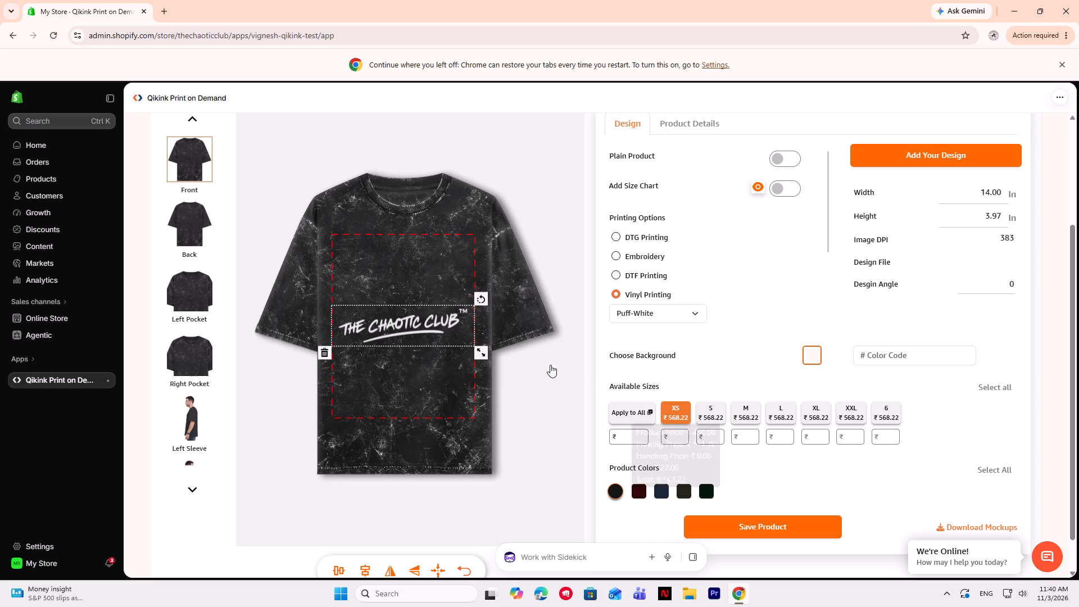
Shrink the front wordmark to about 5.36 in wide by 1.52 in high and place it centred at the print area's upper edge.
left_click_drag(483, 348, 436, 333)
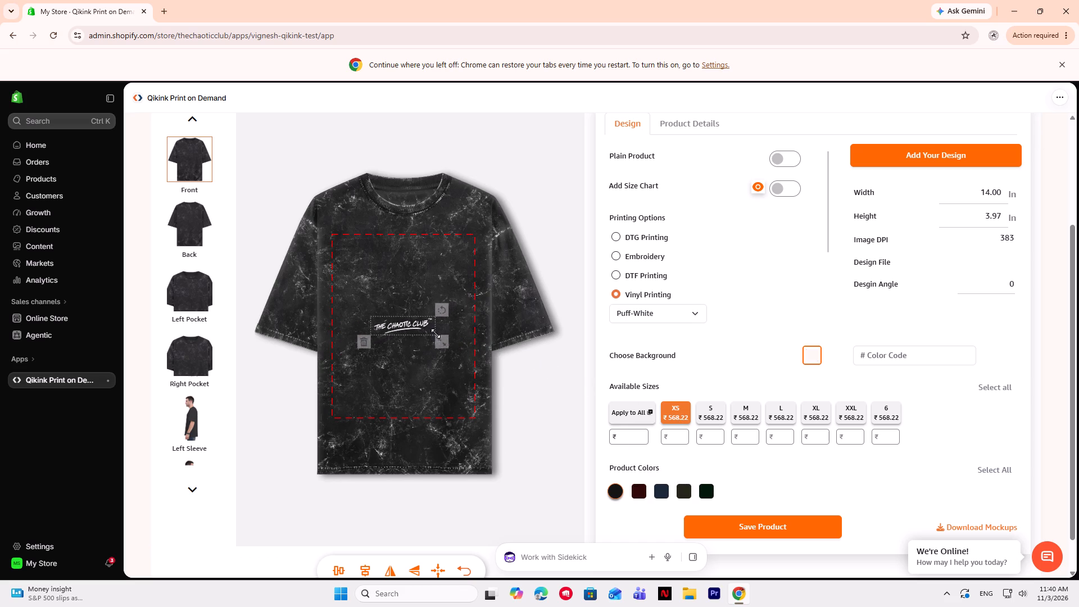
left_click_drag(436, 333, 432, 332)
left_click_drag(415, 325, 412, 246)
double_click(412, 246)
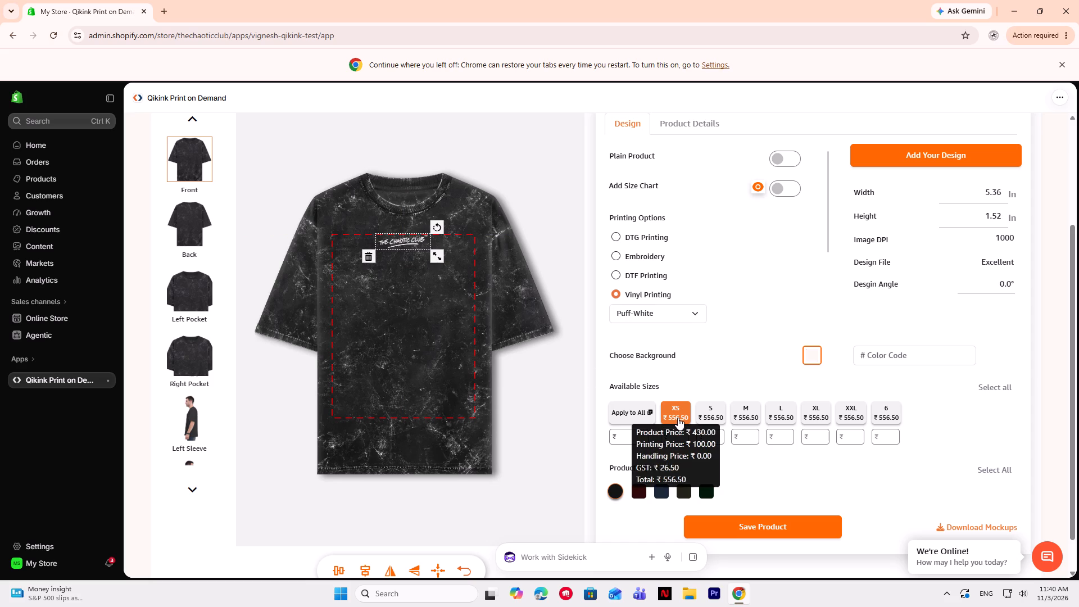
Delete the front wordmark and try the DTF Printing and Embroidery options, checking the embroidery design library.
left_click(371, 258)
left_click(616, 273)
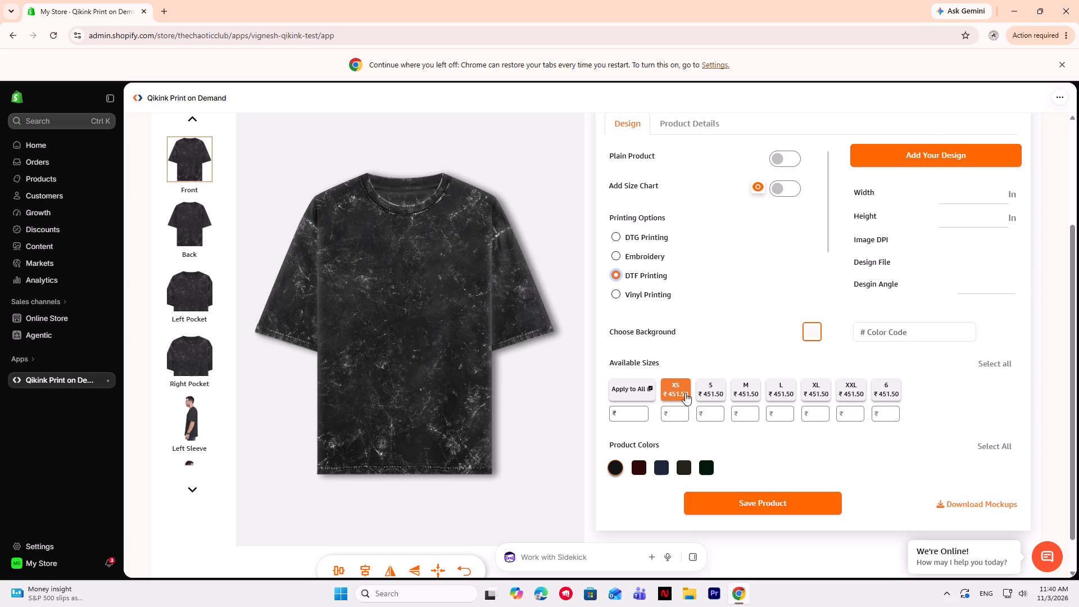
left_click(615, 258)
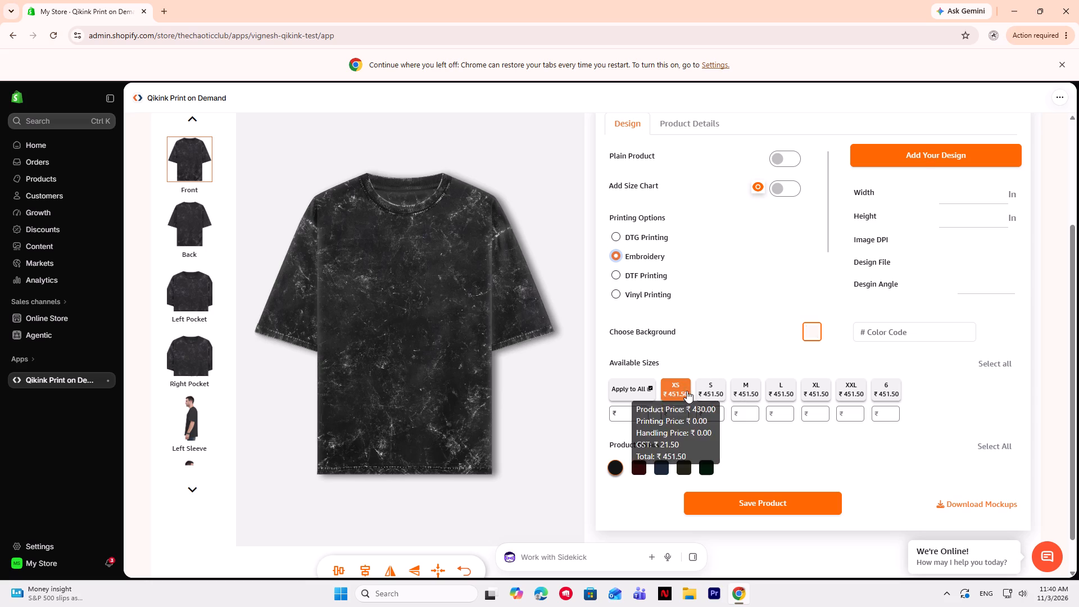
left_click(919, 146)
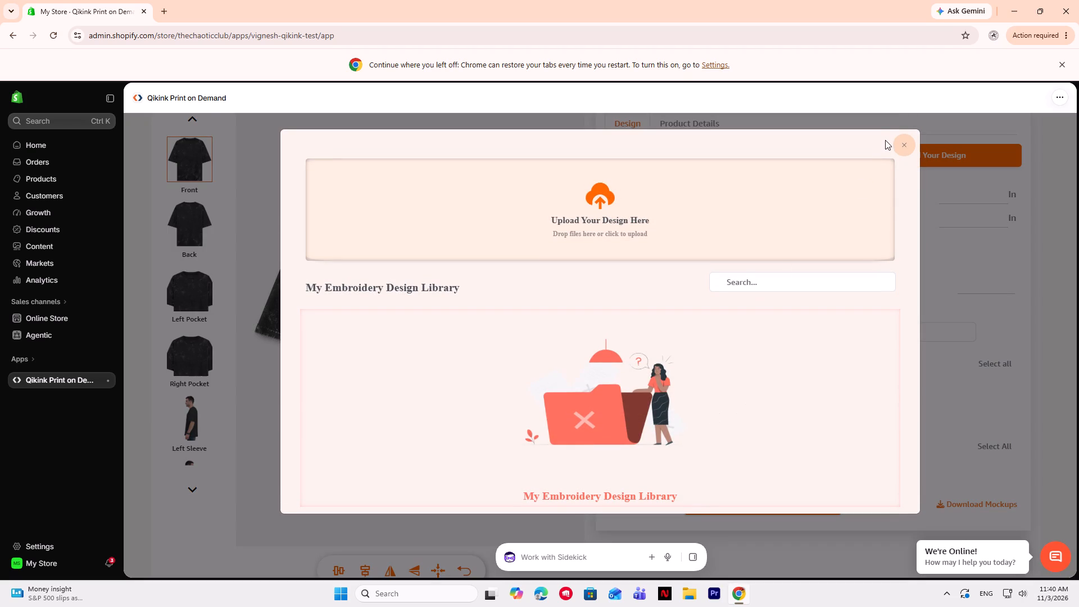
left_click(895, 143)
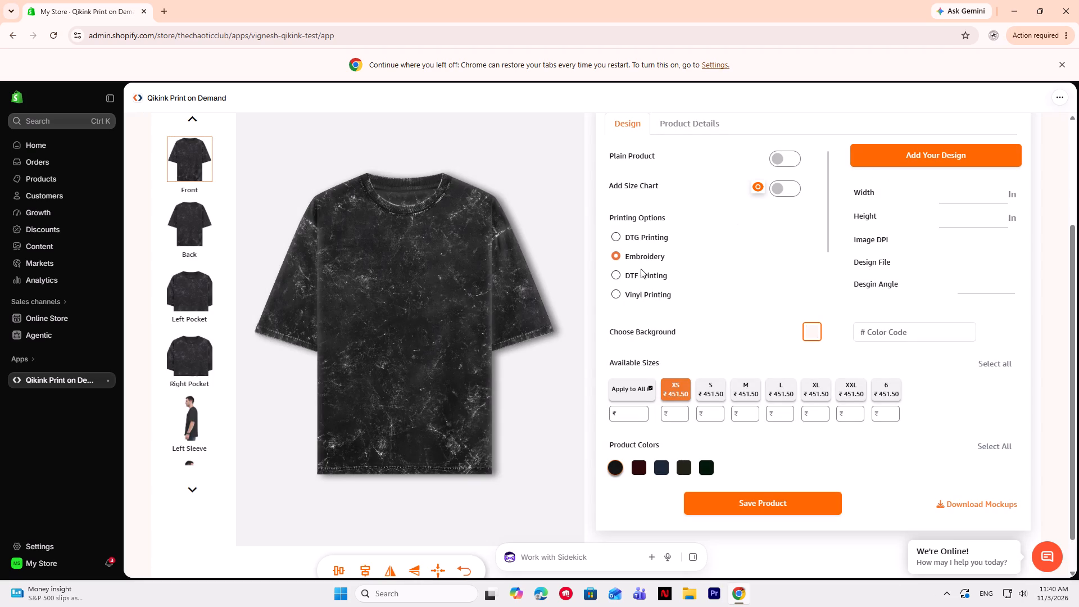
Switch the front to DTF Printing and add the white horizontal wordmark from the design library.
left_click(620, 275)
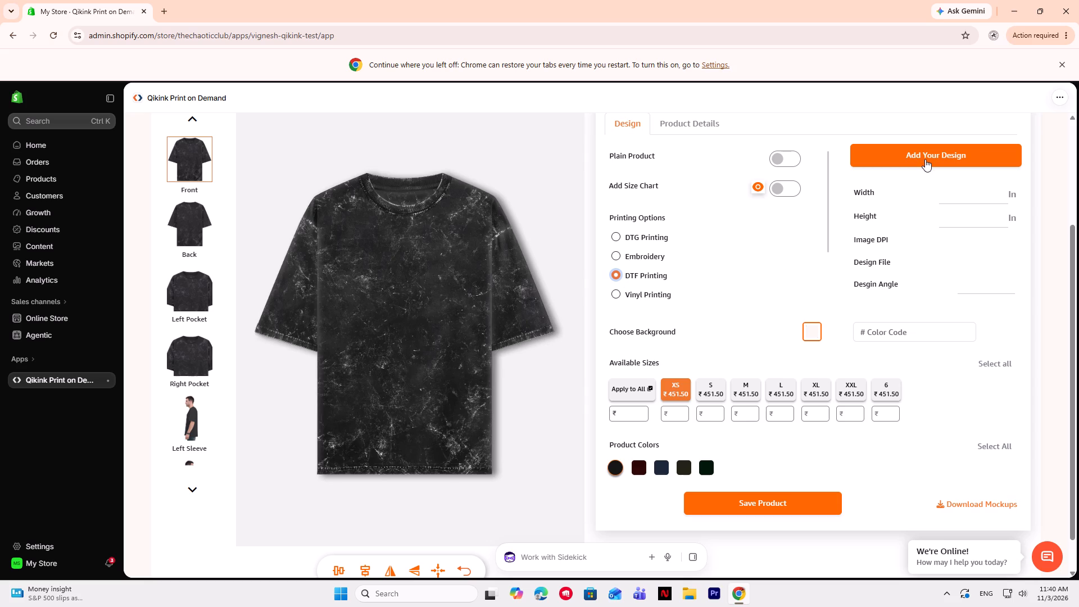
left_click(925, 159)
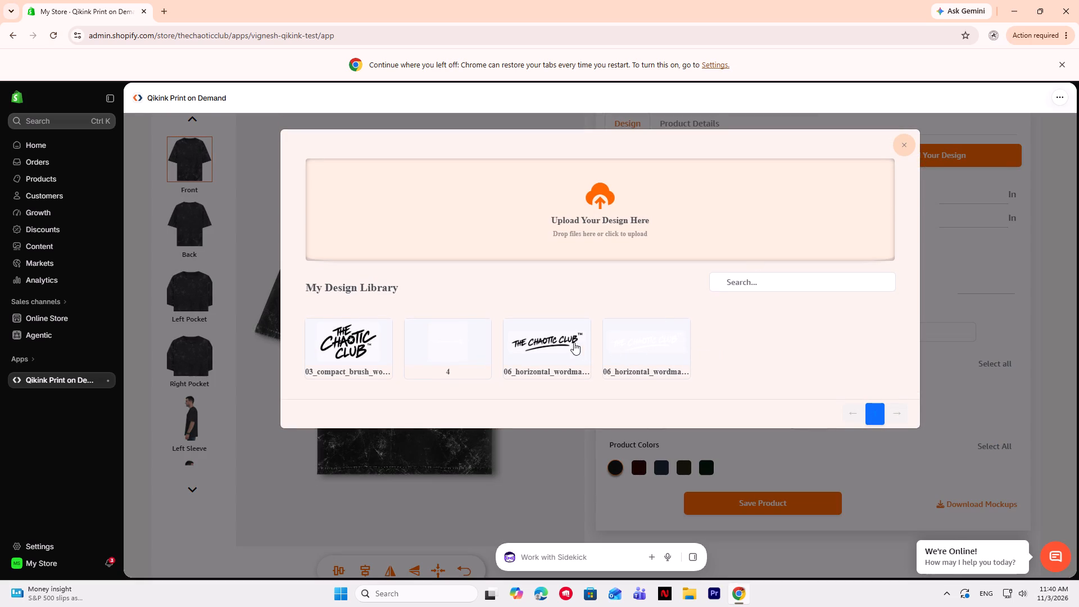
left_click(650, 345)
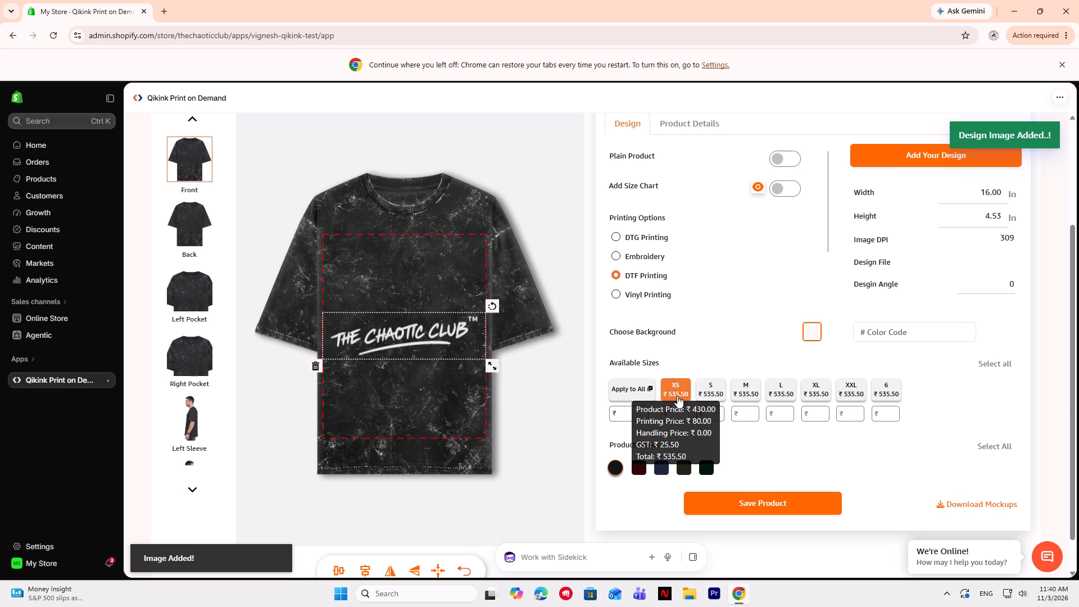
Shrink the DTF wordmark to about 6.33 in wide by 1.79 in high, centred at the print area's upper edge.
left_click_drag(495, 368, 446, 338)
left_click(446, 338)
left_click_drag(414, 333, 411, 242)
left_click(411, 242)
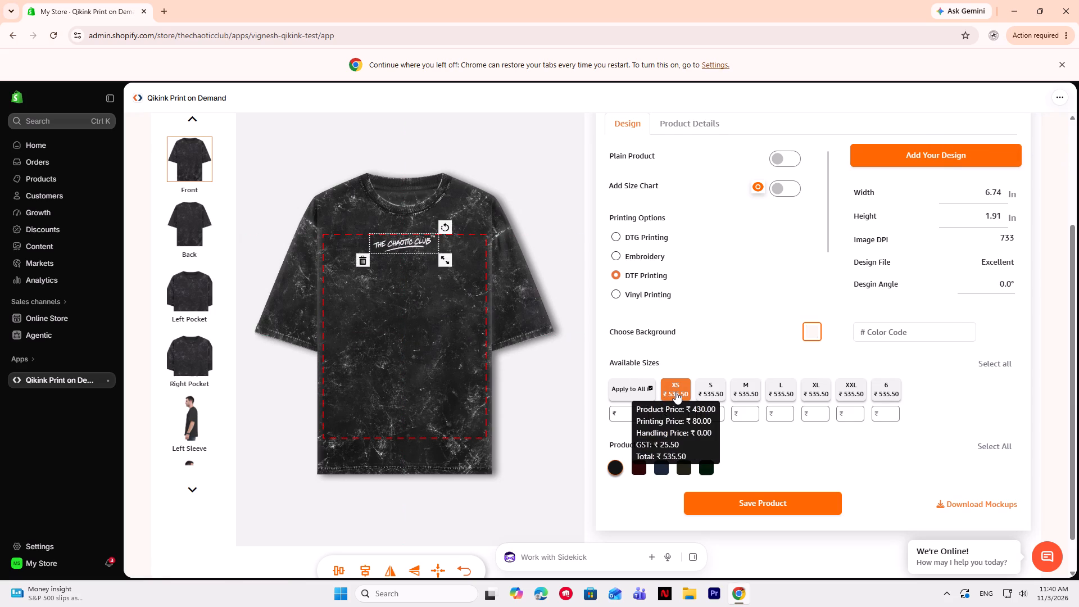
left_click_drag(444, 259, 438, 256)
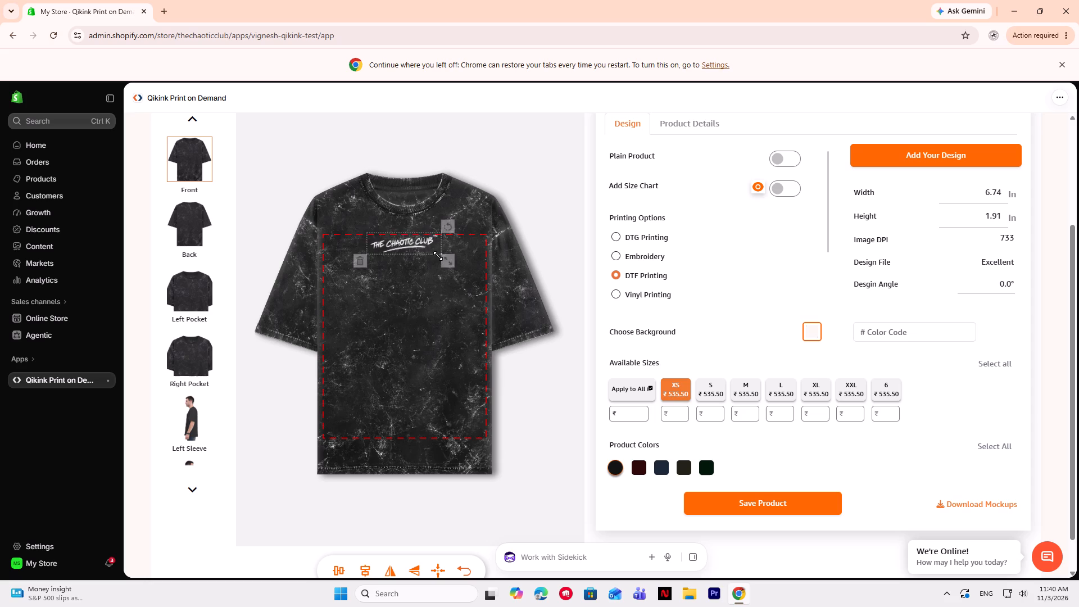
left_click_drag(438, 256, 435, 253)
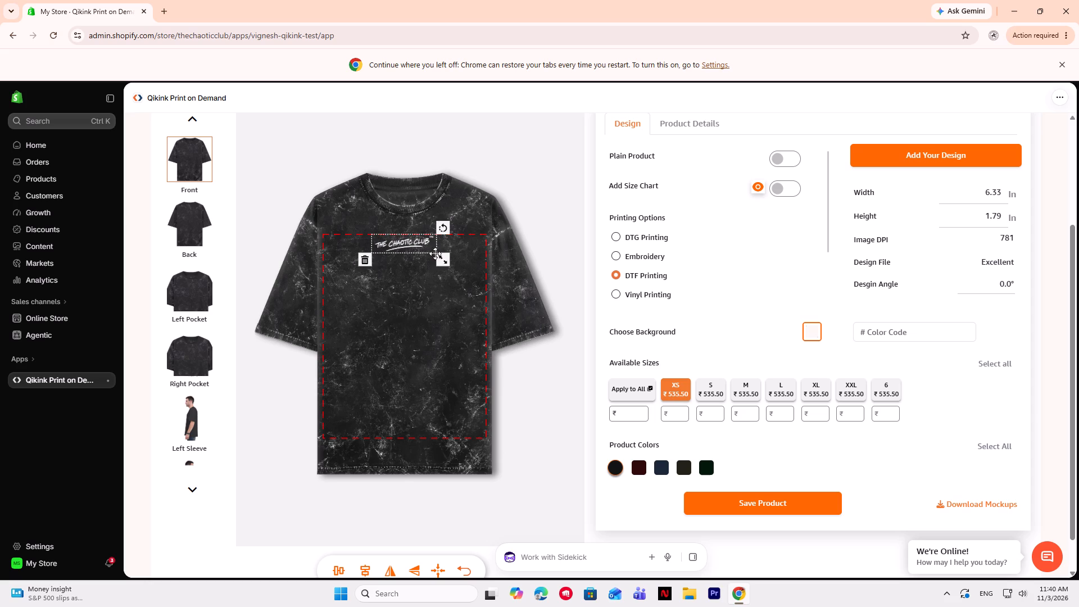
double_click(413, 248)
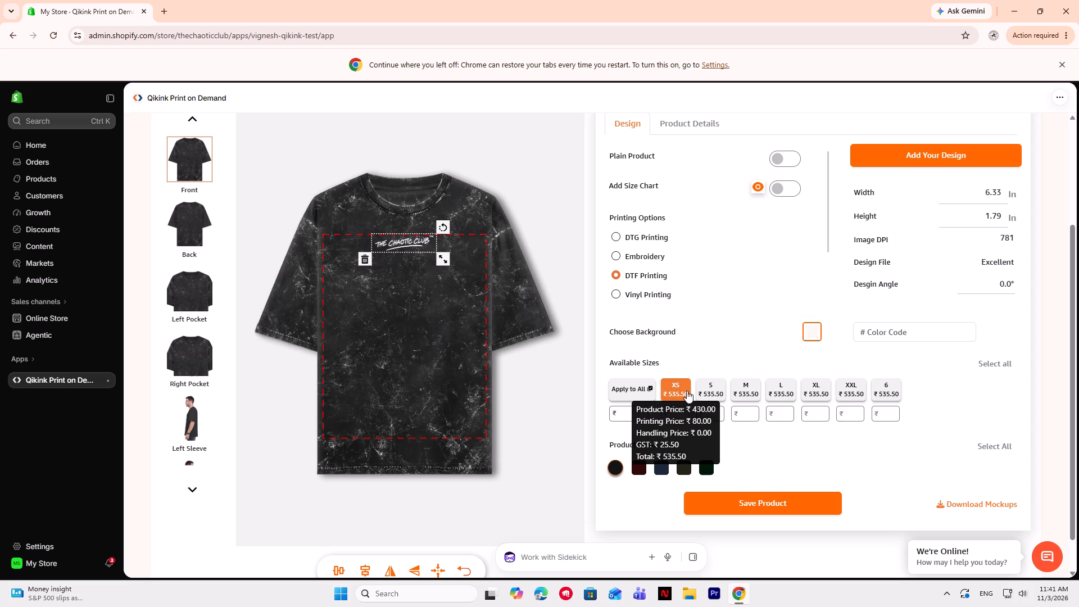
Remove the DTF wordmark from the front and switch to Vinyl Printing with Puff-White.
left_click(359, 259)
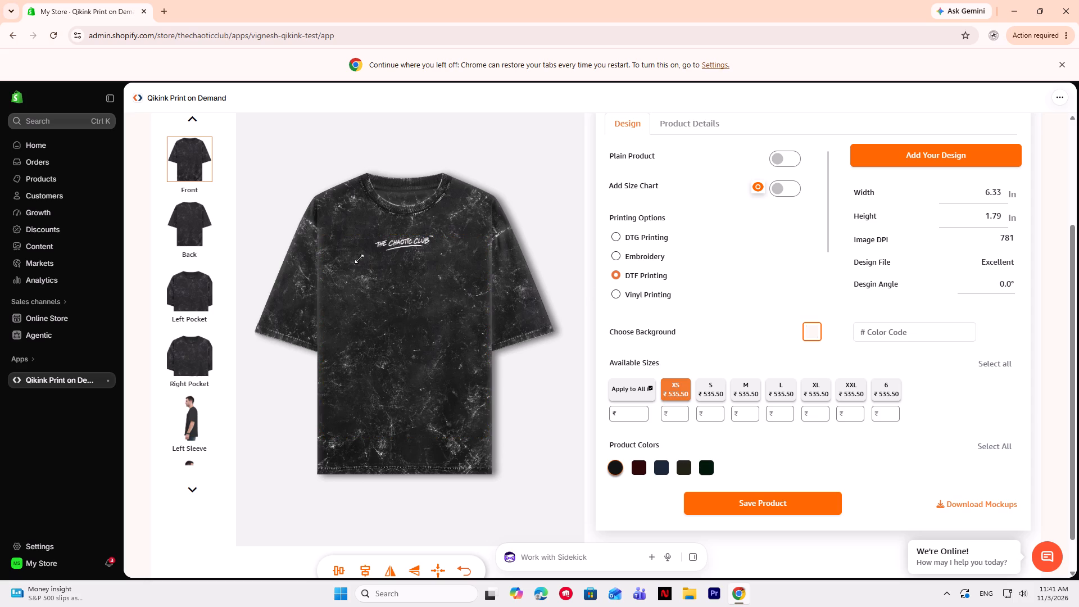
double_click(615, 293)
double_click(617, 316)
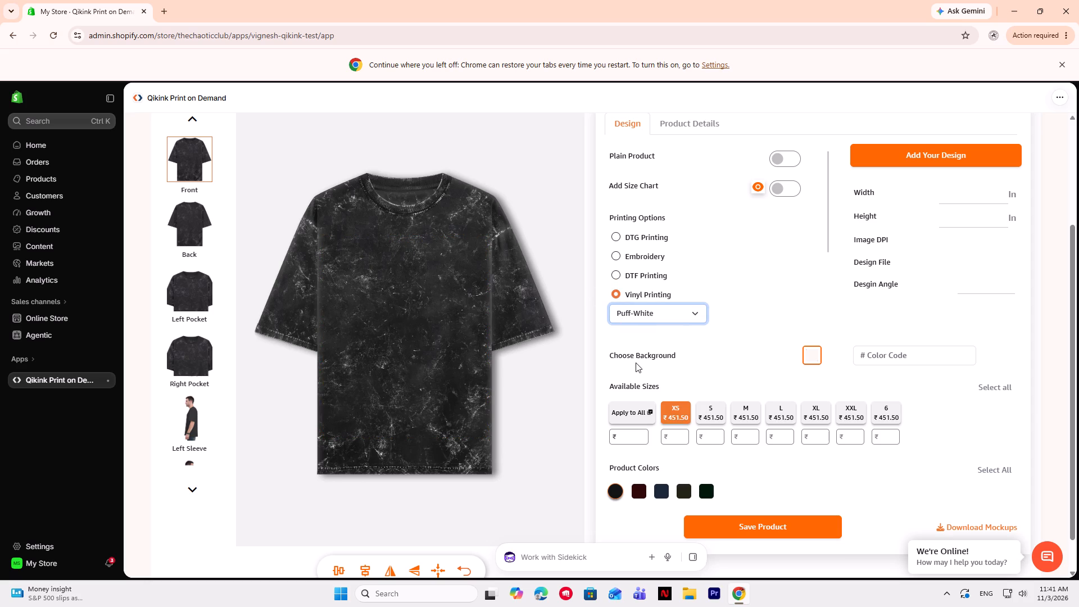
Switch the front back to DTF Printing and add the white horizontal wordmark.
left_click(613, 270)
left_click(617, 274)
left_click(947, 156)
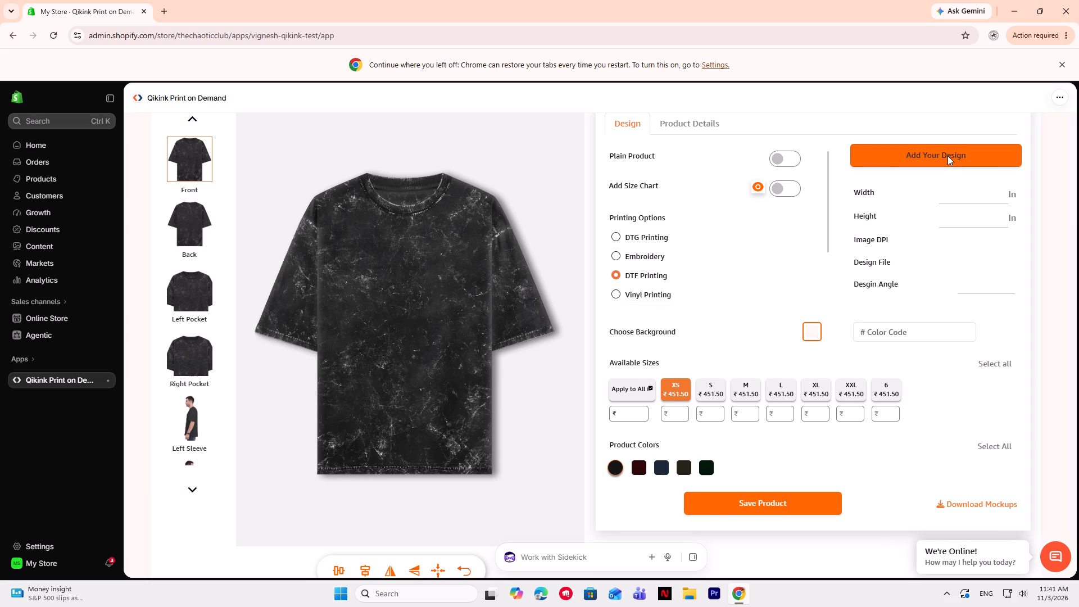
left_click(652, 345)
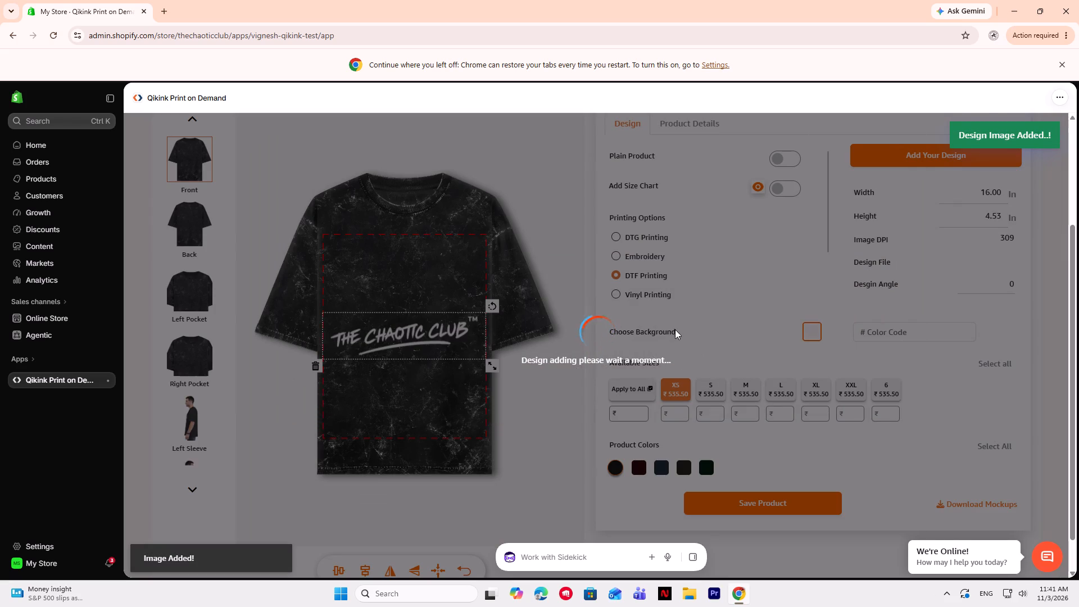
Set the front to Vinyl Printing with Puff-White and add the white horizontal wordmark from the design library.
left_click(614, 293)
left_click(642, 317)
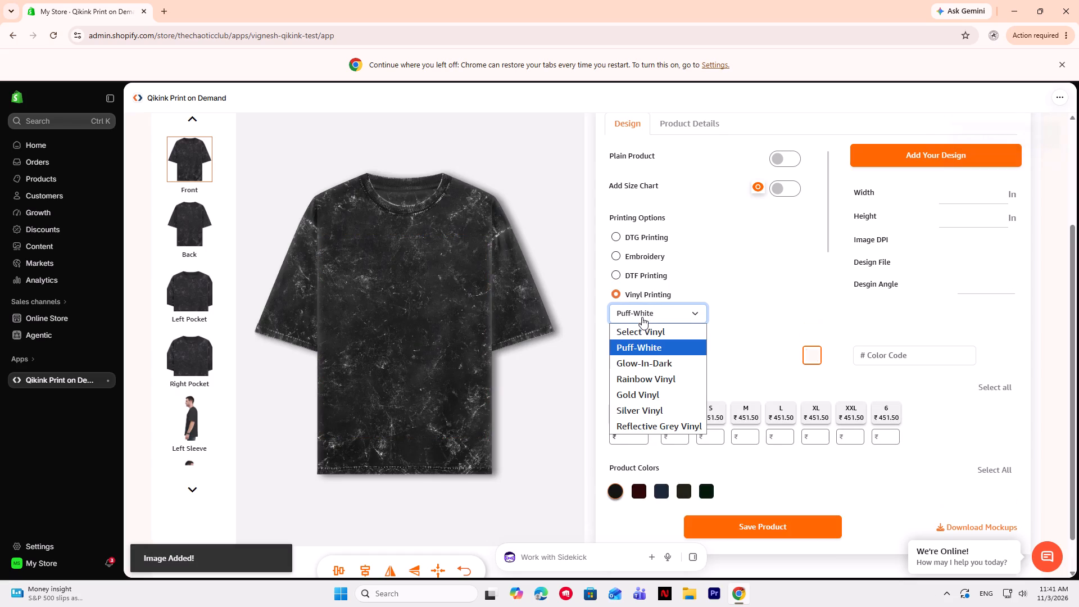
left_click(647, 353)
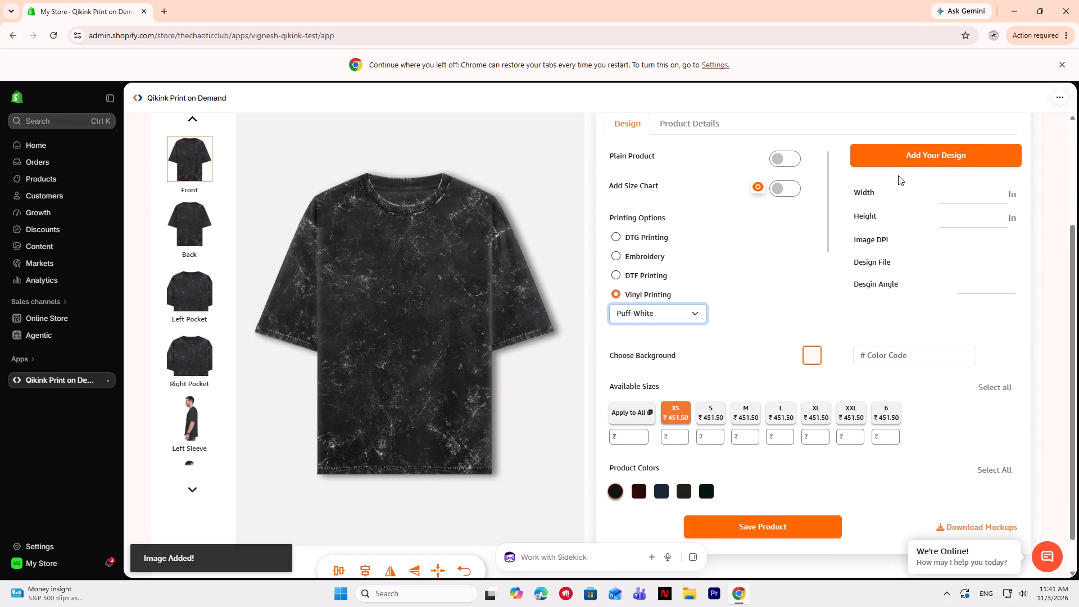
left_click(901, 162)
left_click(665, 347)
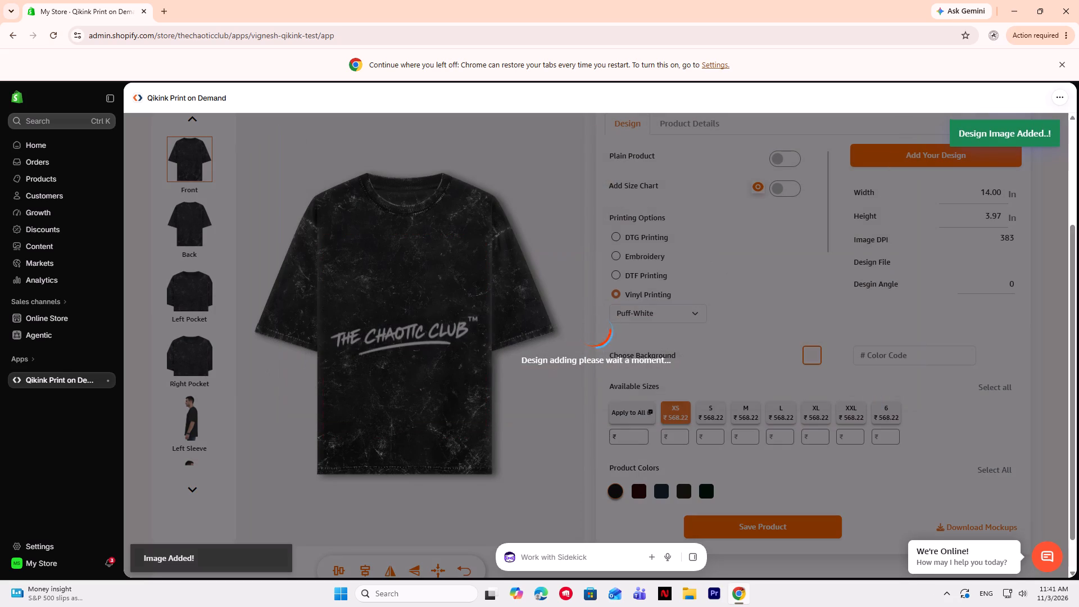
Move the full-width front wordmark up to the upper edge of the print area, below the collar.
left_click_drag(438, 337, 445, 271)
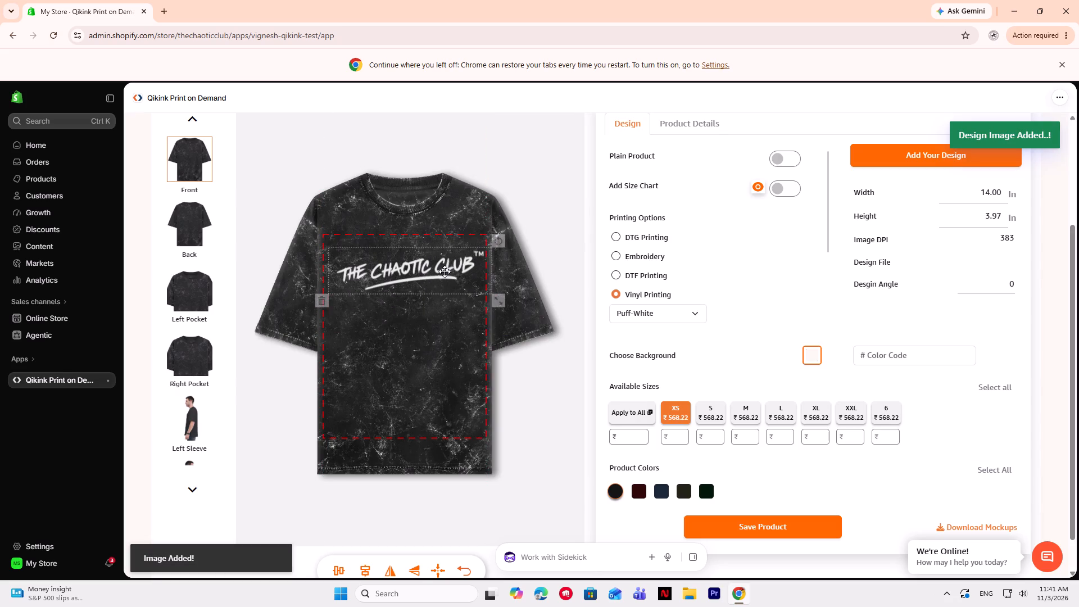
left_click_drag(445, 271, 442, 270)
left_click_drag(443, 271, 443, 268)
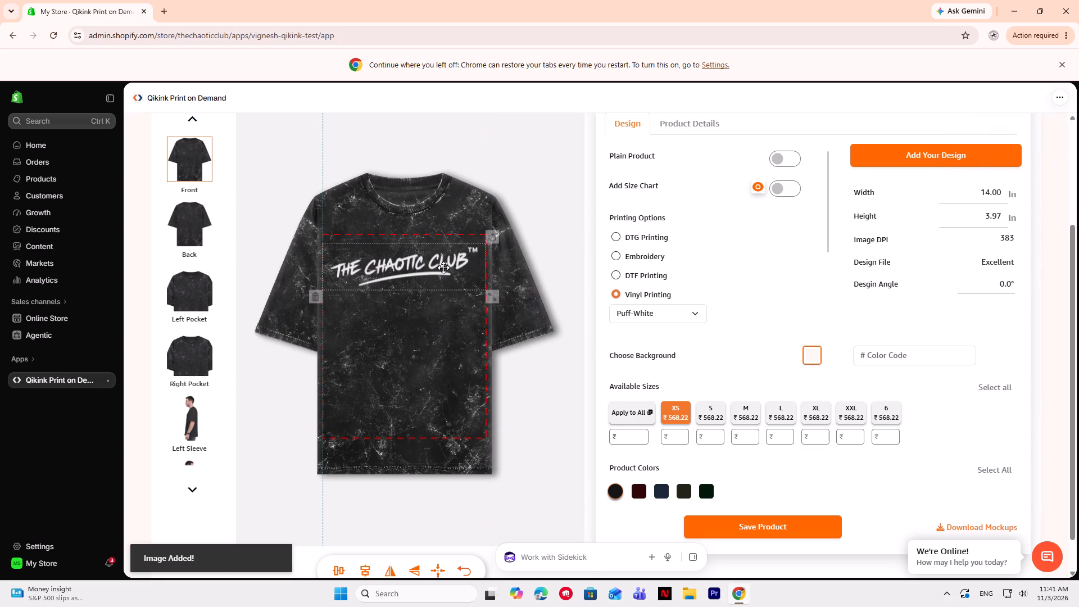
left_click_drag(443, 268, 443, 264)
double_click(443, 264)
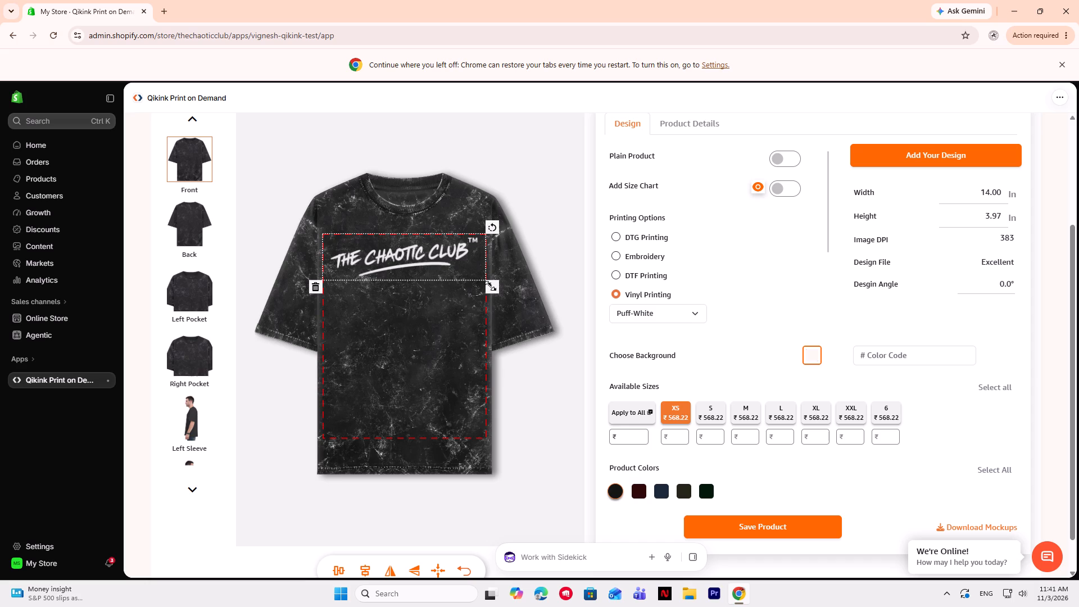
Shrink the front wordmark to about 5.00 in wide by 1.42 in high, centred just below the print area's upper edge.
left_click_drag(489, 286, 443, 264)
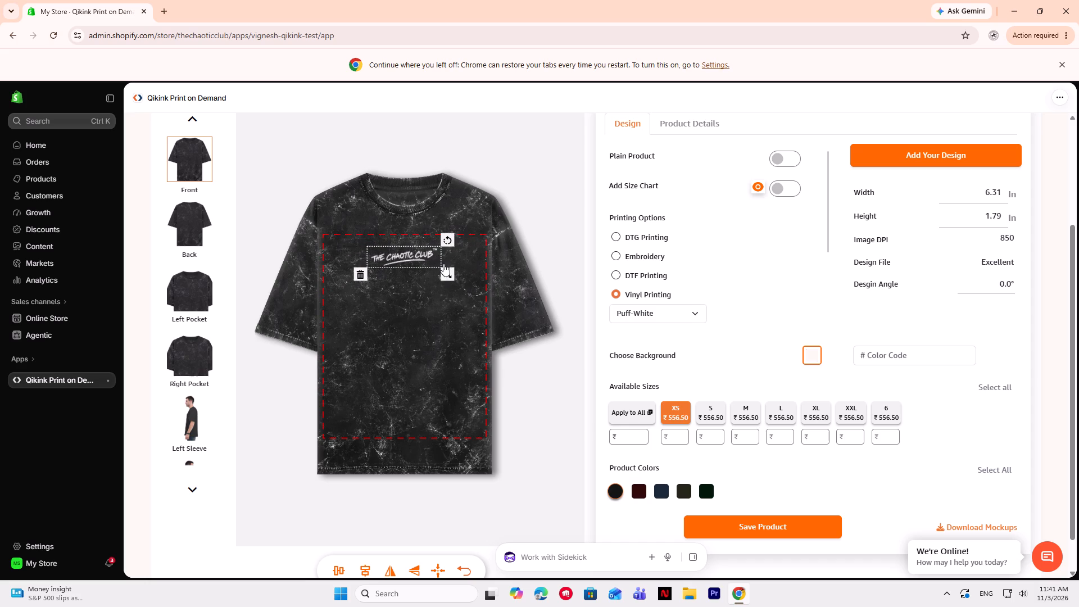
left_click_drag(410, 261, 410, 256)
left_click_drag(410, 255, 410, 250)
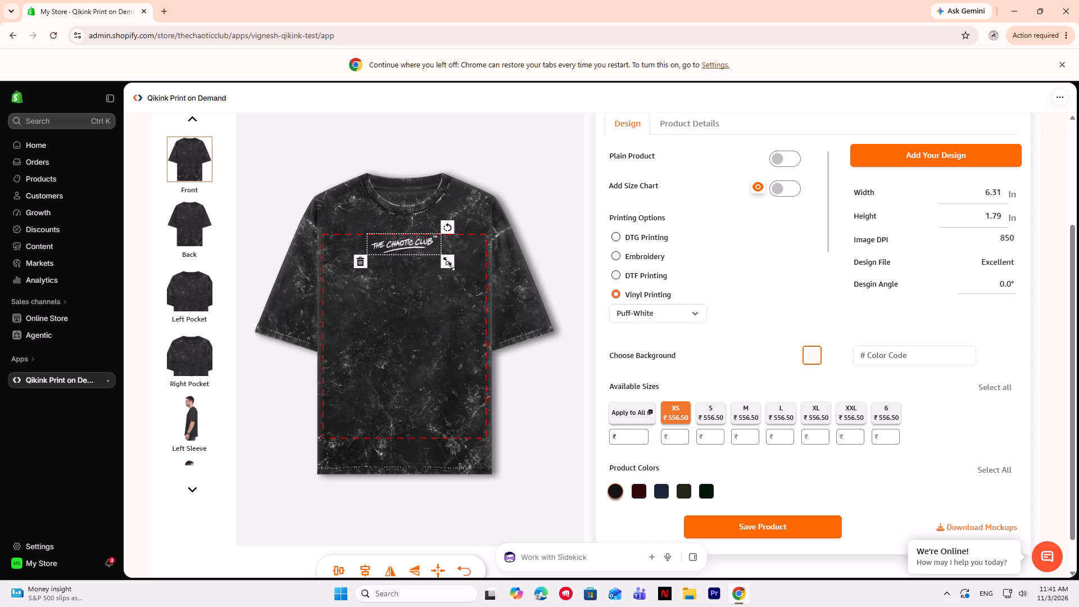
left_click_drag(450, 266, 429, 256)
triple_click(429, 256)
triple_click(429, 256)
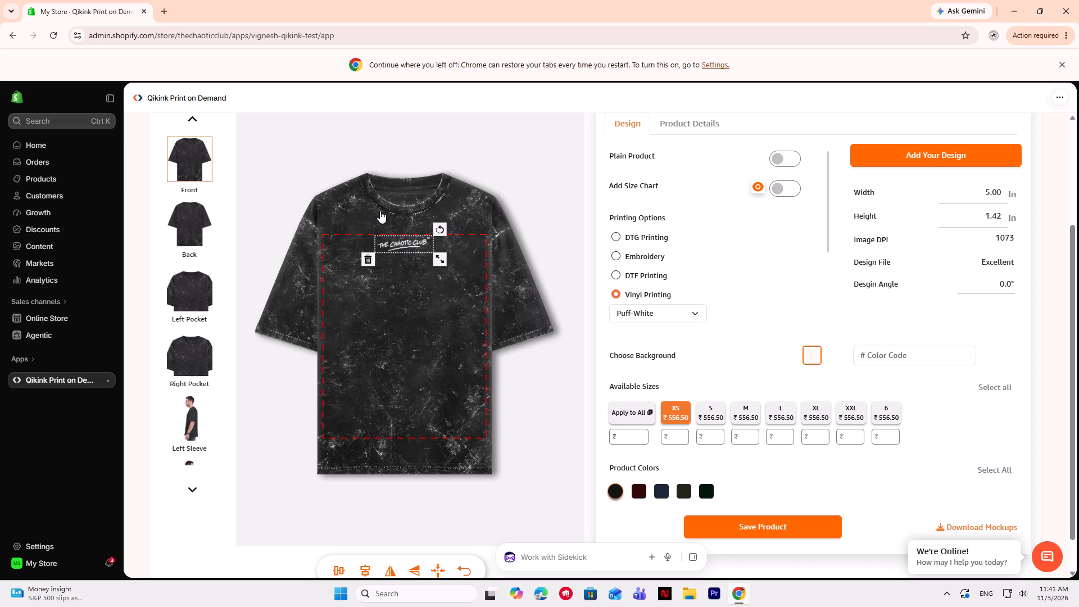
left_click(402, 244)
Nudge the front wordmark slightly down from the print area's upper edge, keeping it horizontally centred.
left_click_drag(405, 244, 404, 246)
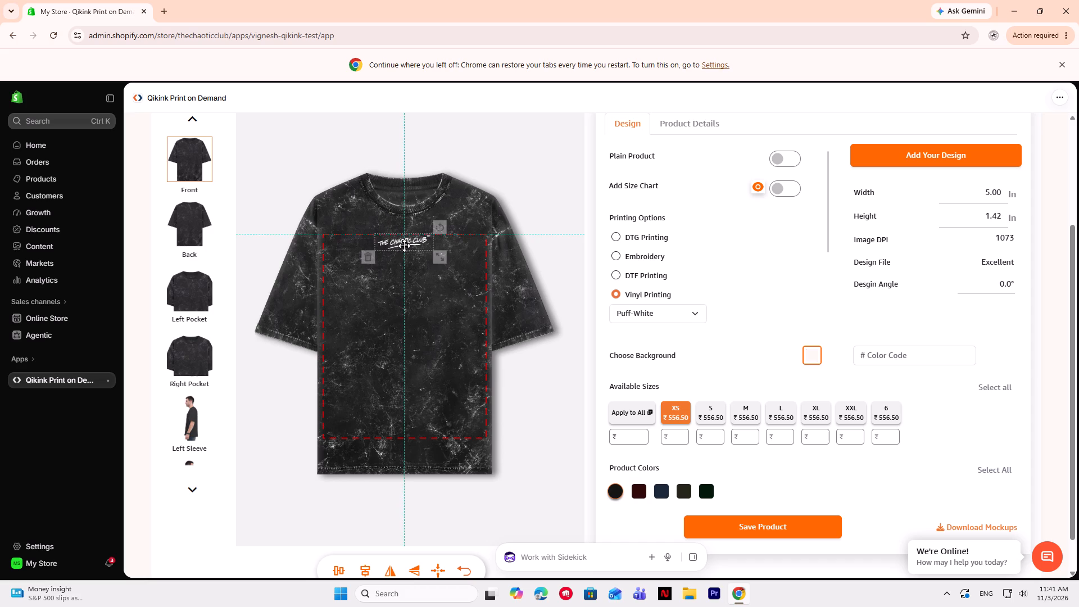
left_click_drag(404, 246, 404, 251)
double_click(404, 251)
double_click(415, 292)
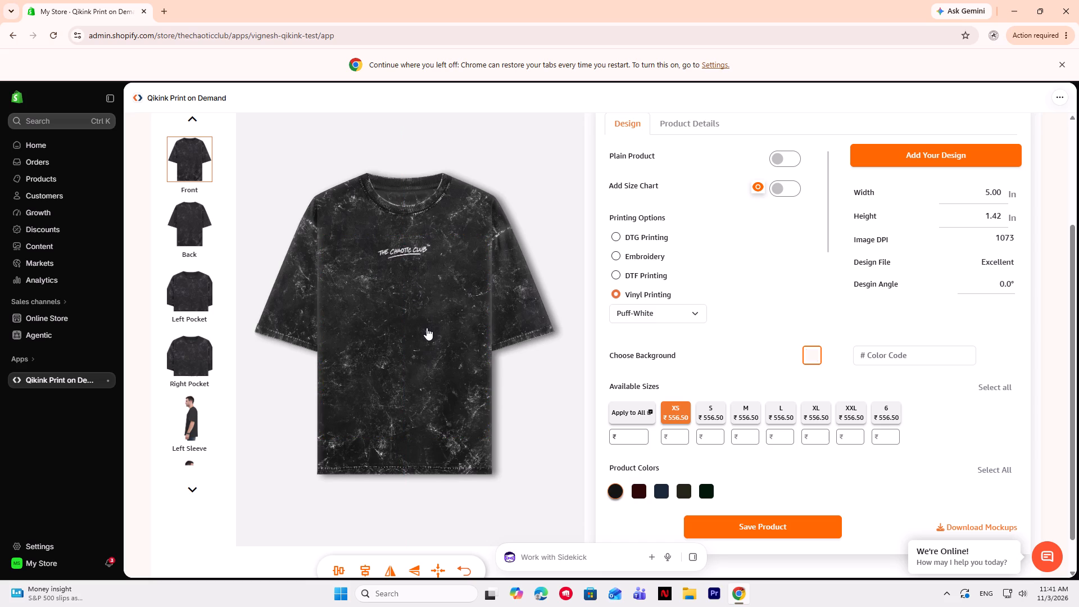
Switch to the tee's back view and open the design library for adding a design.
left_click(195, 228)
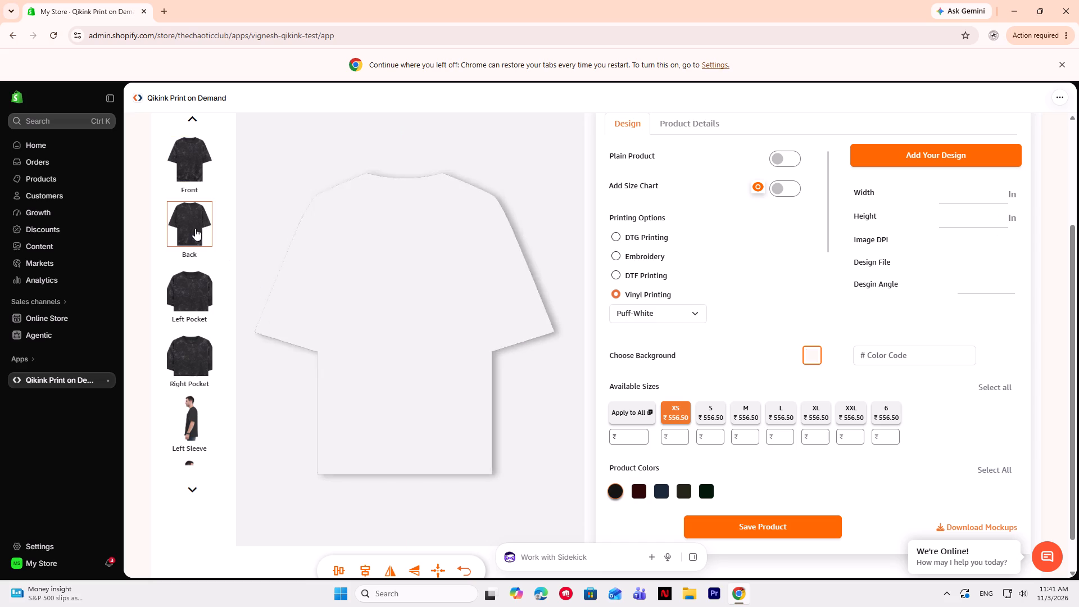
left_click(938, 158)
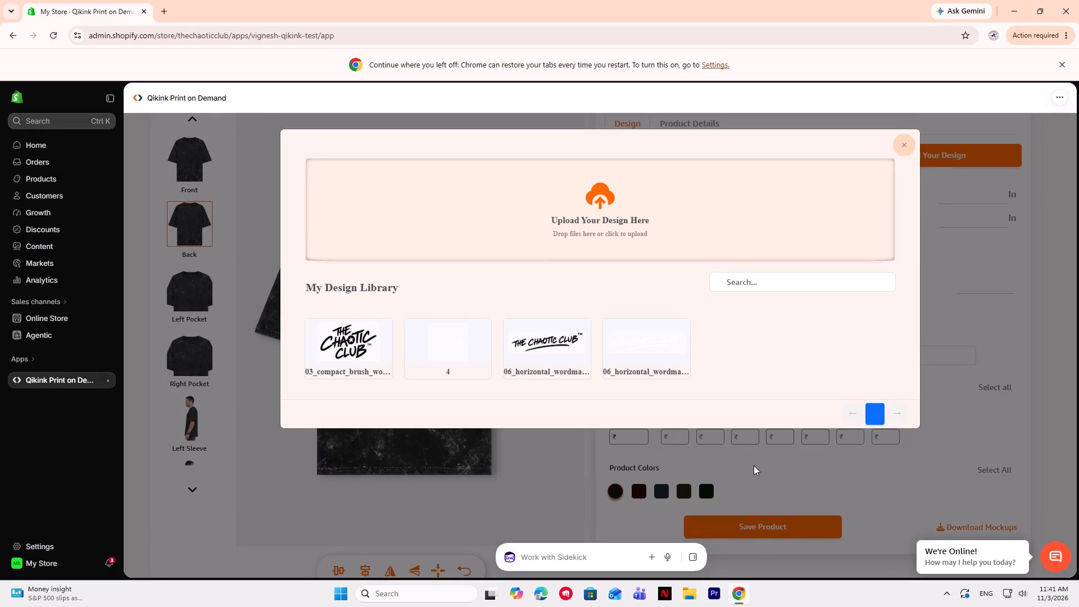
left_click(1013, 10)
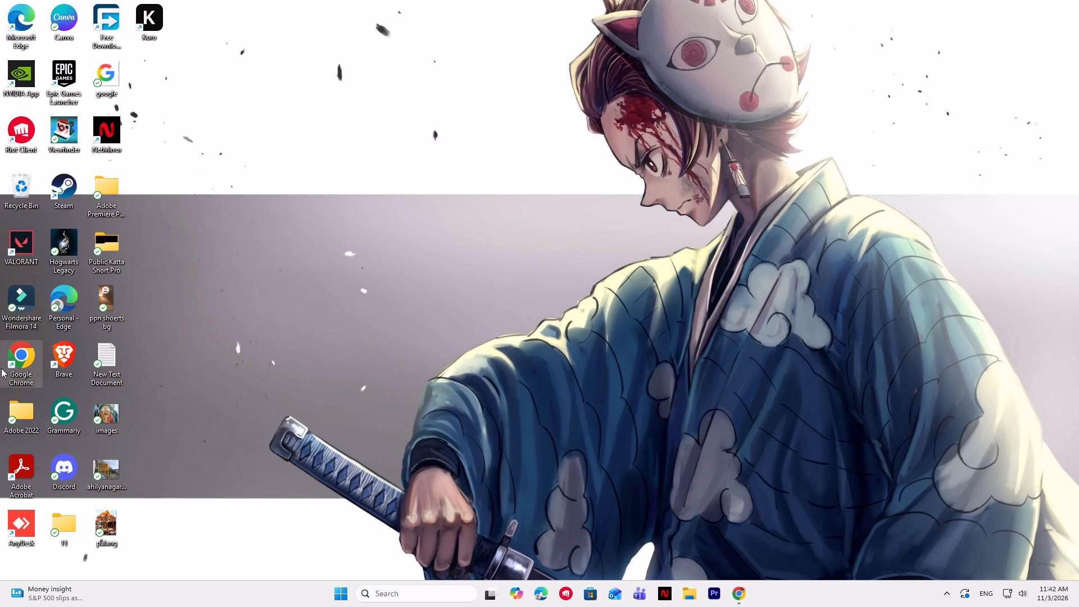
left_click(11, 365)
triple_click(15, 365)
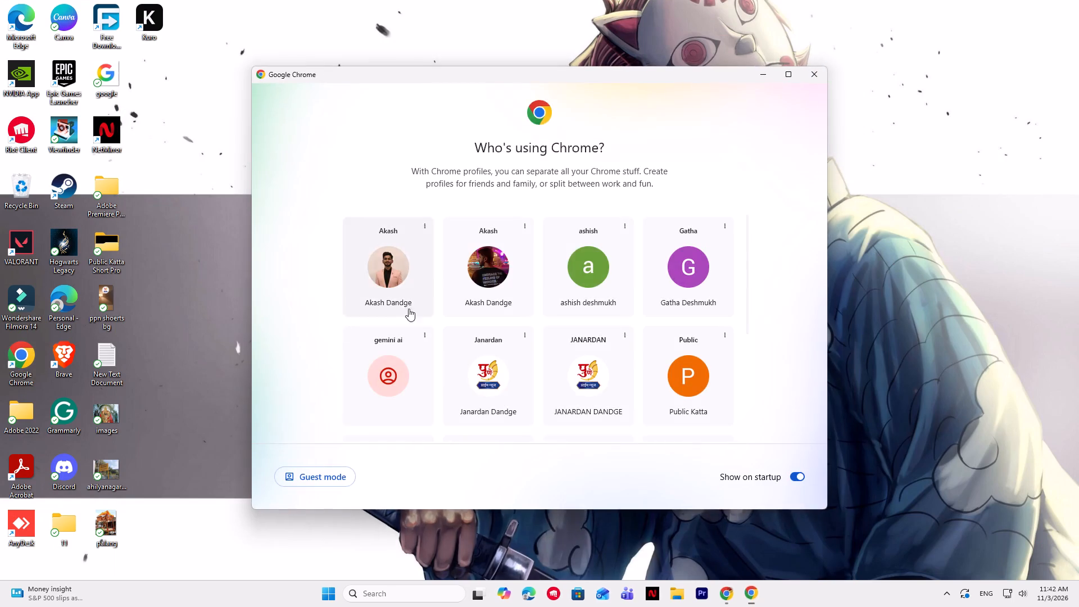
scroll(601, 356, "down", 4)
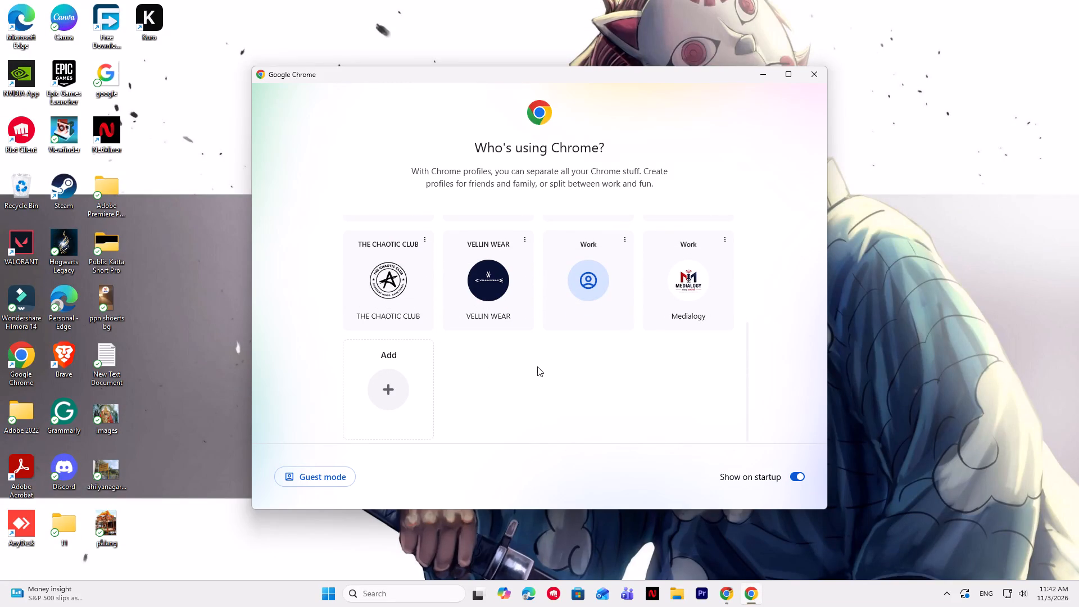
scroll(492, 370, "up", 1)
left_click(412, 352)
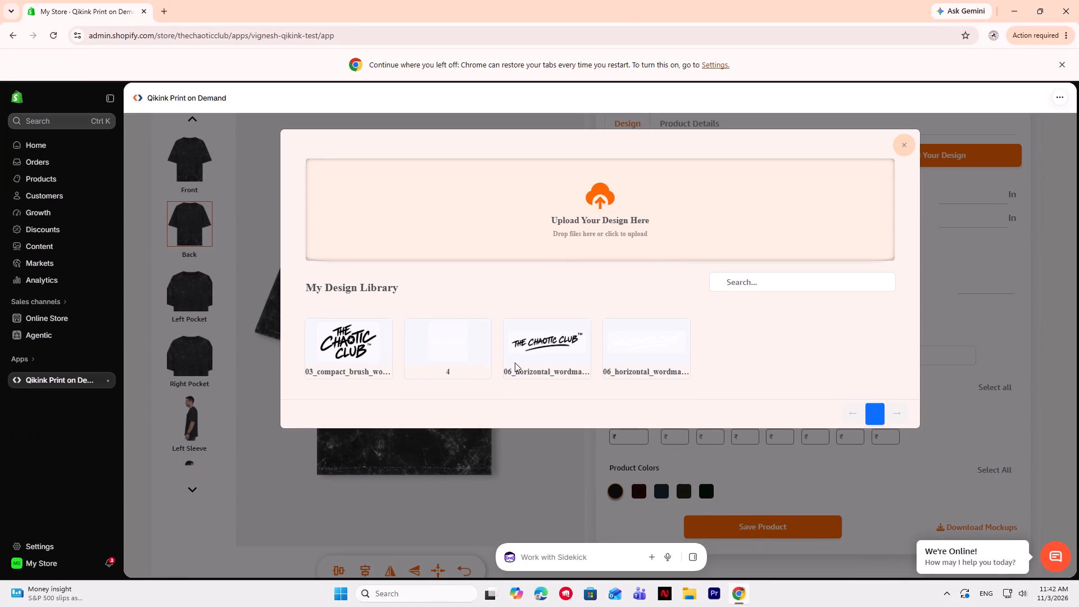
Open a separate Chrome window with the VELLIN WEAR profile.
left_click(1007, 0)
double_click(13, 366)
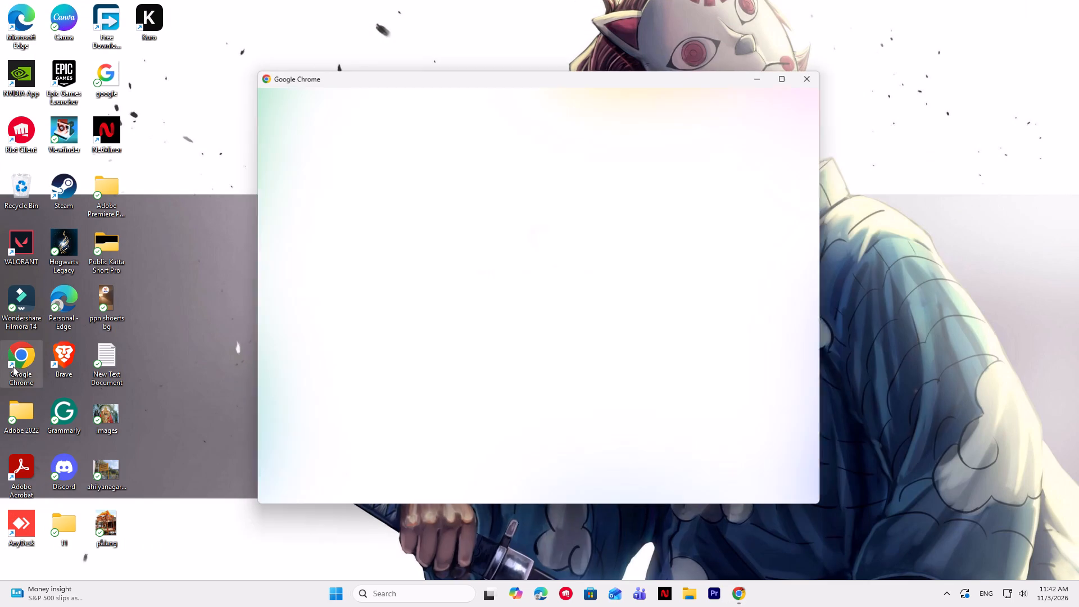
scroll(581, 395, "down", 4)
left_click(479, 293)
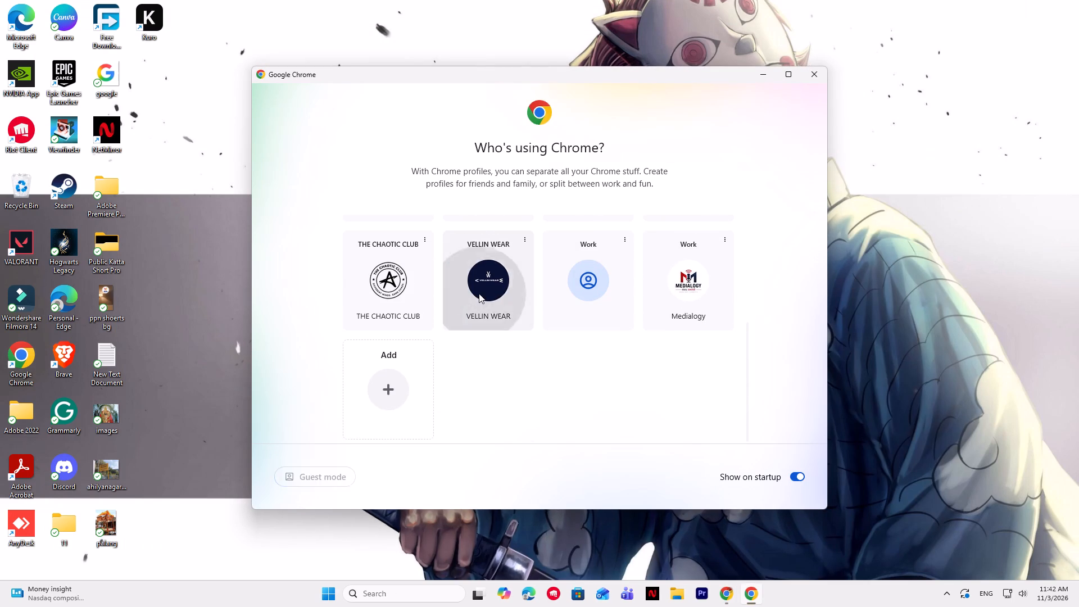
left_click(500, 24)
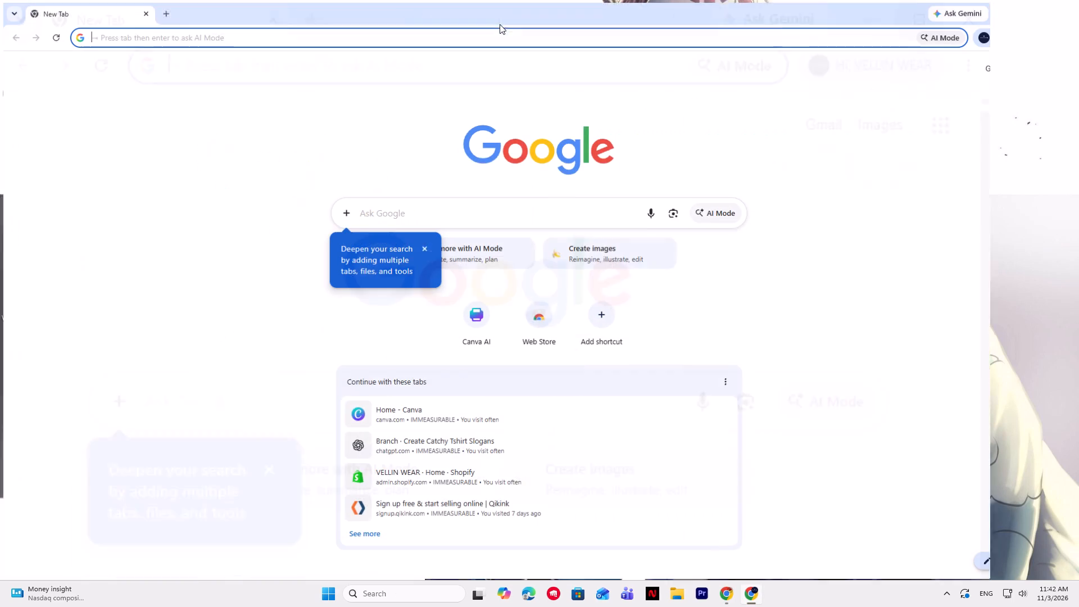
Go to Canva and open the Coffee Lover T-Shirt Design project.
type("can")
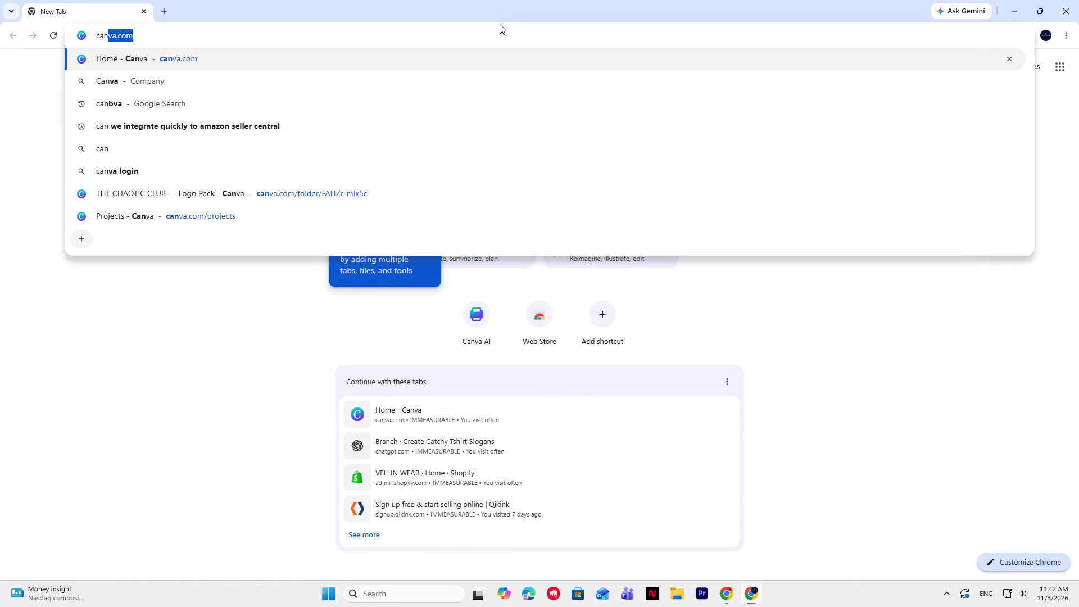
type("va")
key("Return")
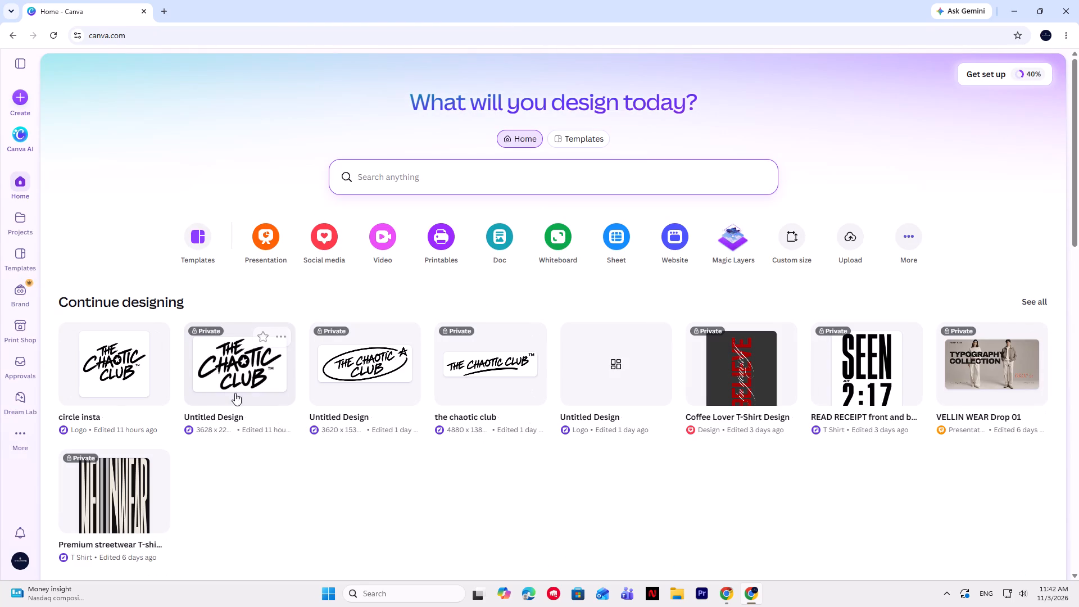
left_click(740, 371)
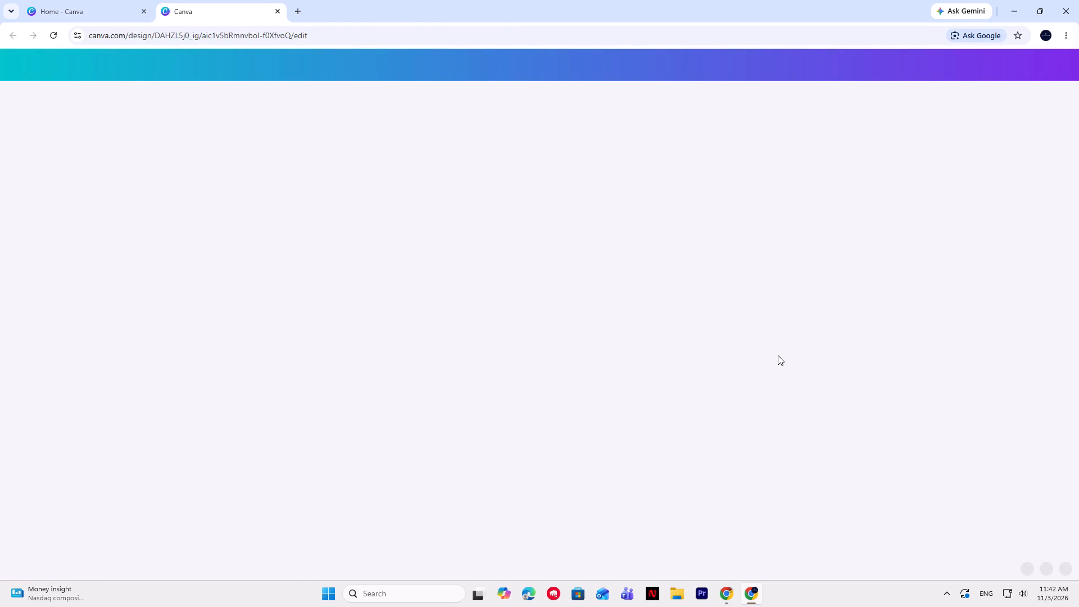
Look through the pages of the T-shirt design project for a graphic suited to the tee's back.
scroll(698, 385, "down", 2)
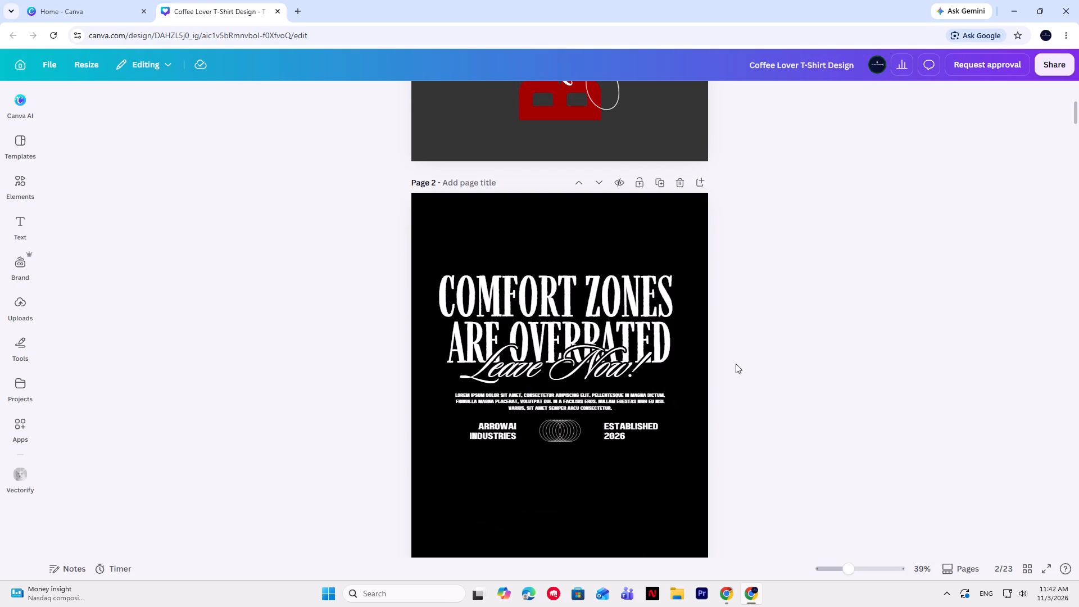
scroll(736, 364, "down", 4)
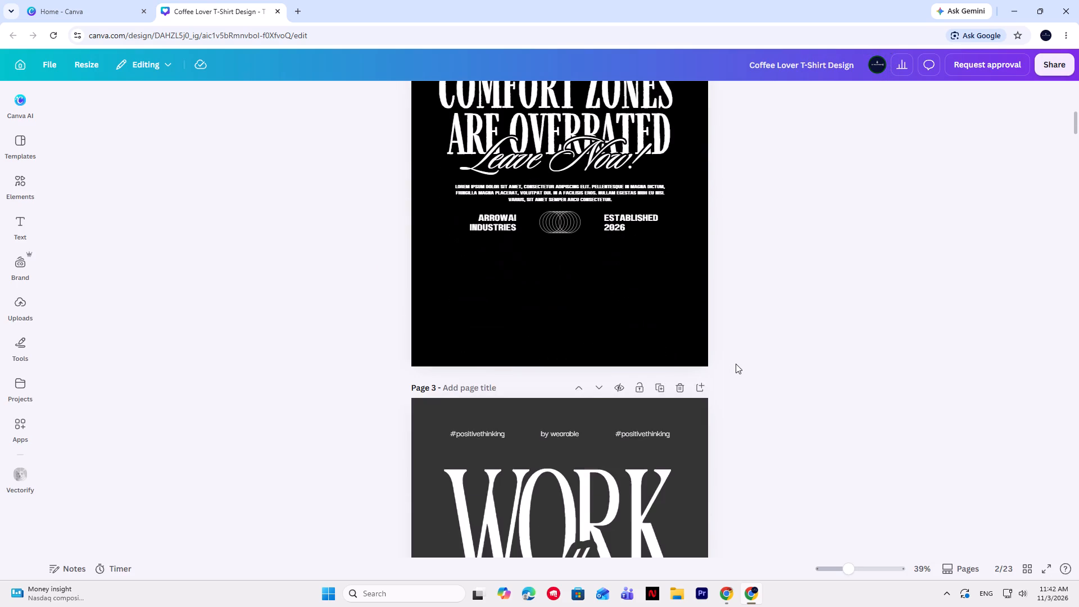
scroll(736, 364, "down", 6)
scroll(736, 364, "up", 1)
scroll(736, 364, "down", 6)
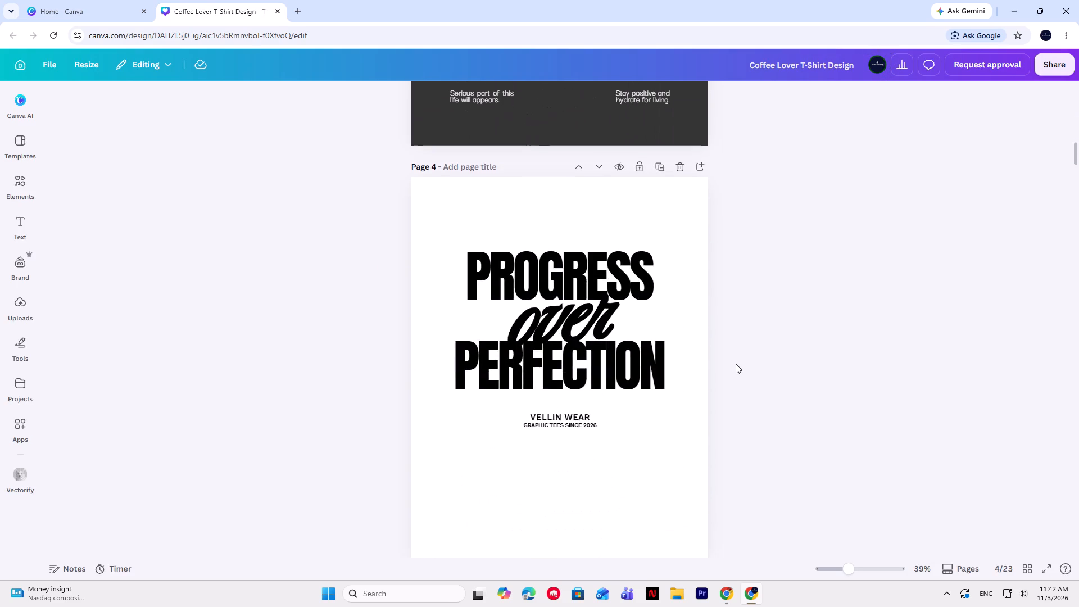
scroll(736, 364, "down", 16)
scroll(736, 364, "down", 13)
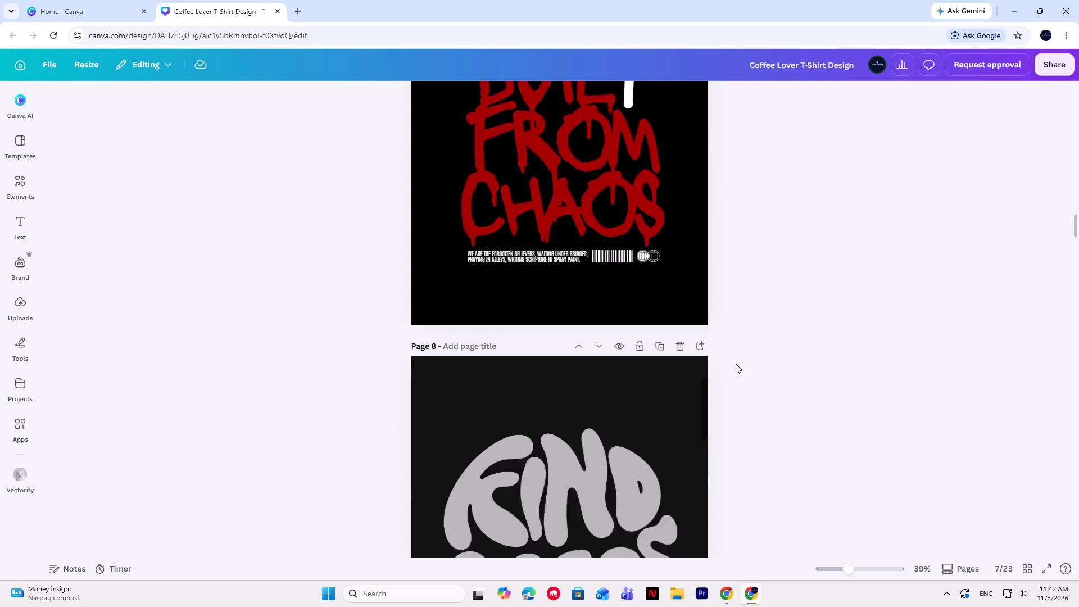
scroll(736, 364, "down", 19)
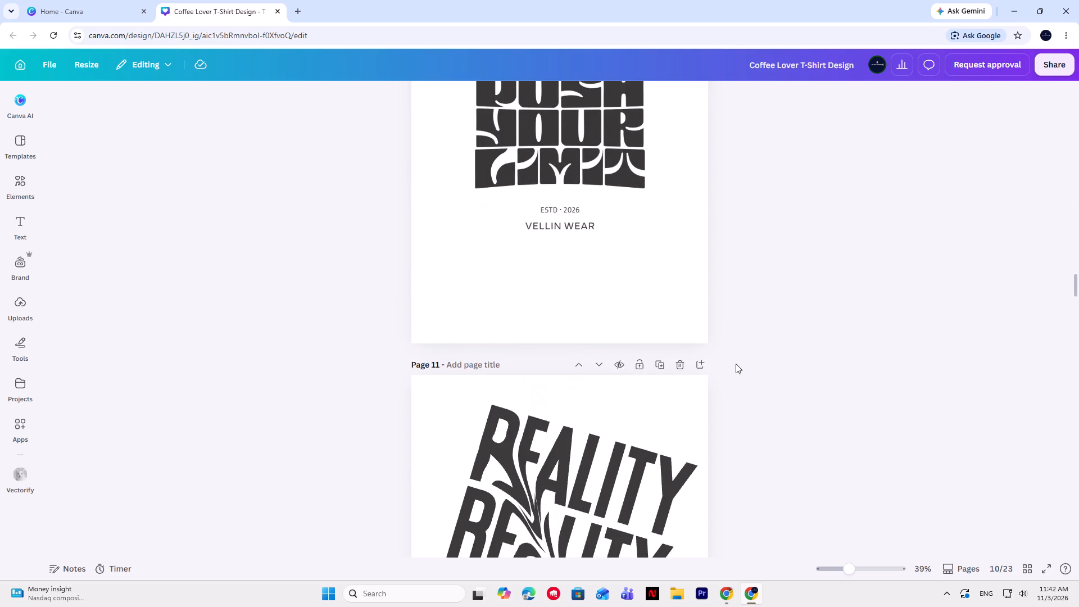
scroll(736, 364, "down", 14)
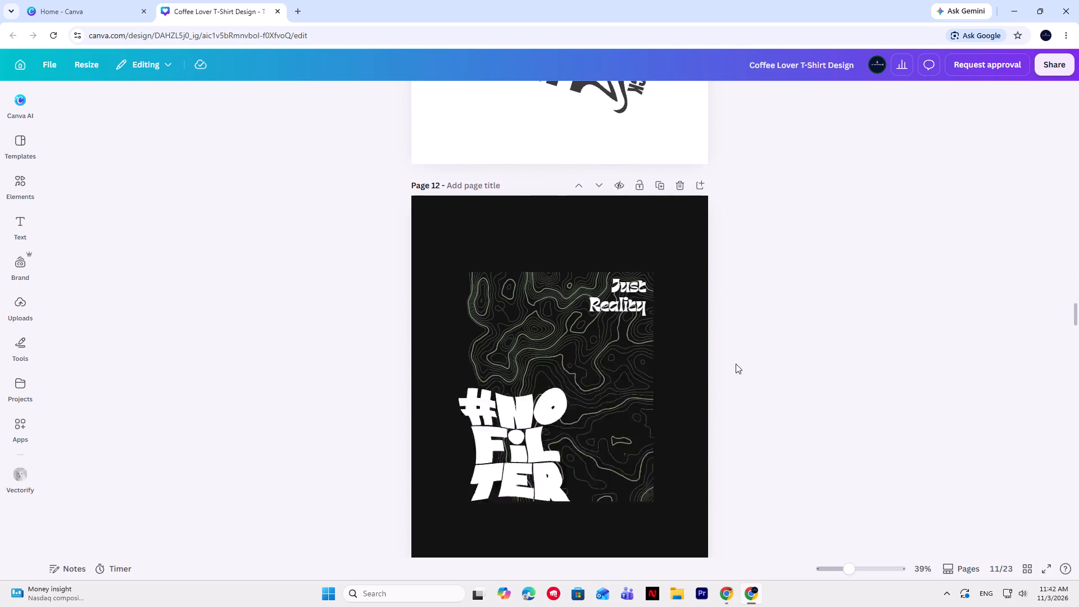
scroll(736, 364, "down", 3)
scroll(736, 364, "up", 1)
scroll(736, 364, "down", 10)
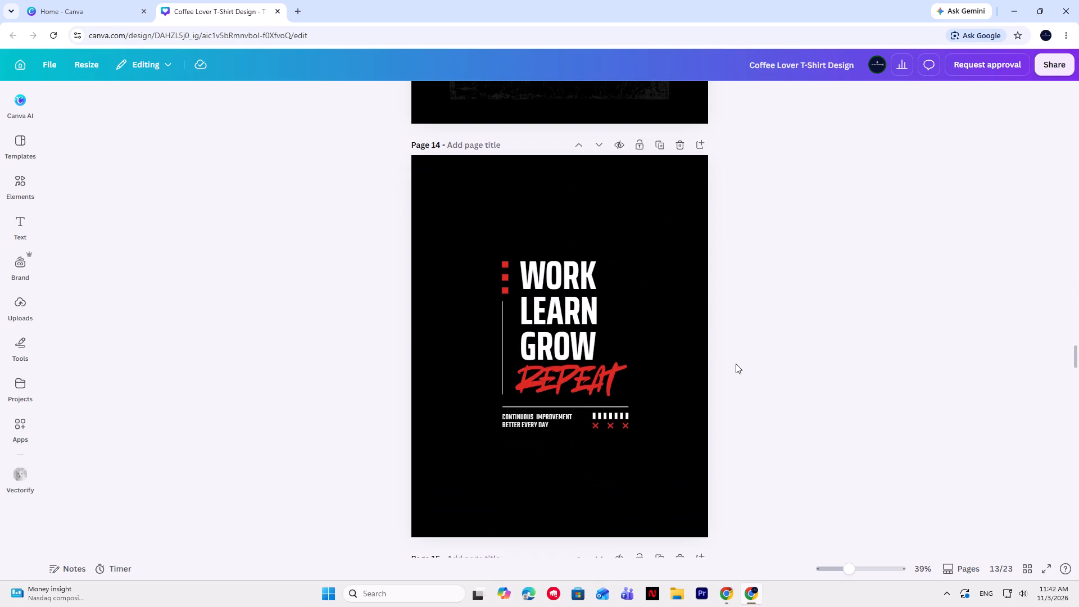
scroll(736, 364, "down", 7)
scroll(736, 364, "up", 18)
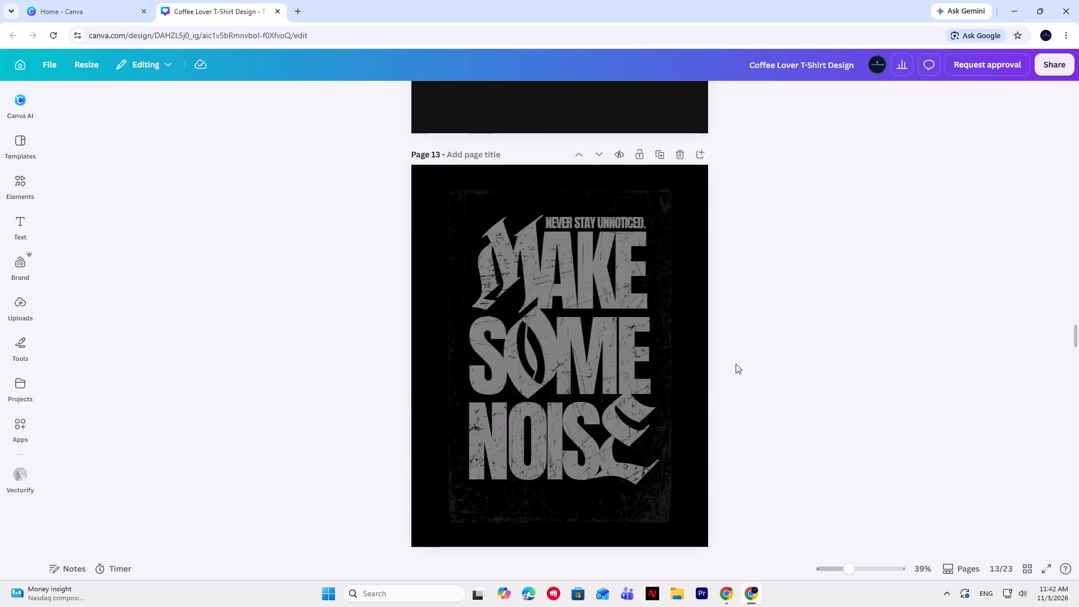
scroll(736, 364, "up", 11)
scroll(736, 364, "up", 18)
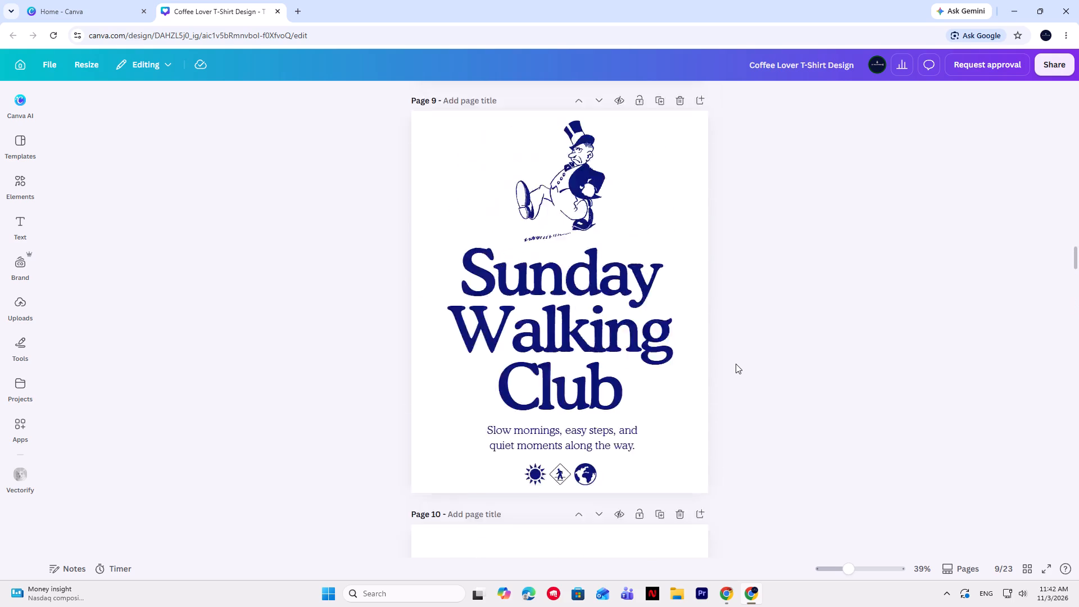
scroll(736, 364, "up", 20)
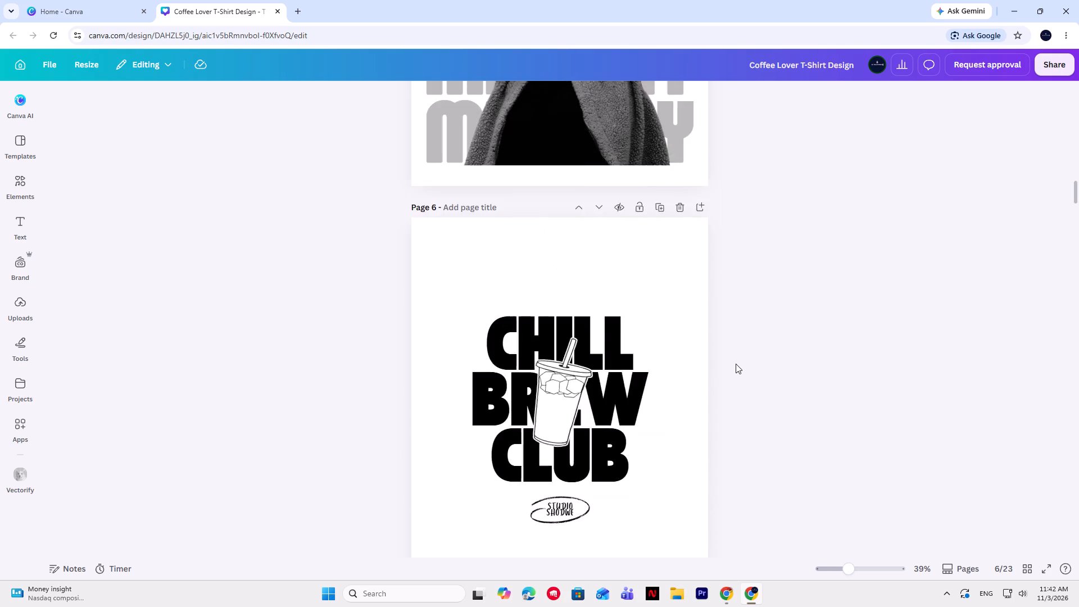
scroll(736, 364, "down", 10)
scroll(736, 364, "up", 5)
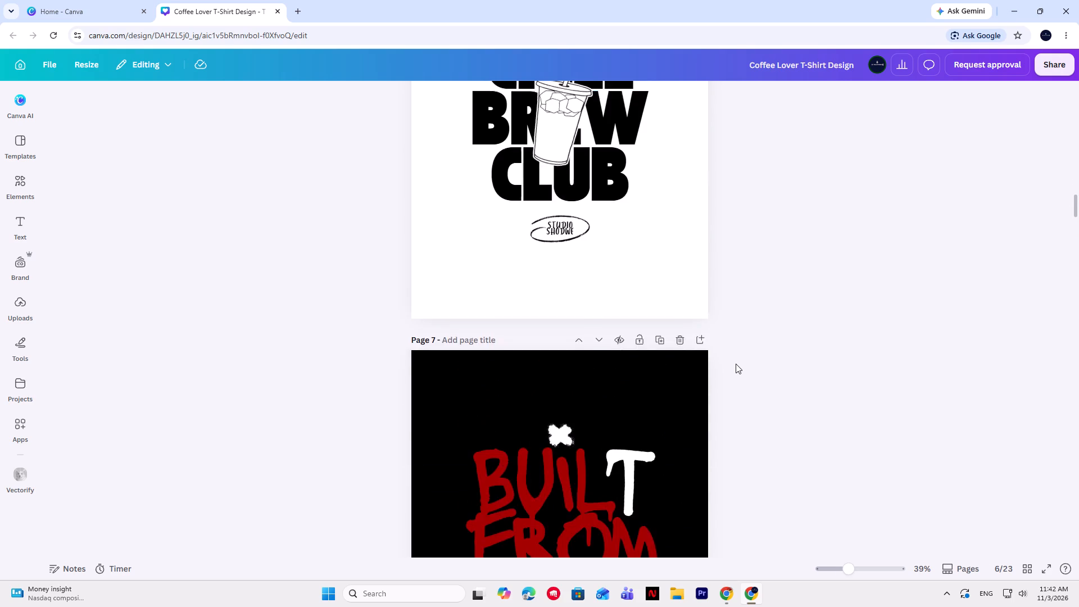
scroll(736, 364, "up", 10)
scroll(736, 364, "down", 3)
scroll(736, 364, "up", 1)
scroll(736, 364, "down", 8)
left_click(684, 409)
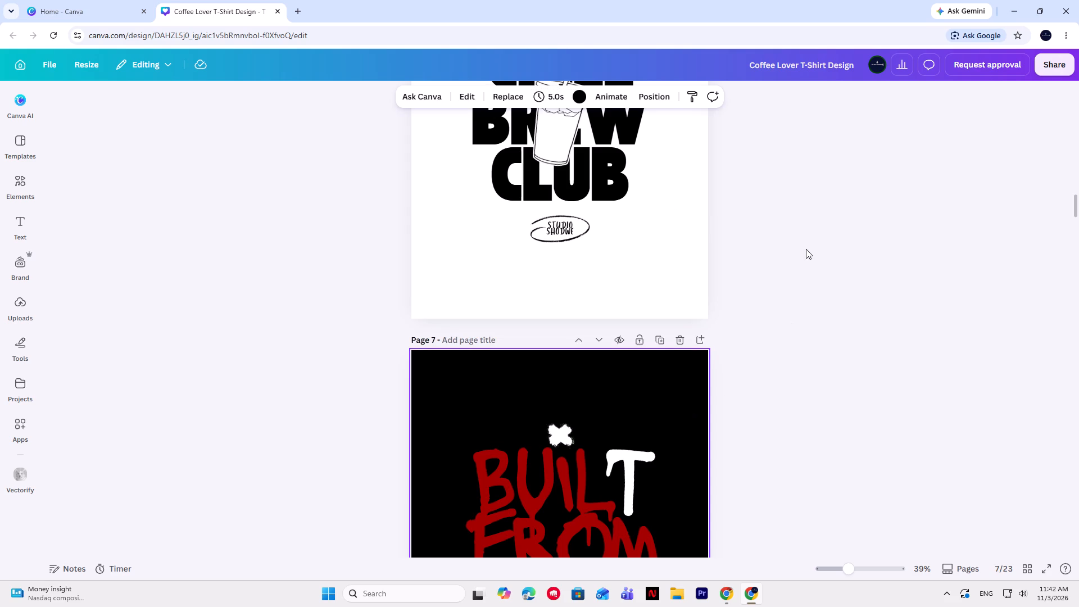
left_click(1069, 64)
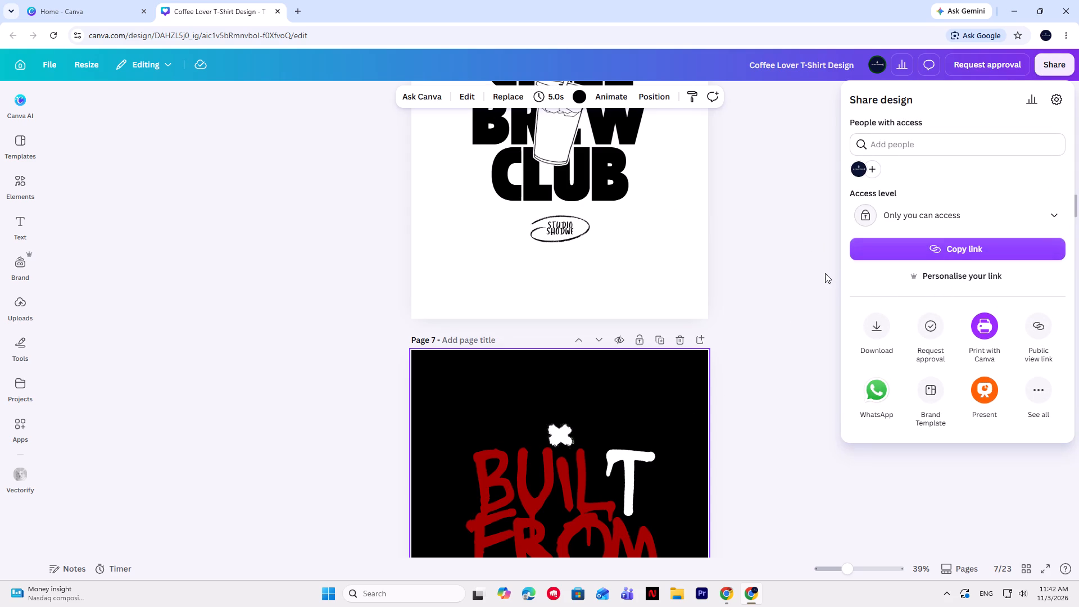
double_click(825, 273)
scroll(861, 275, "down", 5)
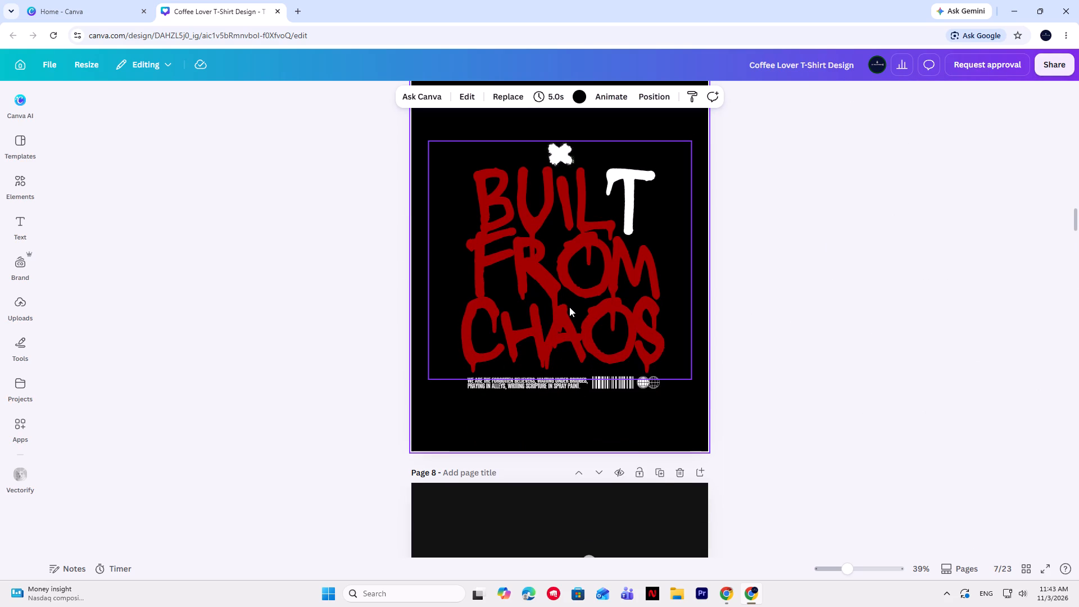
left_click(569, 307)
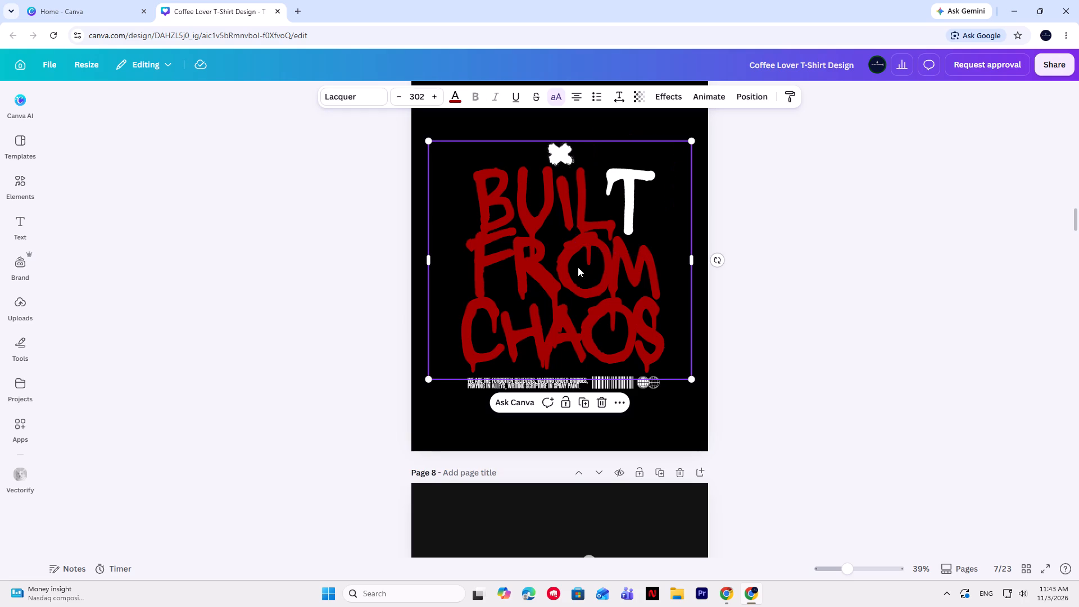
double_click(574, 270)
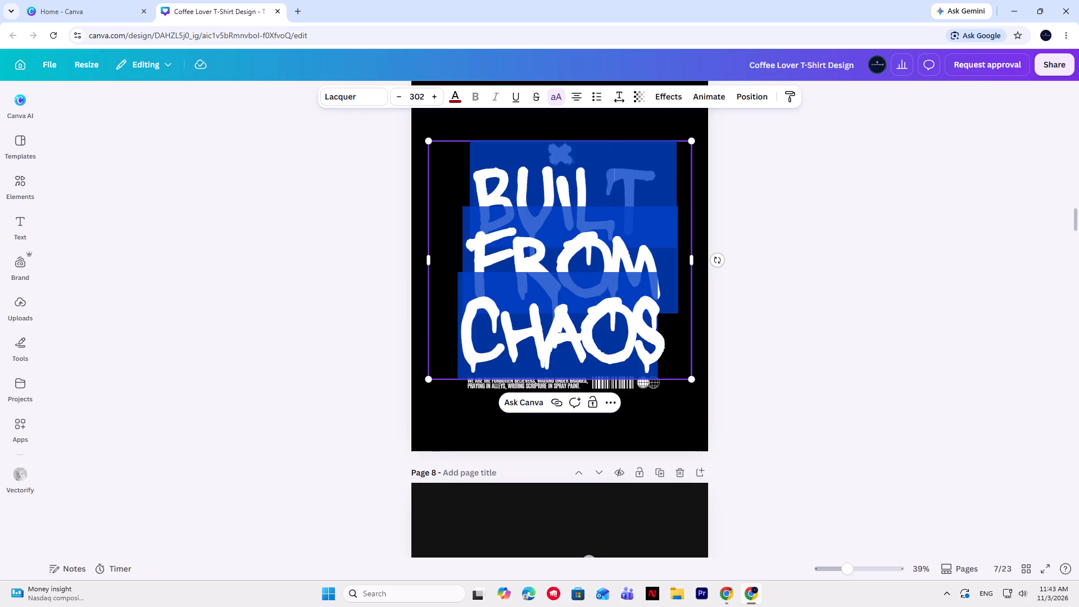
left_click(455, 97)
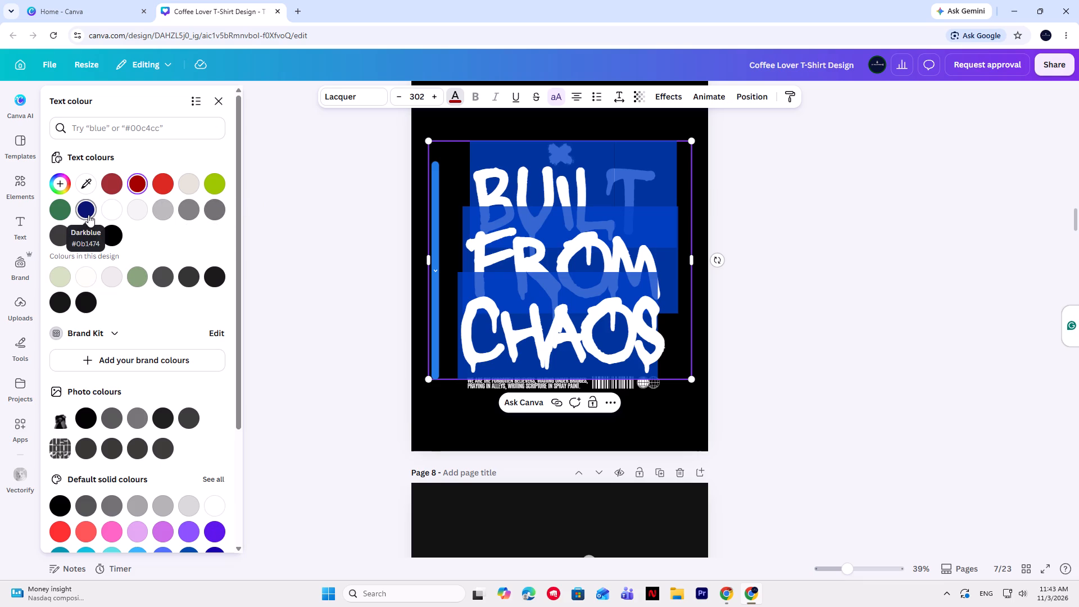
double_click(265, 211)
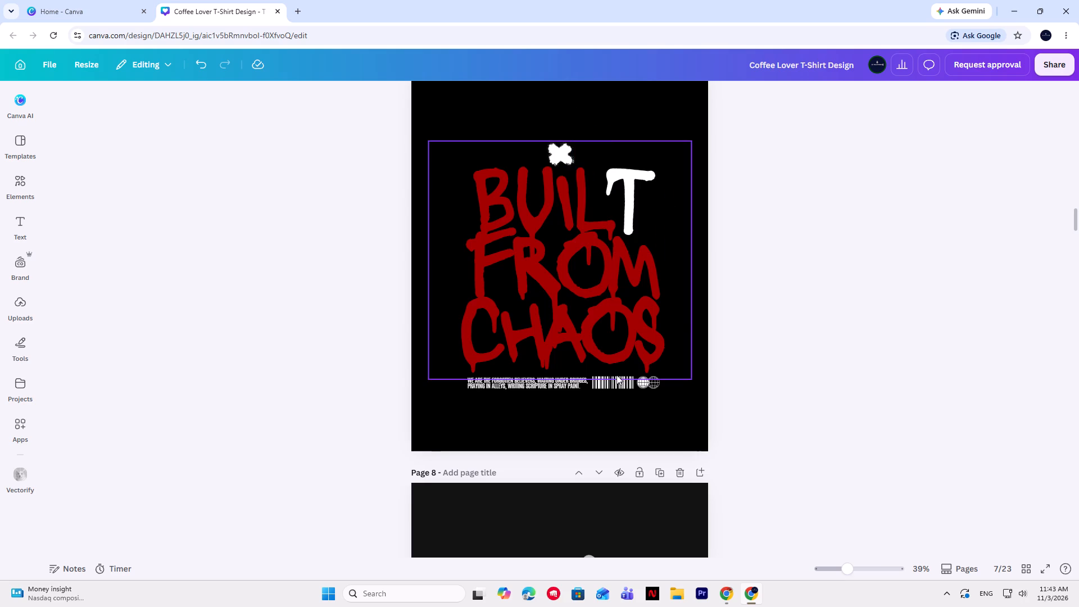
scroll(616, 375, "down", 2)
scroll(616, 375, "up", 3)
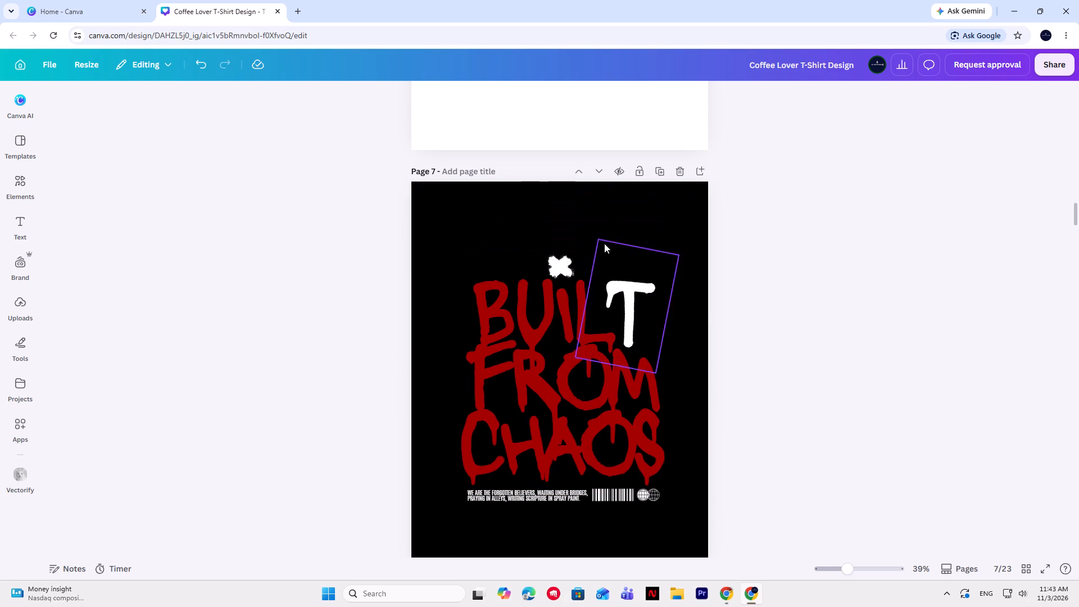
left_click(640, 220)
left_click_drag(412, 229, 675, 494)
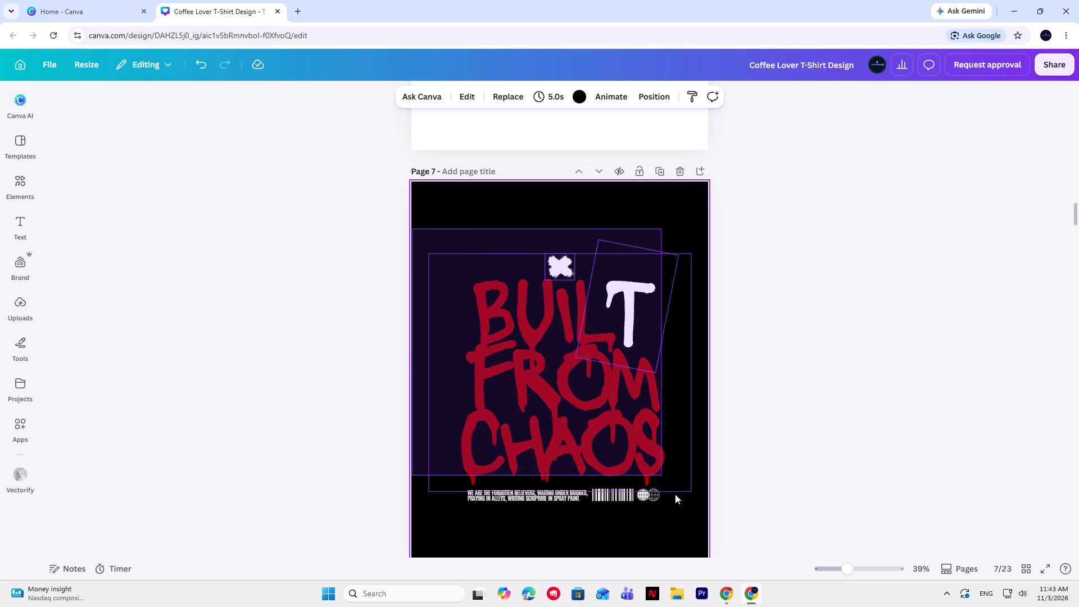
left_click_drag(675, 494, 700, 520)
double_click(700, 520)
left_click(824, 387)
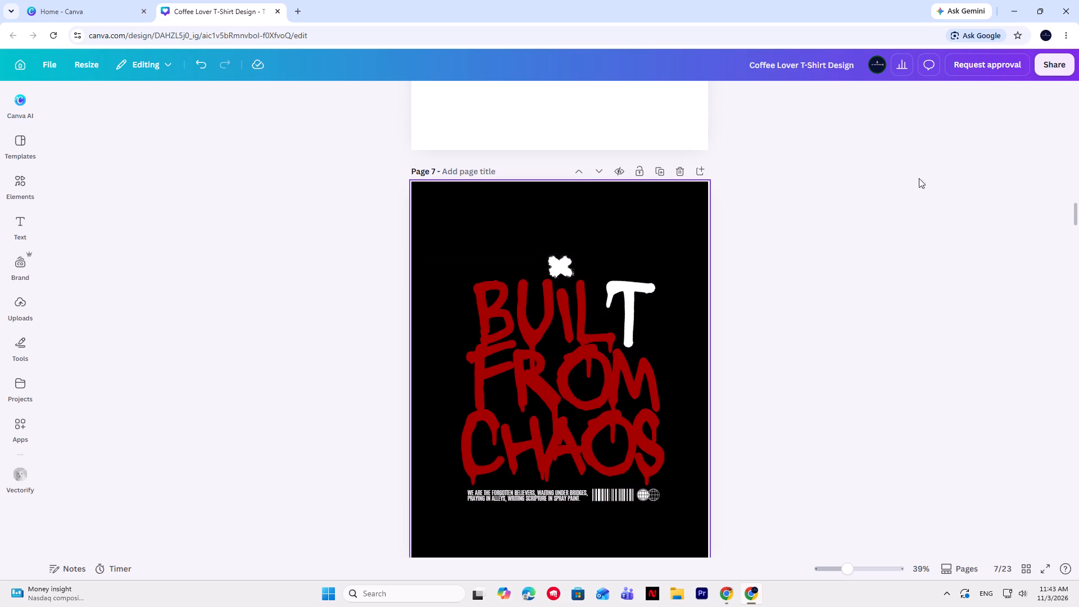
Set up a PNG download of page 7 only, at size 3.125 with a transparent background.
left_click(665, 216)
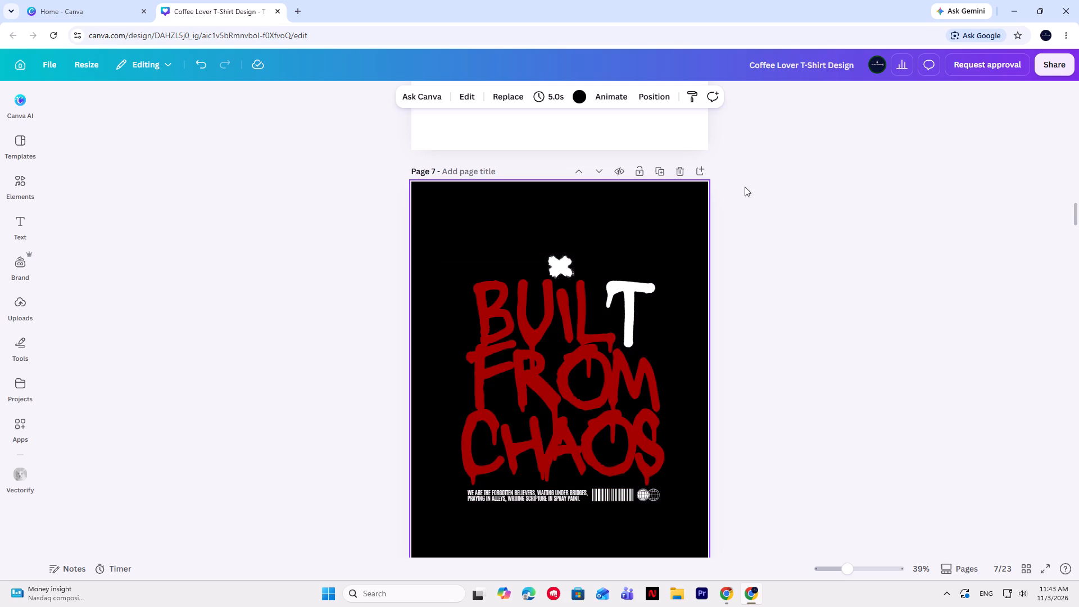
left_click(1062, 57)
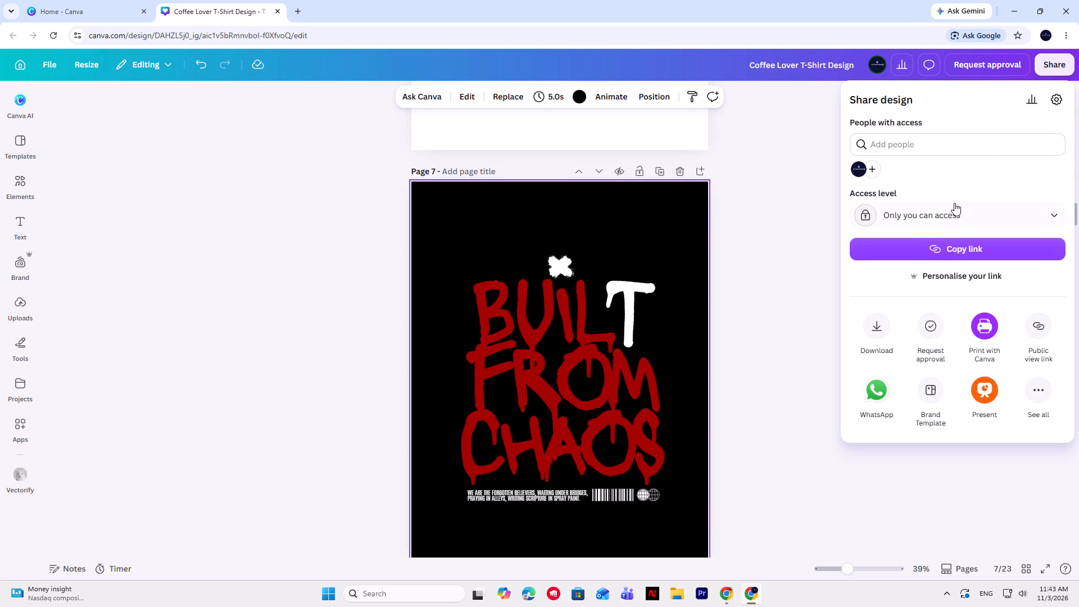
left_click(872, 337)
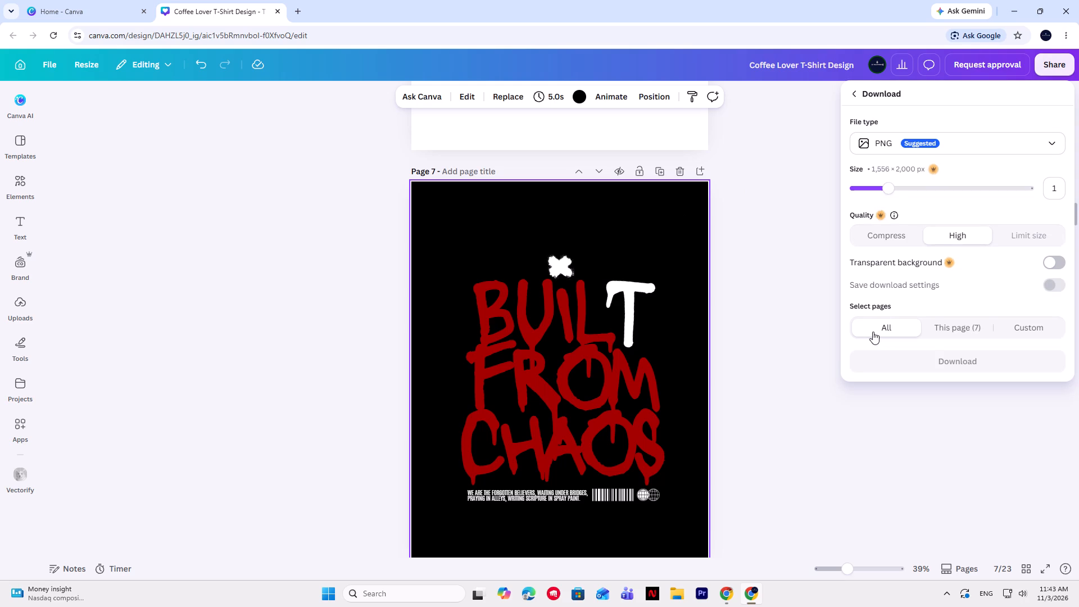
left_click_drag(885, 189, 1075, 192)
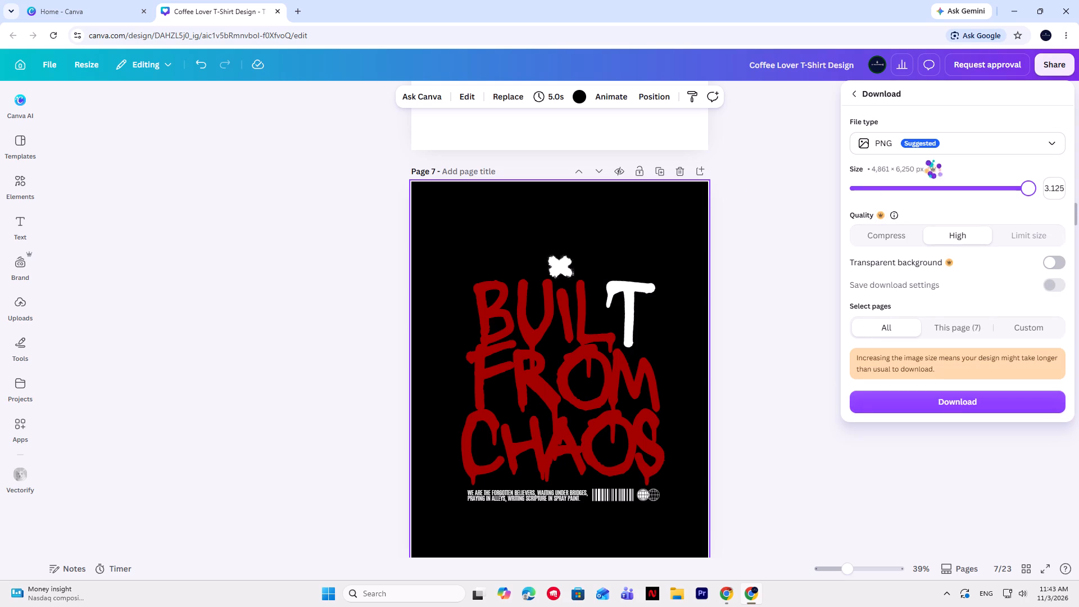
left_click_drag(1075, 192, 1078, 192)
left_click(1054, 260)
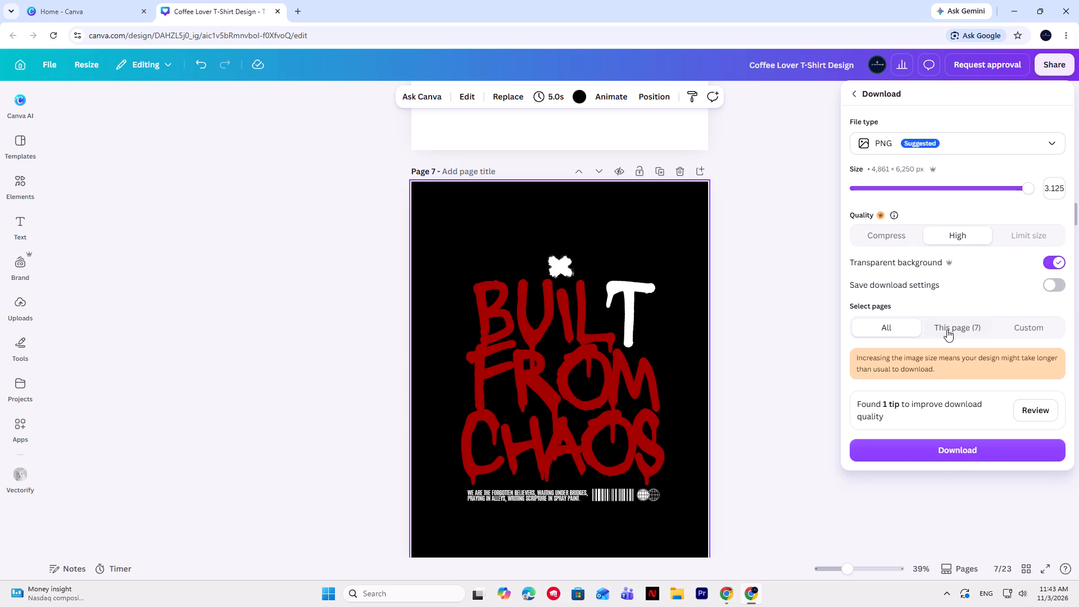
left_click(950, 329)
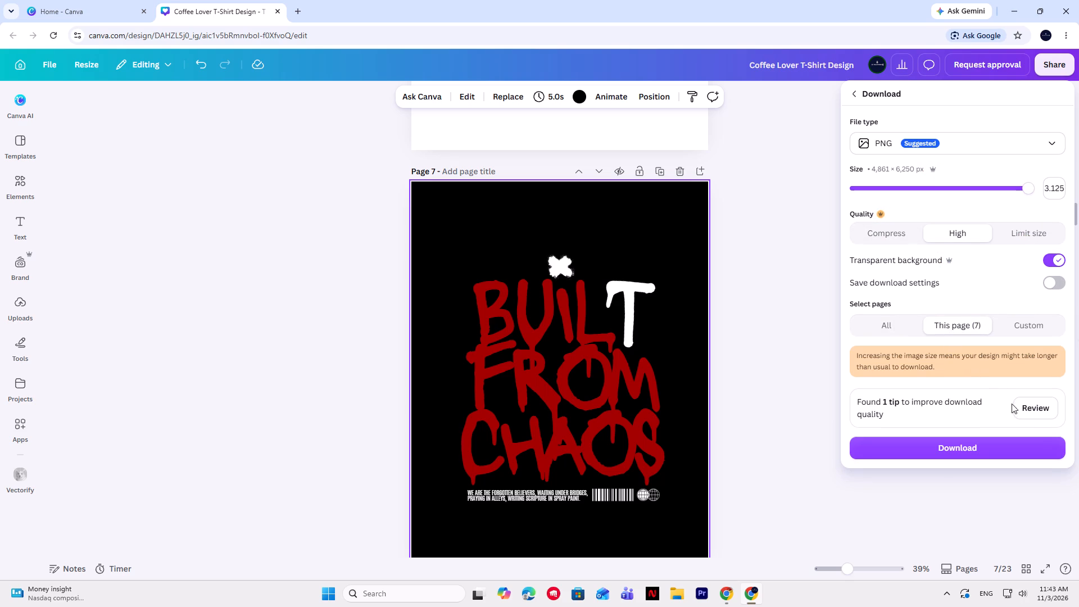
Review and dismiss the transparency download tip, and download page 7 with the current settings.
left_click(1037, 409)
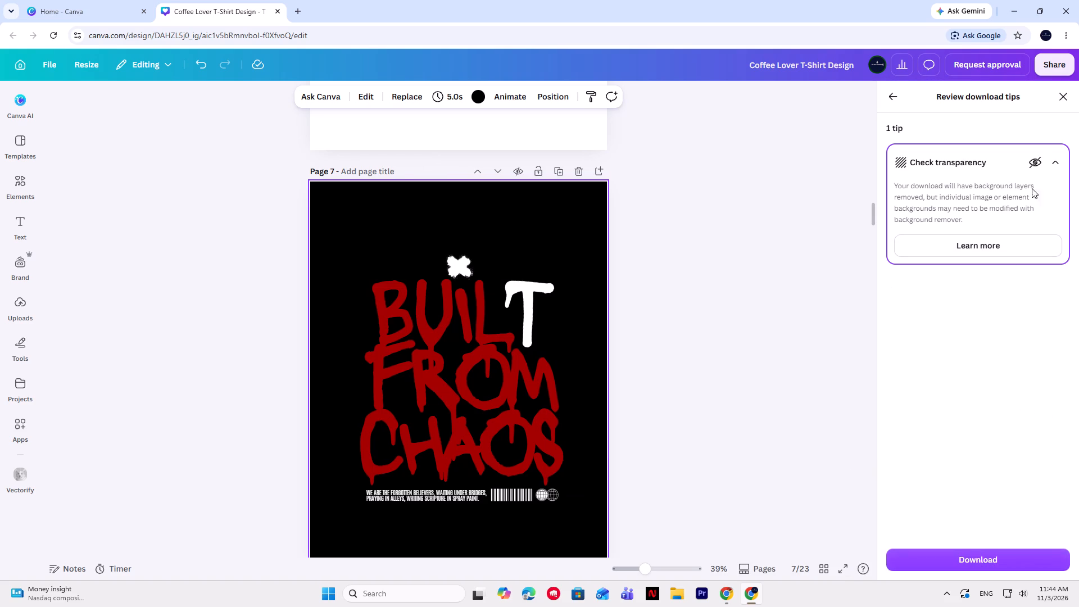
left_click(1035, 167)
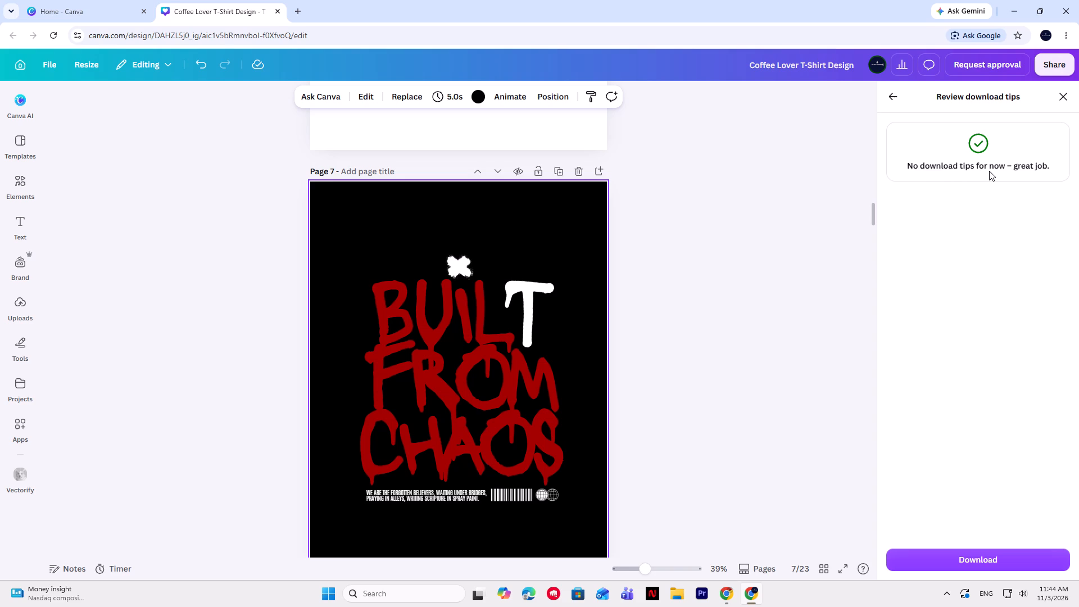
left_click(898, 97)
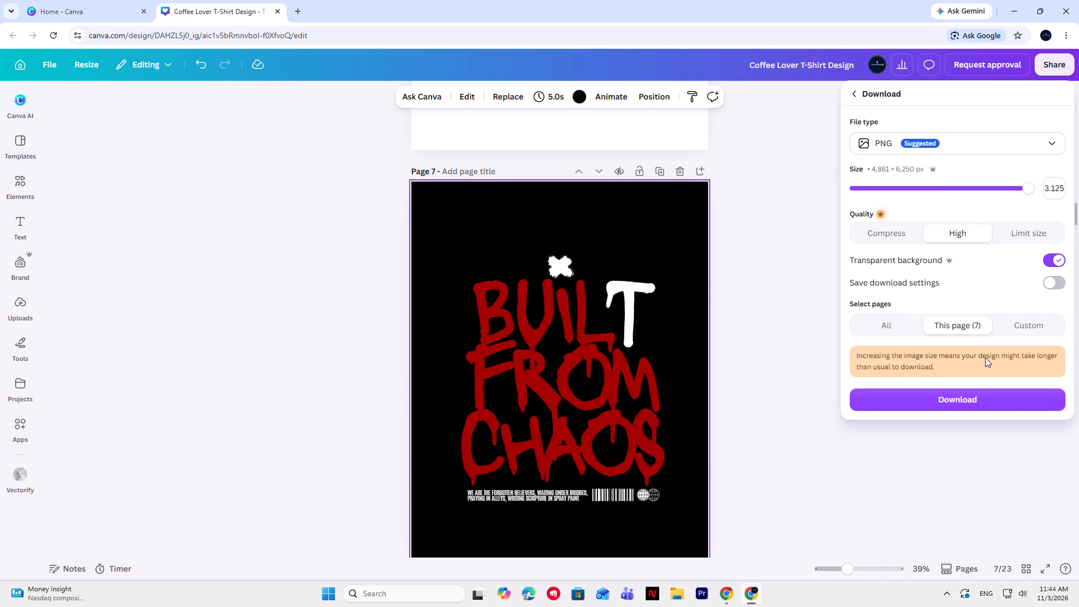
left_click(986, 359)
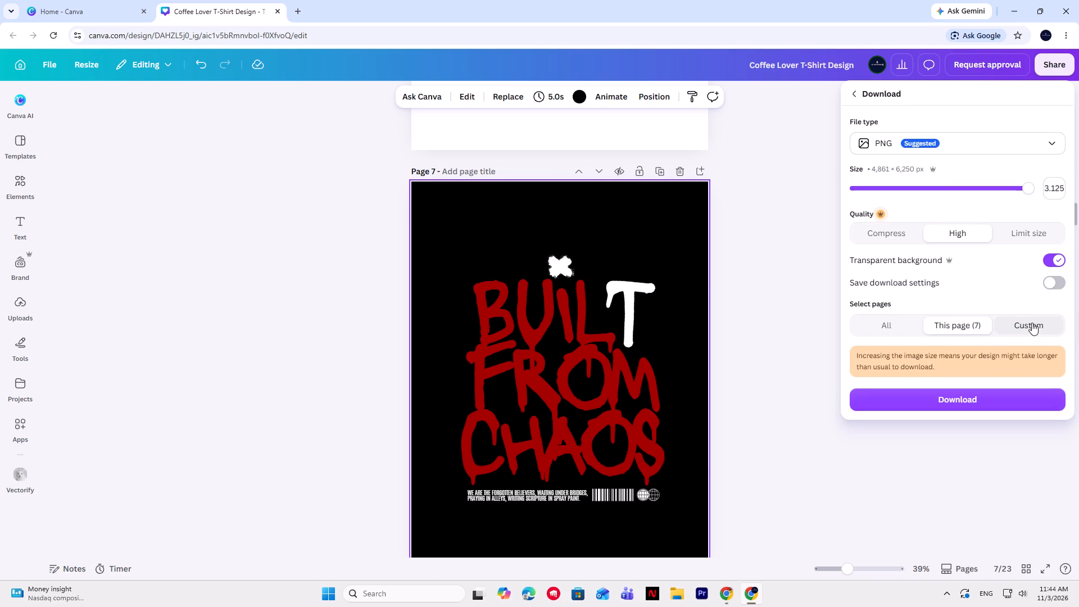
left_click(1032, 323)
left_click(972, 323)
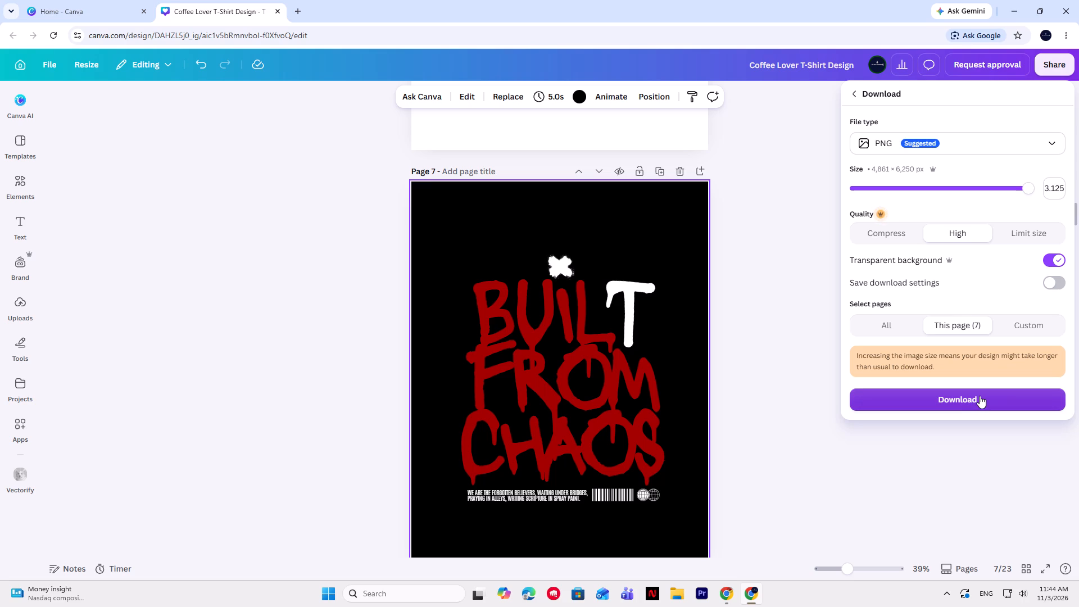
left_click(980, 396)
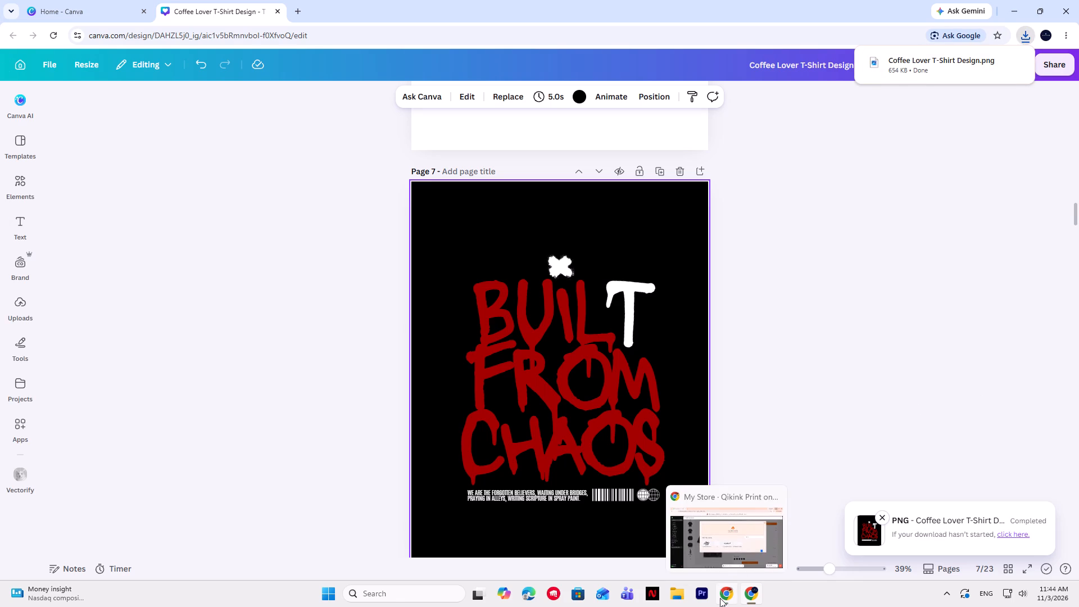
Switch to the Qikink window, upload the downloaded Coffee Lover T-Shirt Design PNG and place it on the tee's back.
double_click(742, 545)
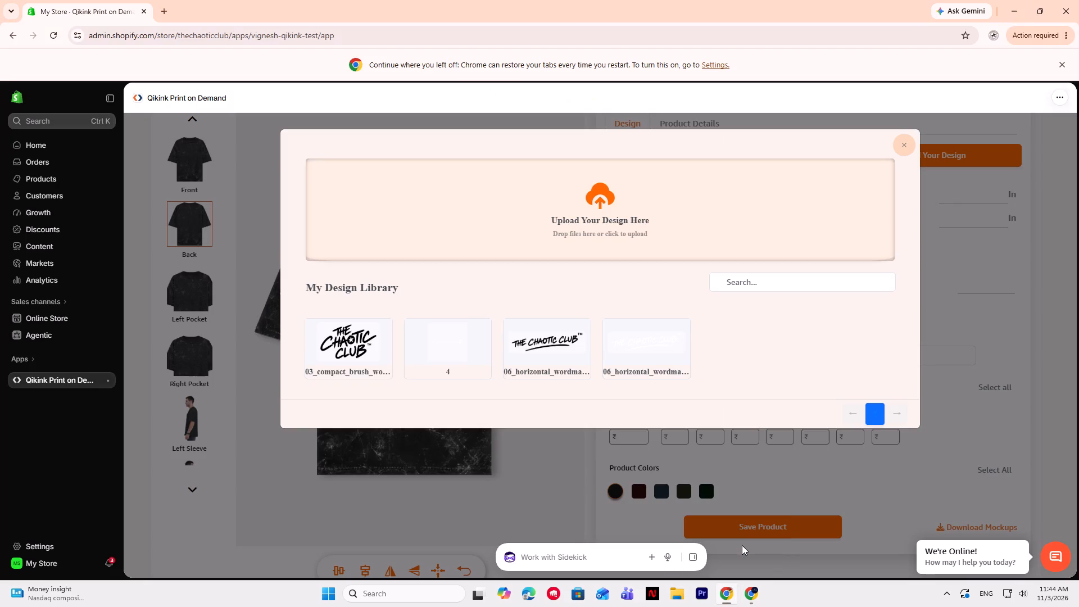
left_click(601, 218)
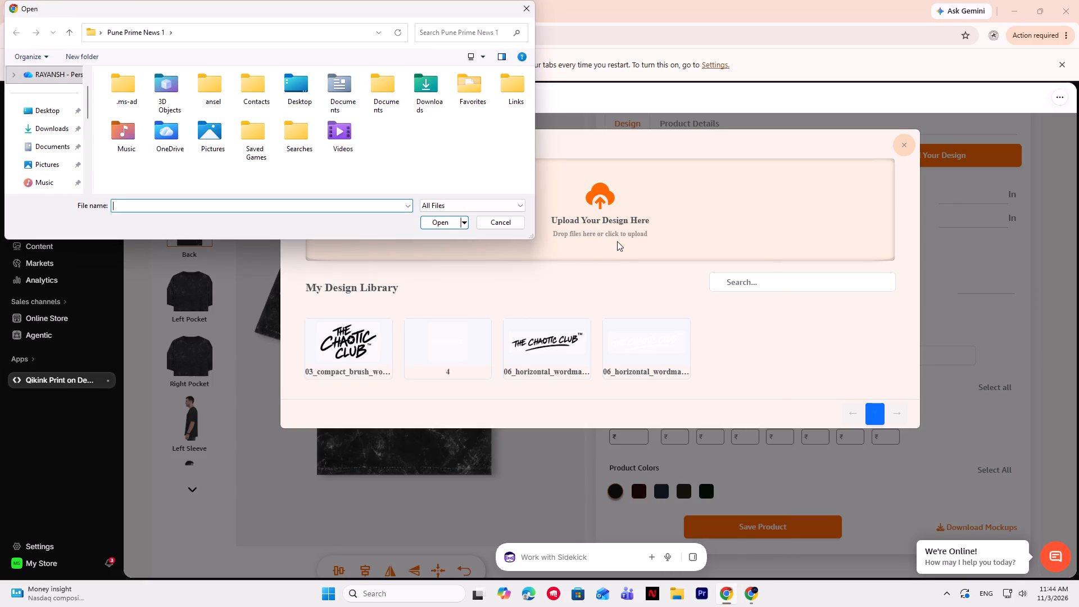
triple_click(413, 91)
left_click(413, 91)
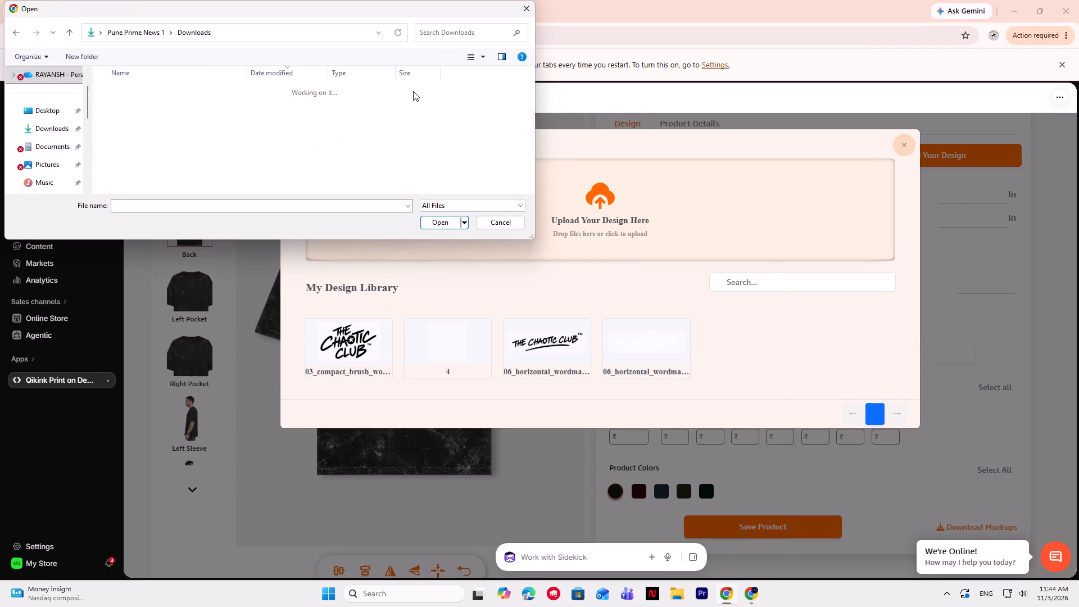
double_click(333, 107)
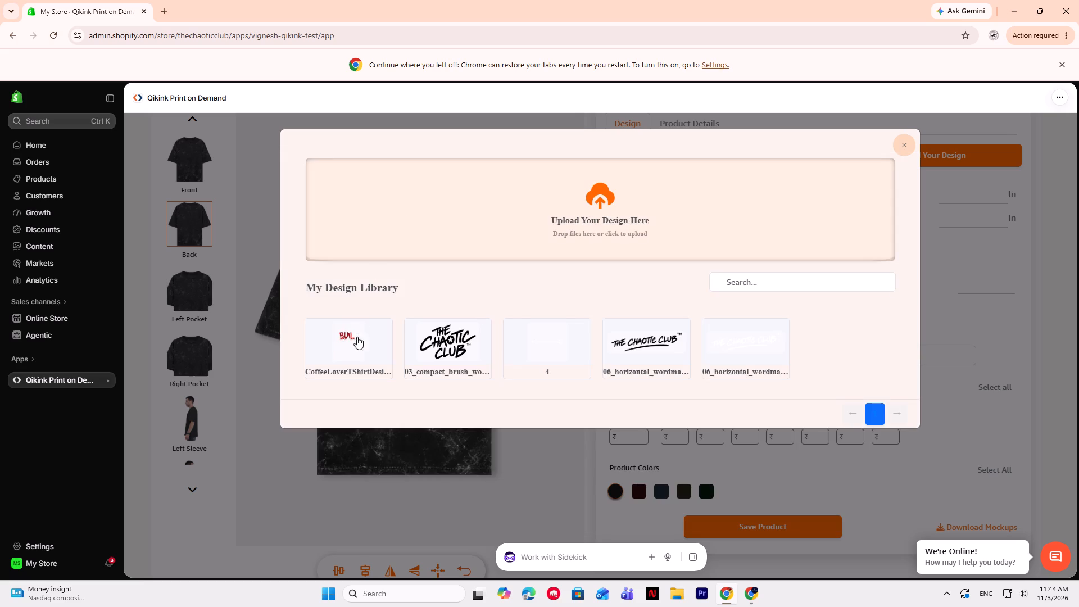
double_click(355, 348)
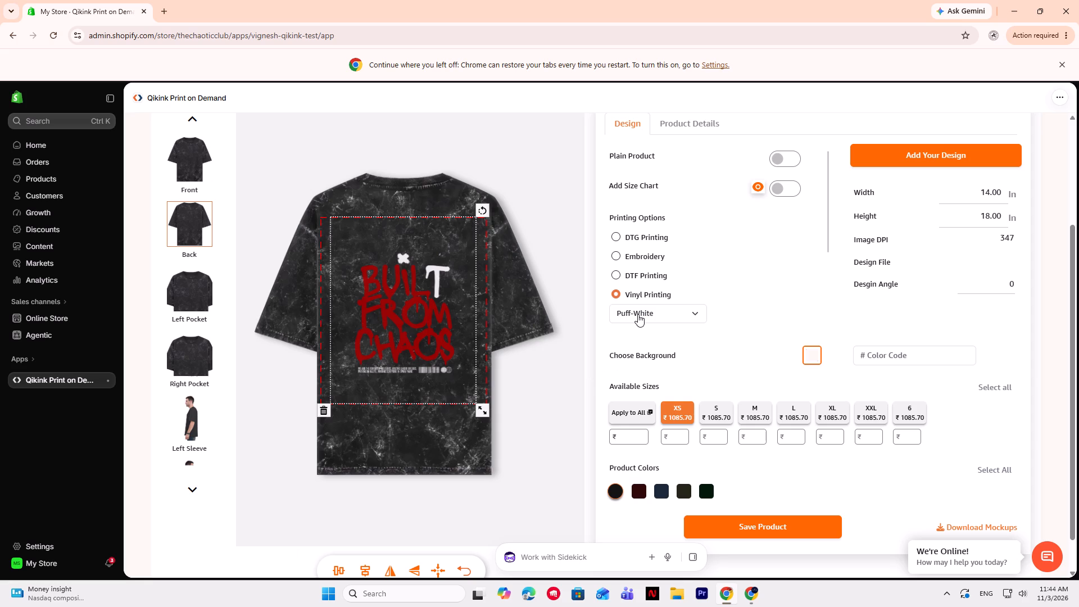
Change the back print to DTF Printing and add the BUILT FROM CHAOS design from the library again.
left_click(617, 277)
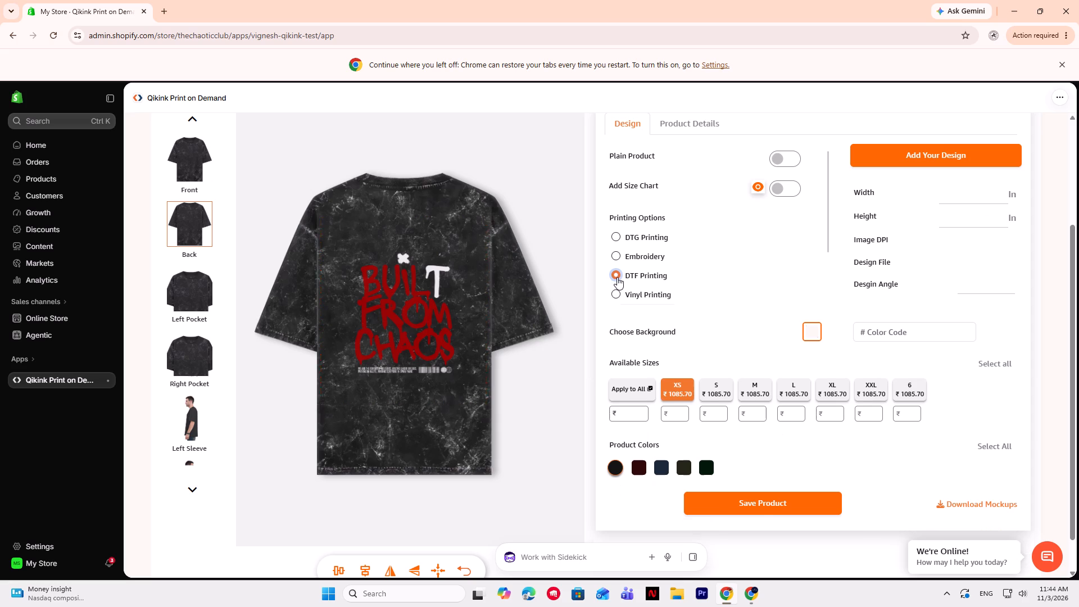
left_click(945, 154)
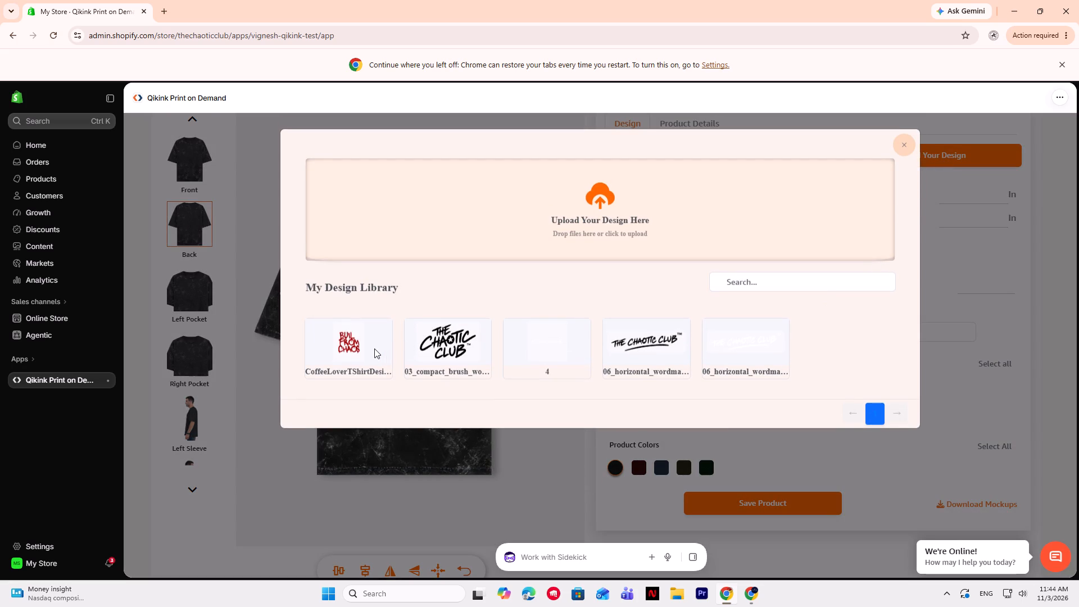
double_click(351, 344)
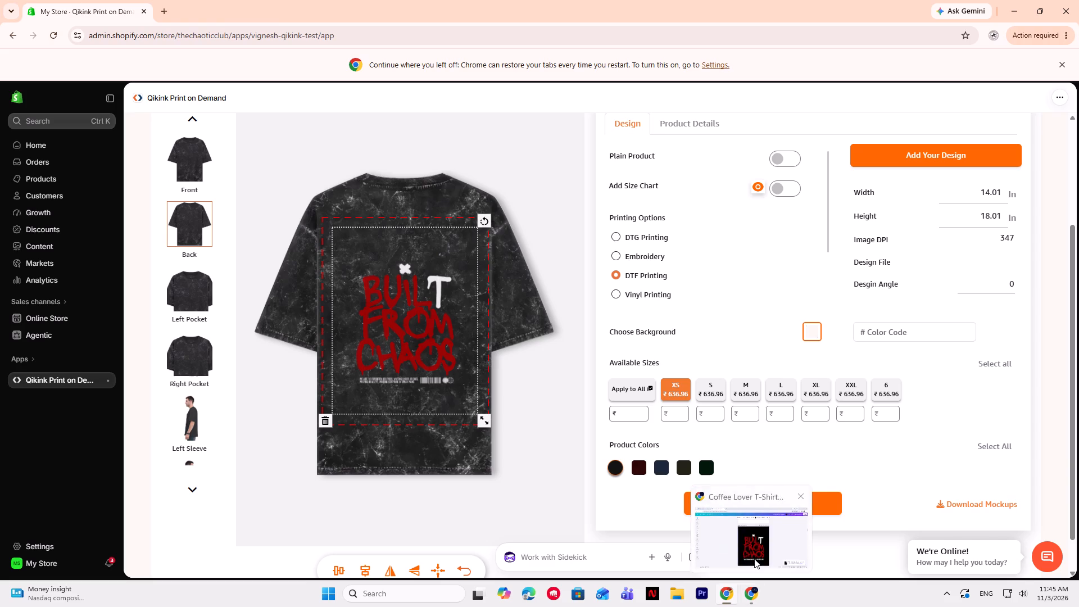
Switch back to the Canva window with the Coffee Lover T-Shirt Design.
left_click(754, 559)
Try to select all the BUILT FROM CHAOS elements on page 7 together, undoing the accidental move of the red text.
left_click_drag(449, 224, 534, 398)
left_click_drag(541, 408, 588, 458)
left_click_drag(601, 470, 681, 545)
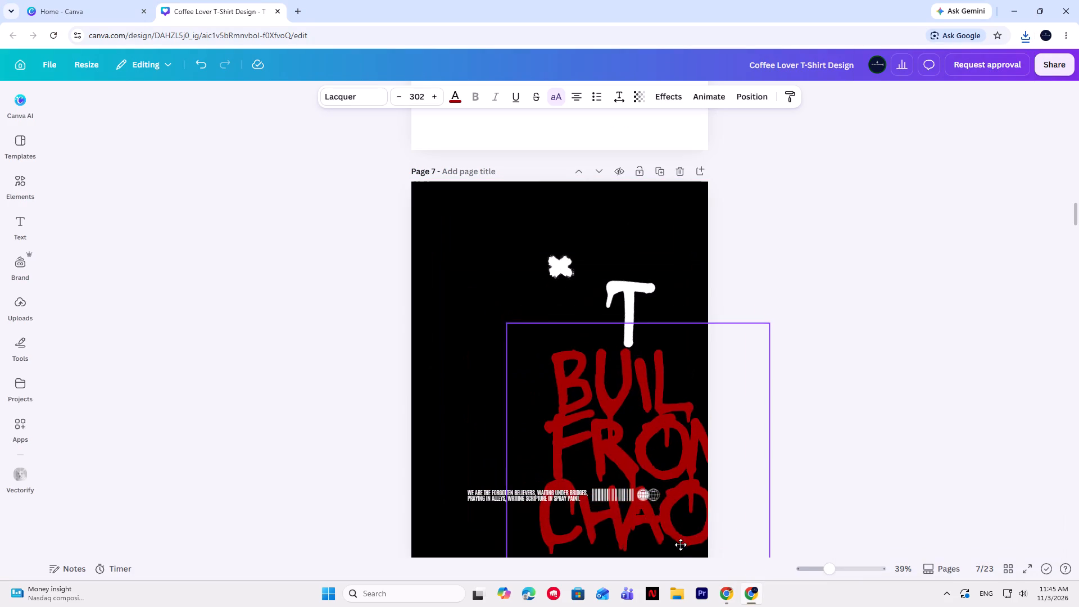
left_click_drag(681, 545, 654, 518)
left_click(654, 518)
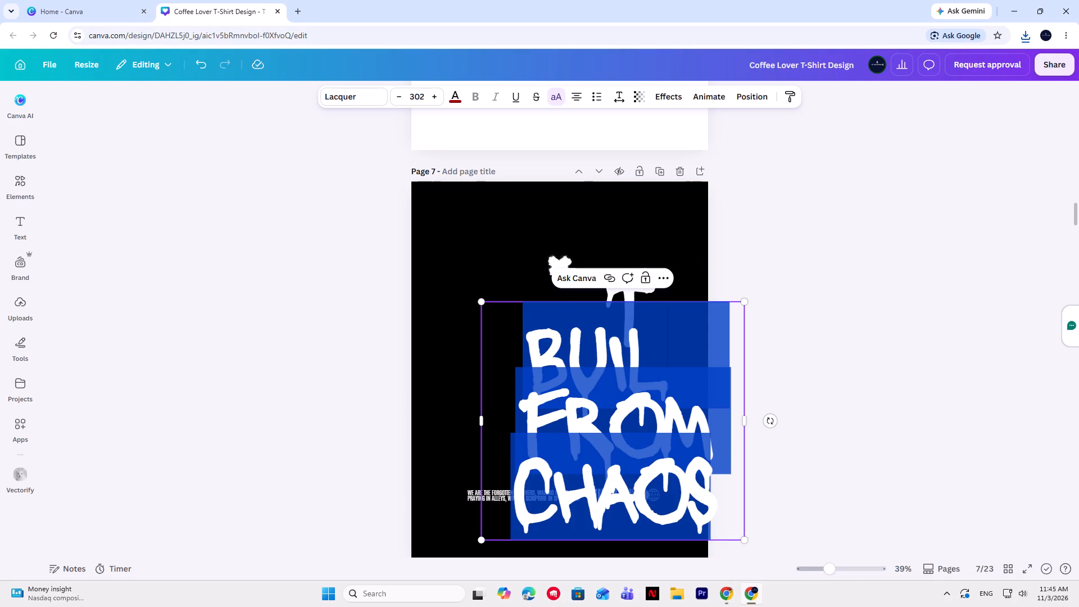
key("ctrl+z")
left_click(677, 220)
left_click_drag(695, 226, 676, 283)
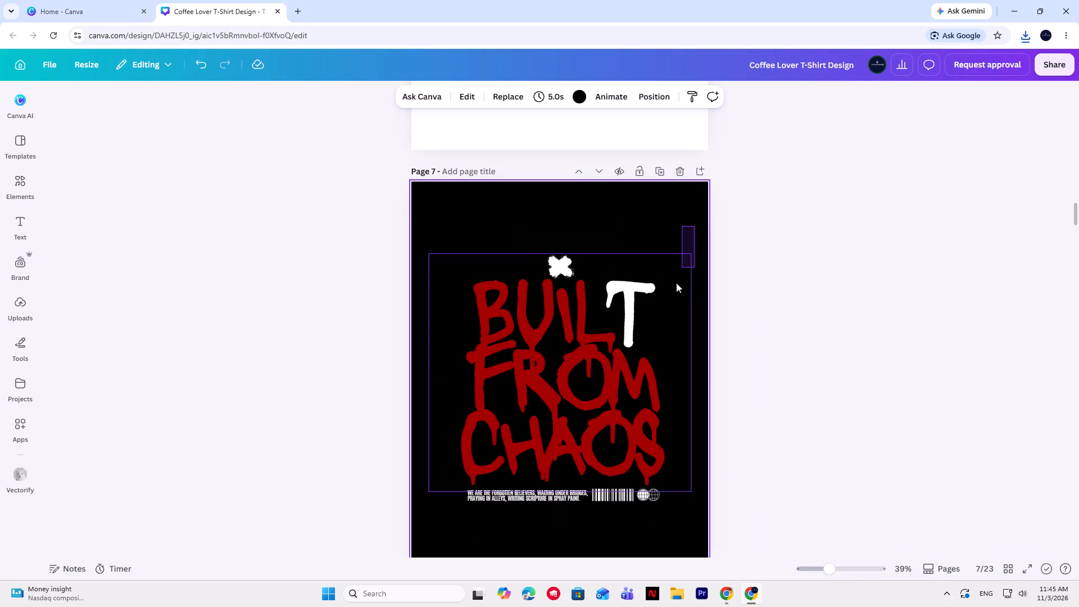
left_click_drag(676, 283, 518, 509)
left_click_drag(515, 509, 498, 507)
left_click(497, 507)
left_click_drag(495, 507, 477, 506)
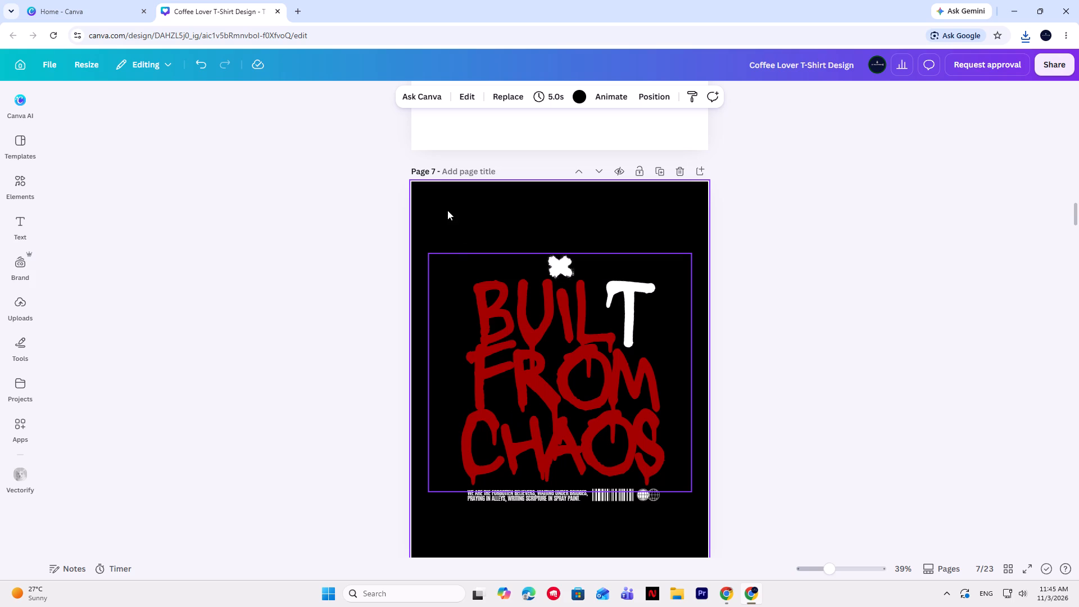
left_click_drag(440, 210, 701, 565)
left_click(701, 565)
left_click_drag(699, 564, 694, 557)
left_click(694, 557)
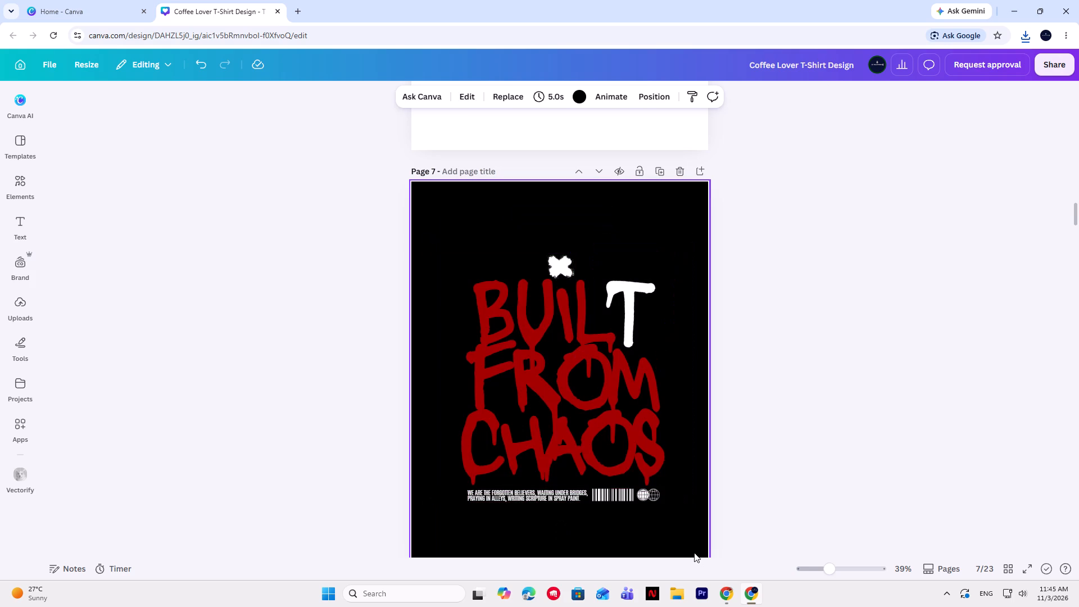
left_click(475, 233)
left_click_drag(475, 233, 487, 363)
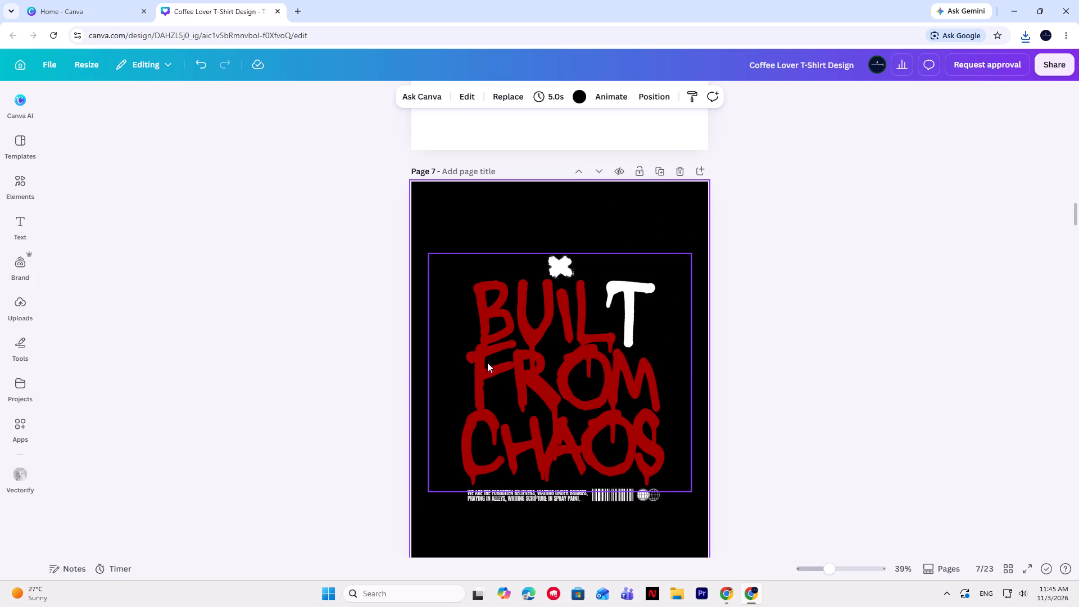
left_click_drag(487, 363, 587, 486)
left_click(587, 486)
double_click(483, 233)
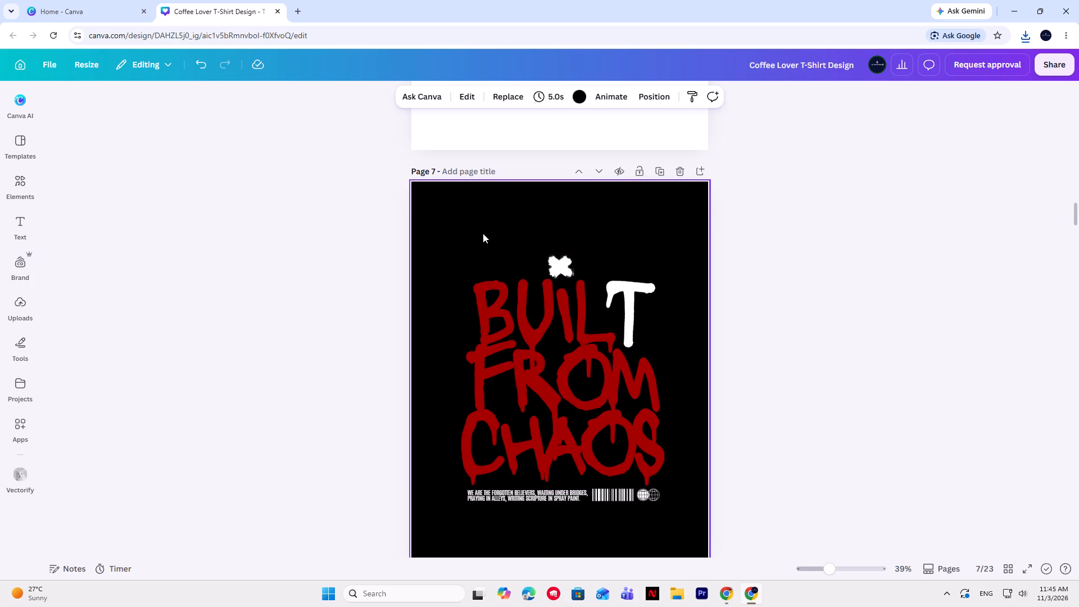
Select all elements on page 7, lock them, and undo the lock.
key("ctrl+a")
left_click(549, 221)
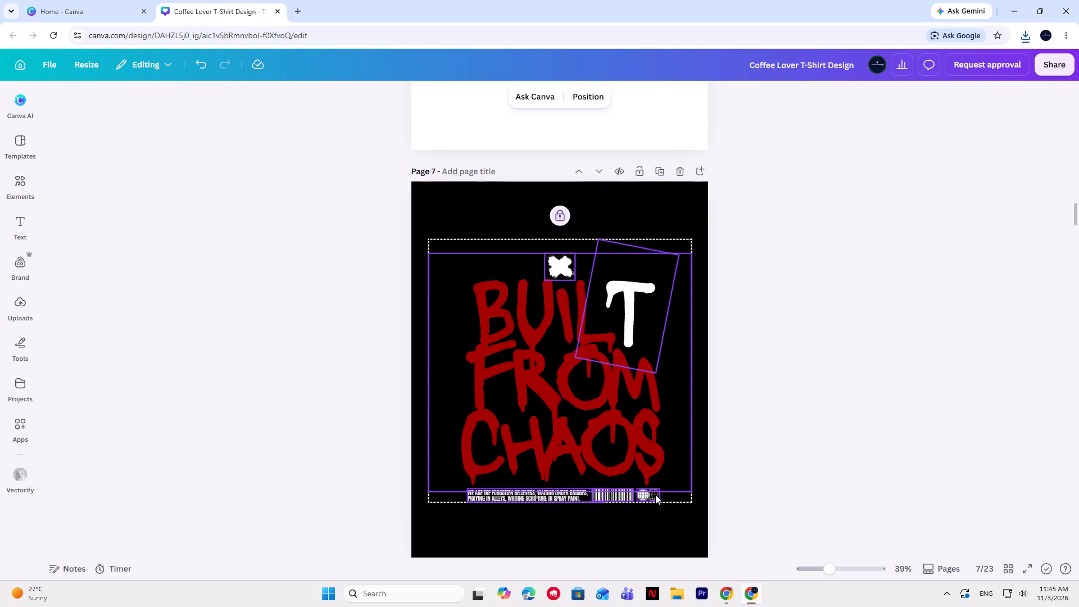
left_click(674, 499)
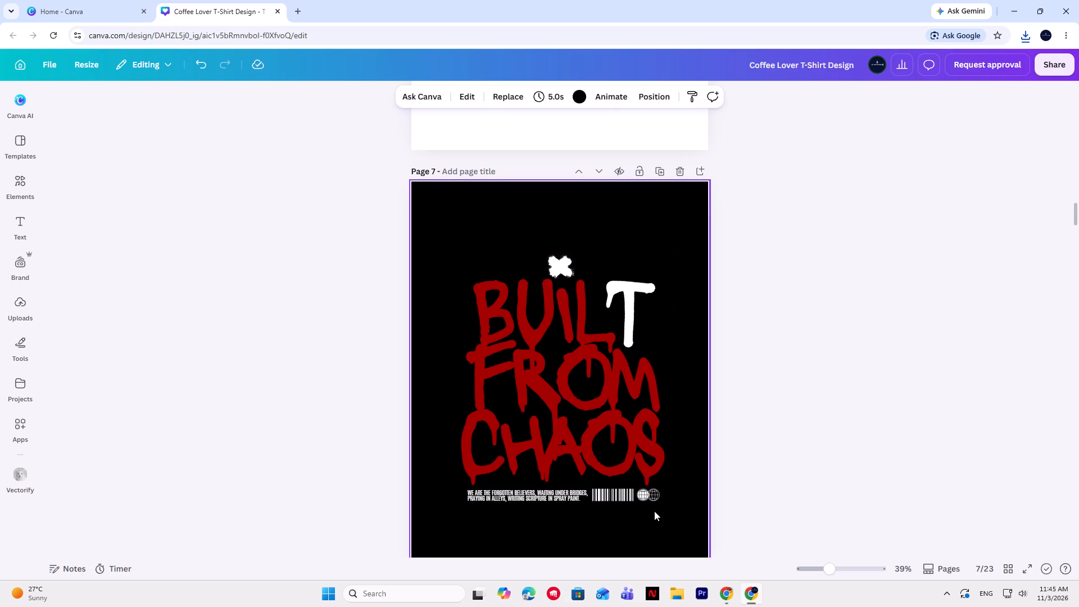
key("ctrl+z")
Select all the BUILT FROM CHAOS elements on page 7 and group them.
left_click_drag(668, 537, 473, 237)
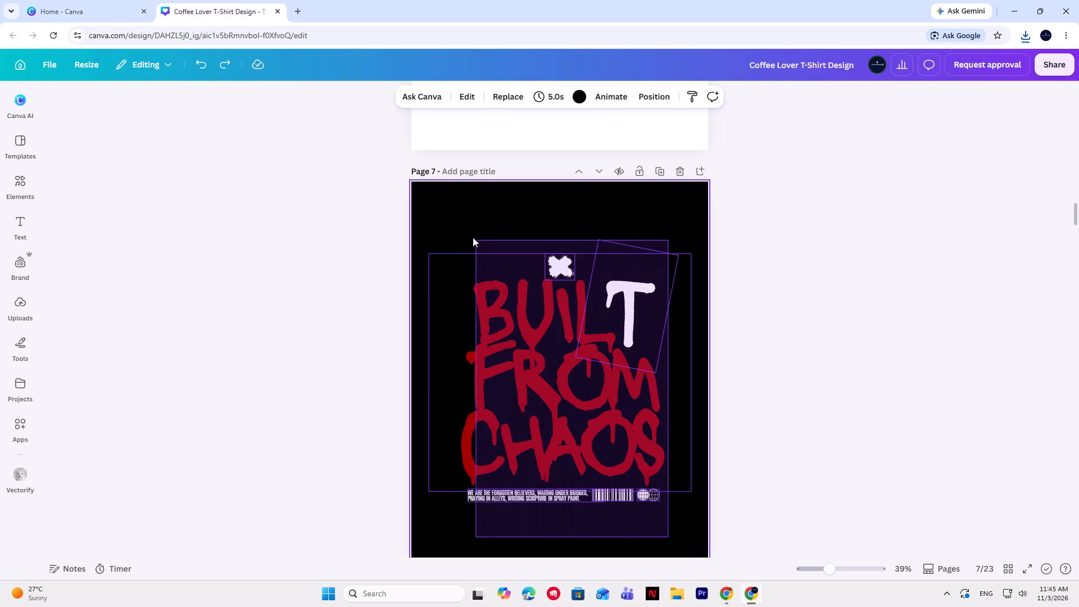
left_click_drag(473, 237, 449, 220)
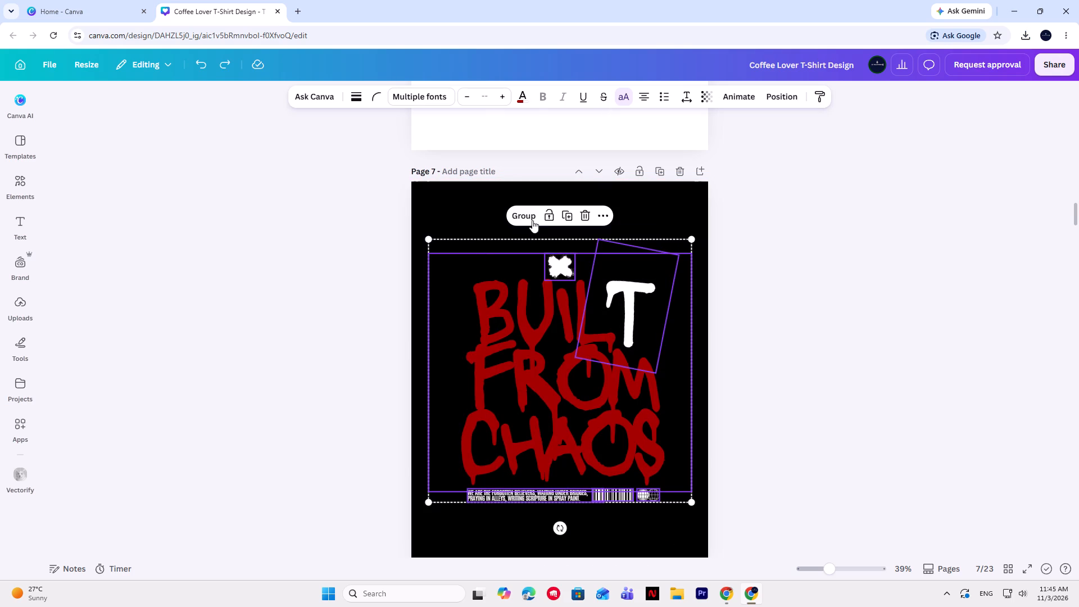
left_click(523, 214)
Enlarge and reposition the BUILT FROM CHAOS group so its artwork nearly fills page 7.
left_click_drag(690, 503, 711, 527)
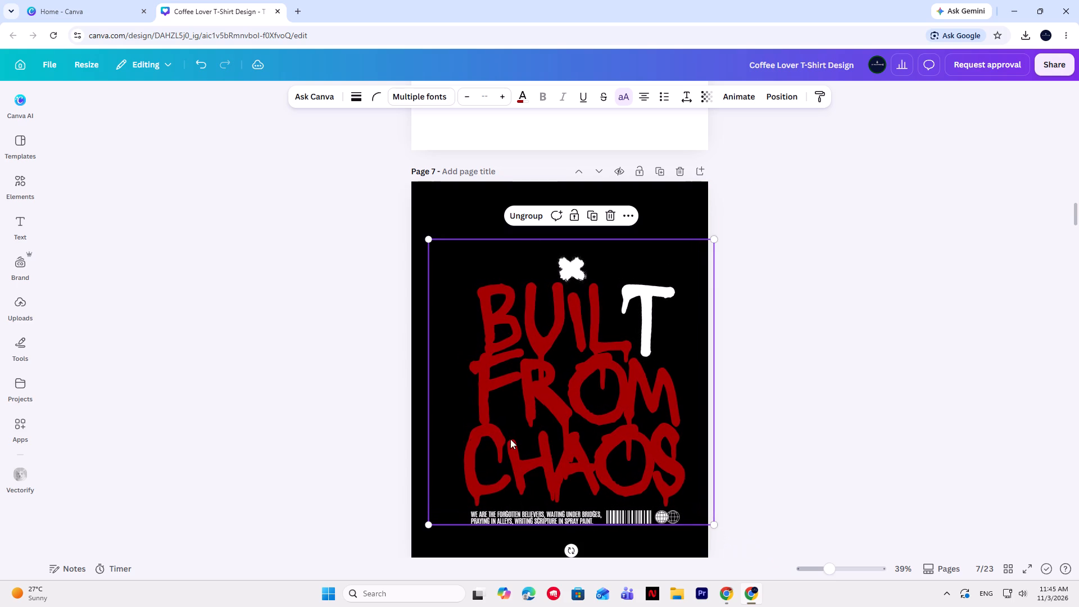
left_click_drag(428, 523, 395, 542)
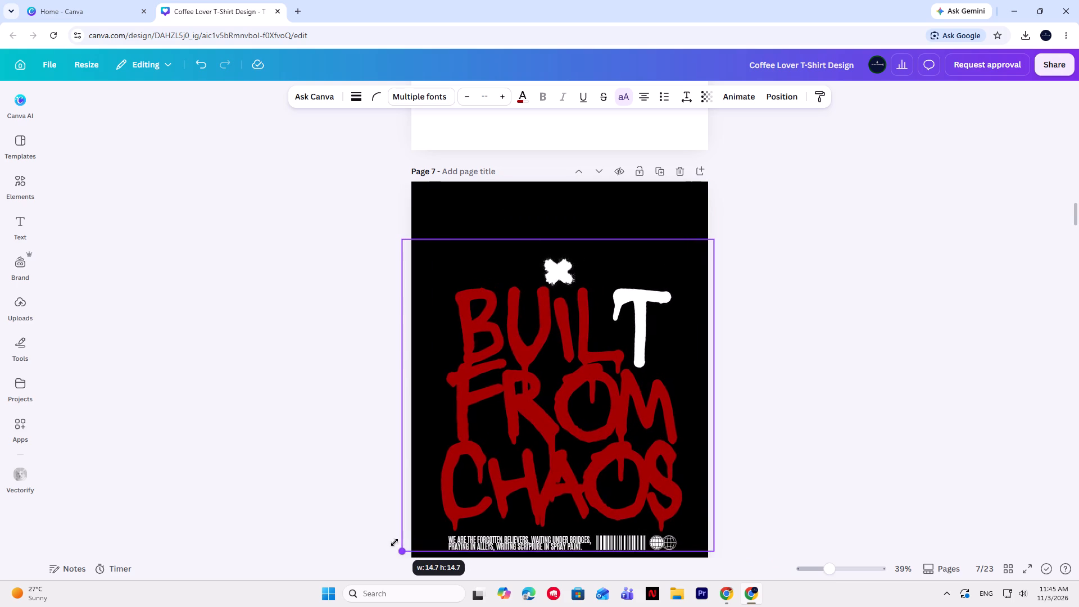
left_click_drag(395, 542, 383, 547)
scroll(468, 469, "up", 2)
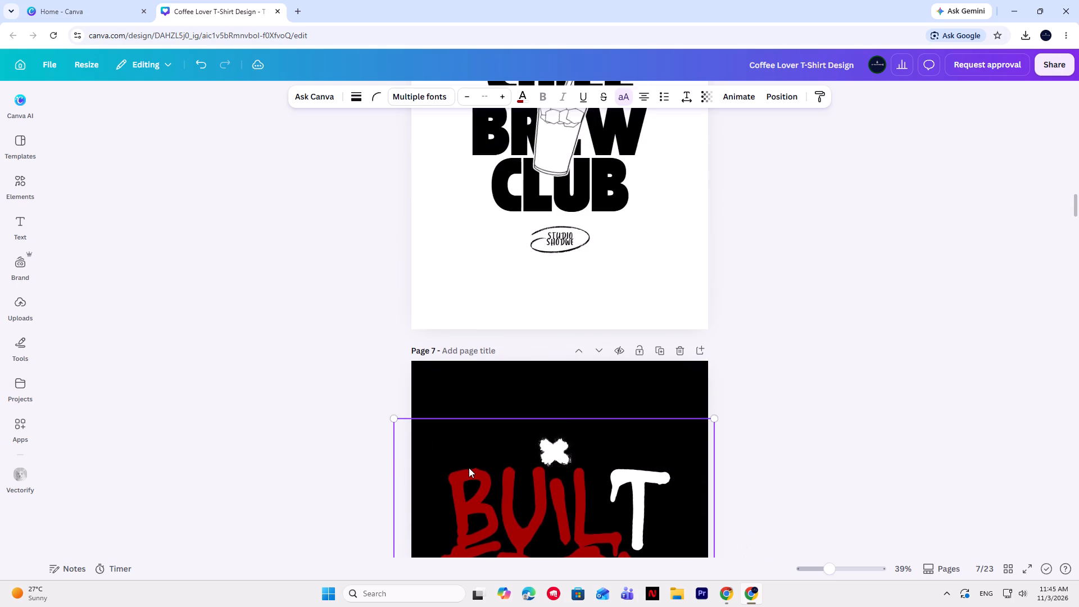
scroll(469, 467, "down", 5)
left_click_drag(548, 292, 548, 291)
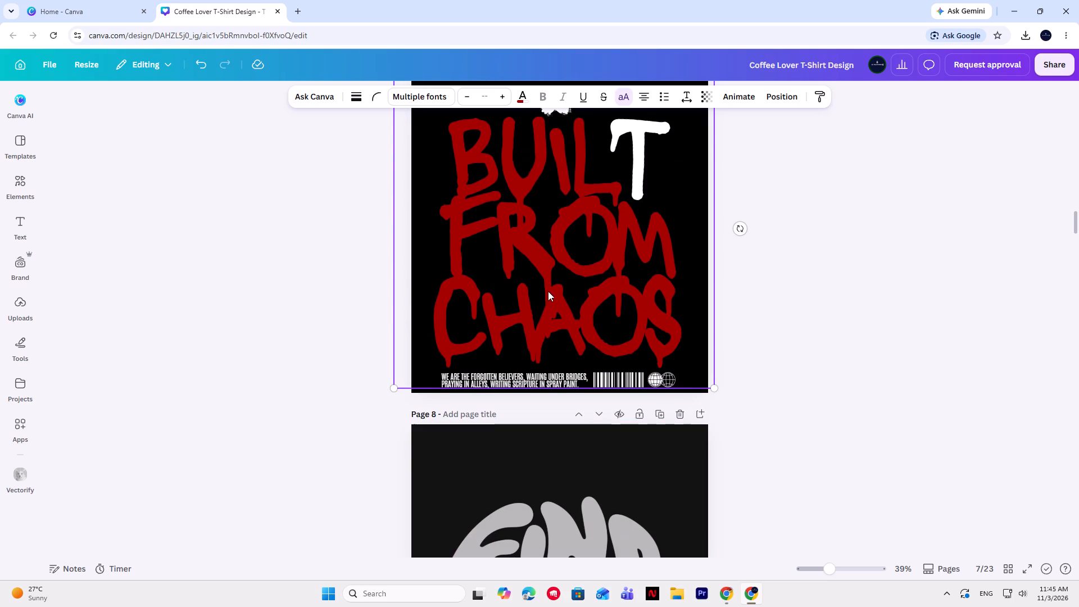
left_click_drag(548, 291, 547, 269)
scroll(546, 332, "down", 3)
scroll(546, 332, "up", 4)
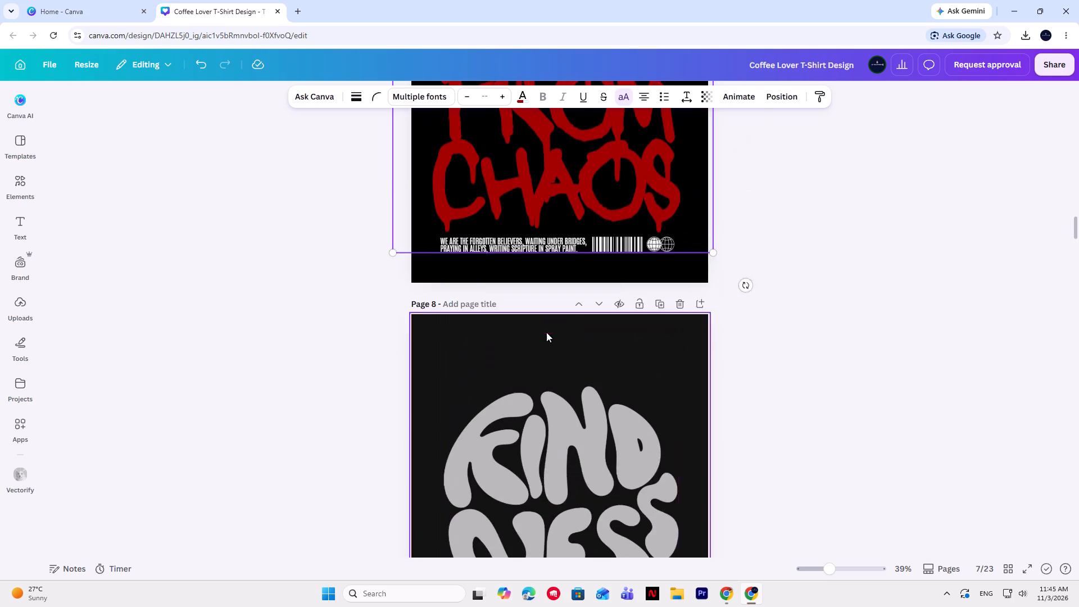
scroll(546, 332, "up", 1)
scroll(589, 350, "up", 2)
scroll(589, 350, "down", 1)
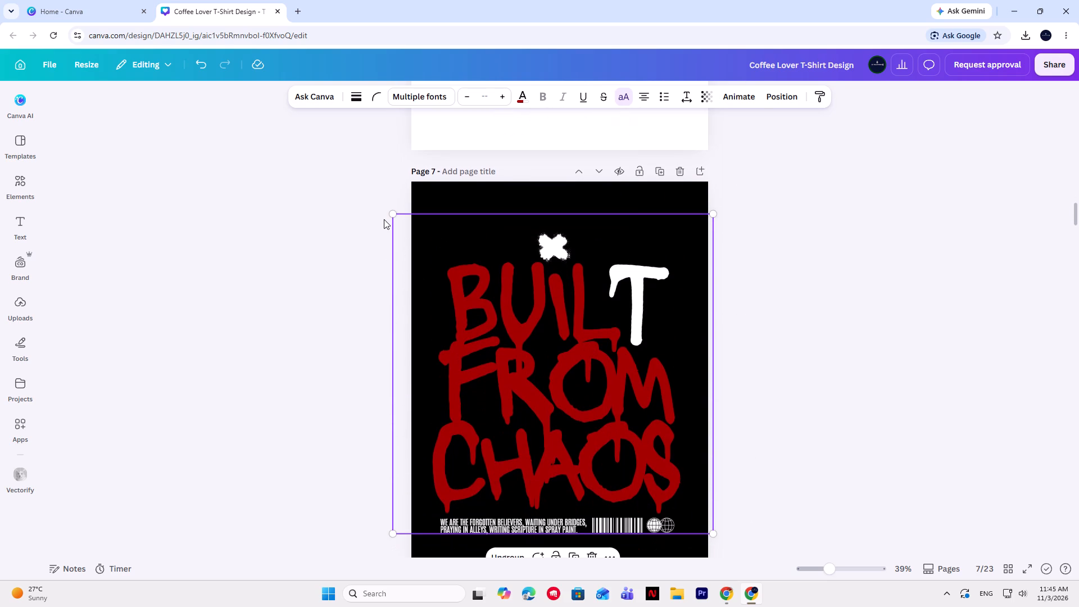
left_click_drag(390, 213, 371, 198)
left_click_drag(714, 534, 729, 543)
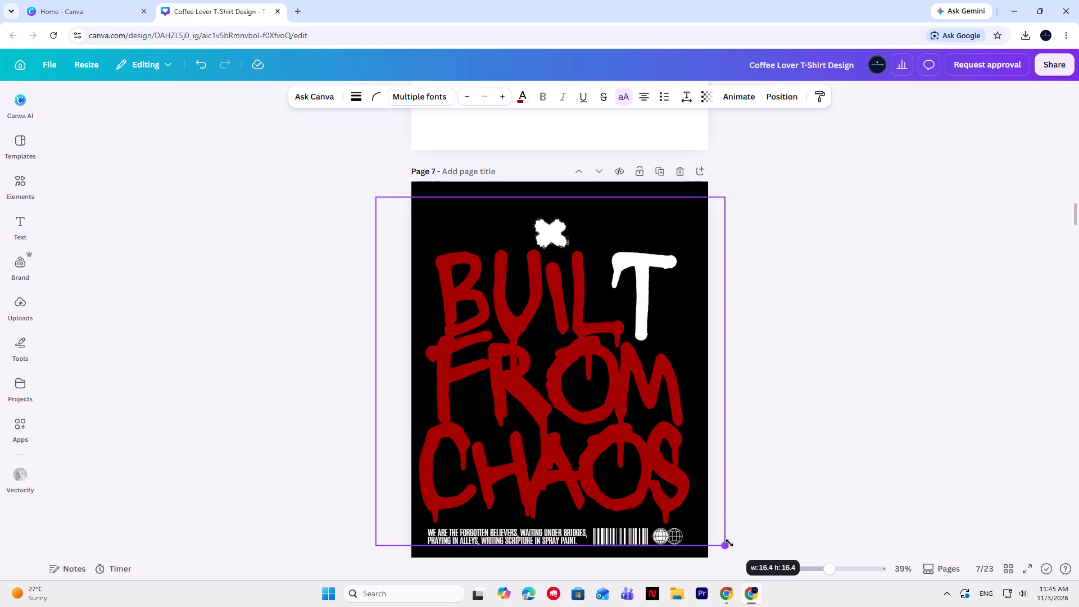
left_click_drag(729, 543, 741, 550)
scroll(721, 485, "down", 1)
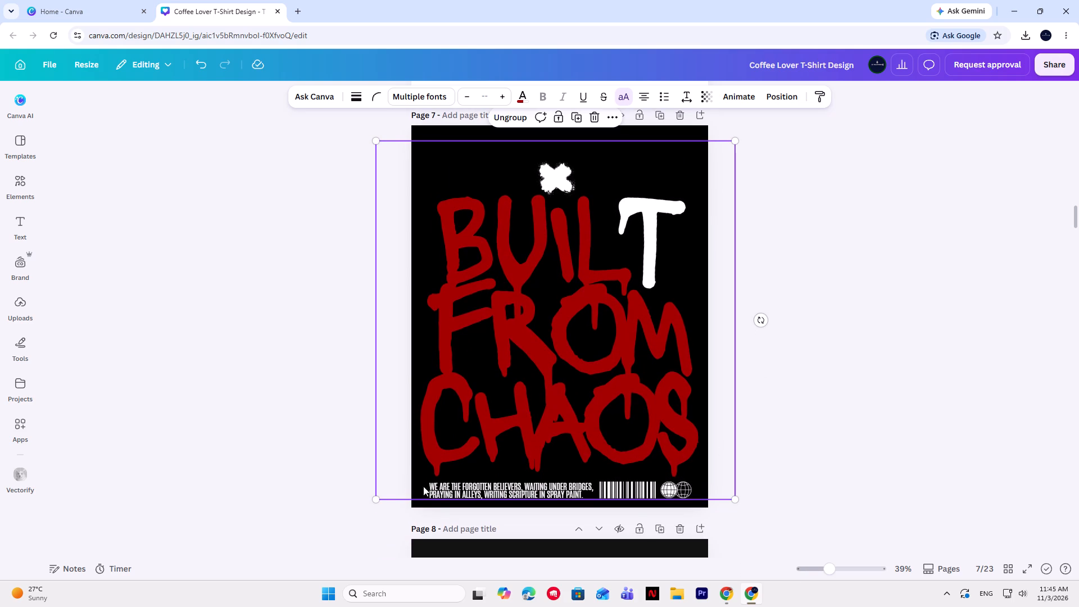
Switch to Qikink and enlarge the back print to fill the print area, about 15.76 × 20.25 in.
key("alt+Tab")
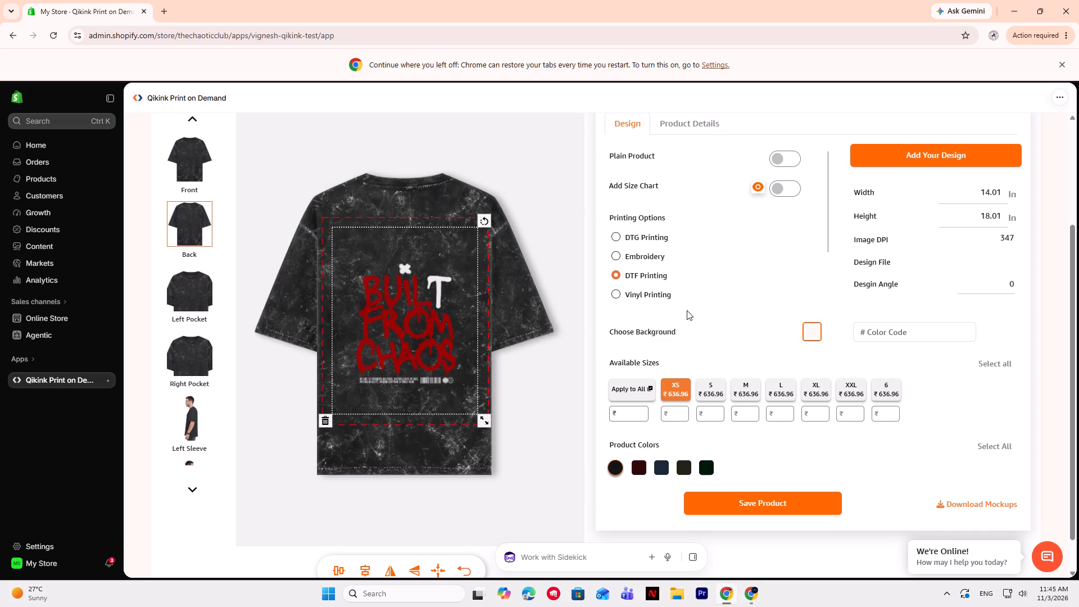
left_click(484, 422)
left_click(487, 423)
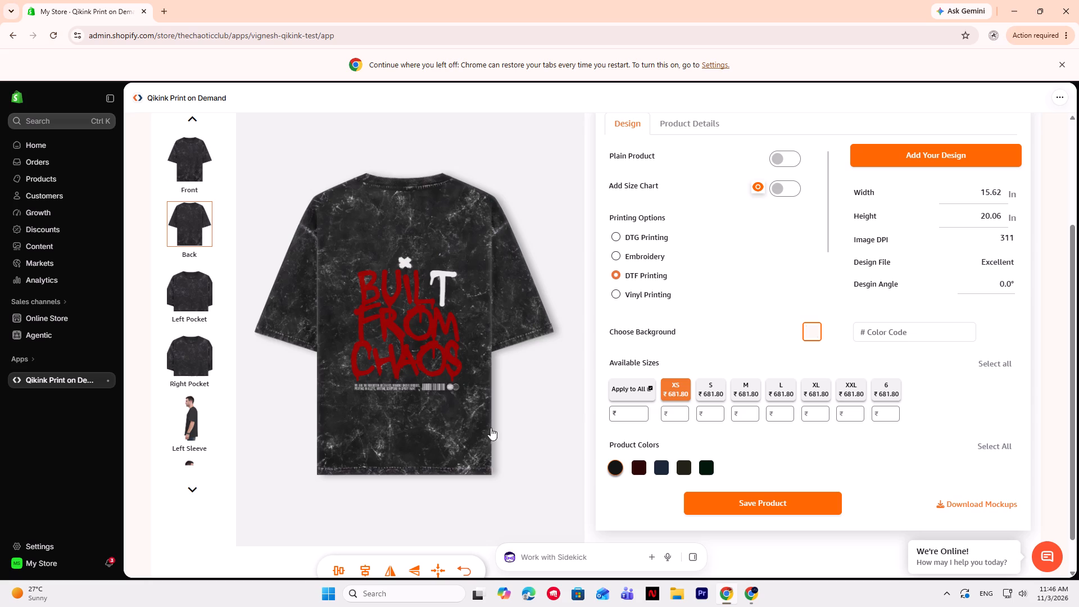
left_click(429, 427)
left_click(429, 351)
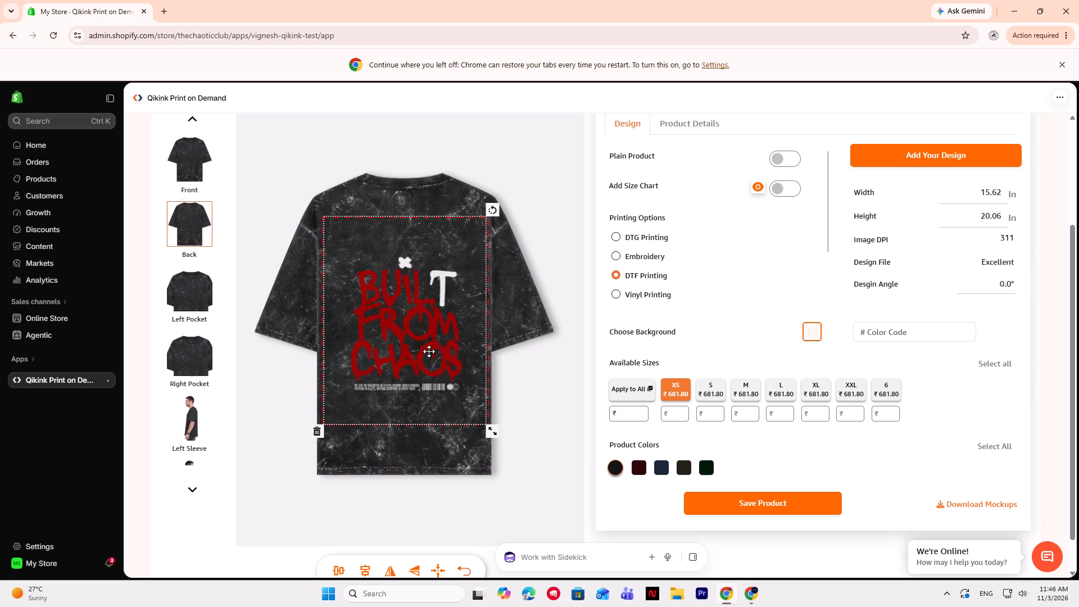
left_click(490, 437)
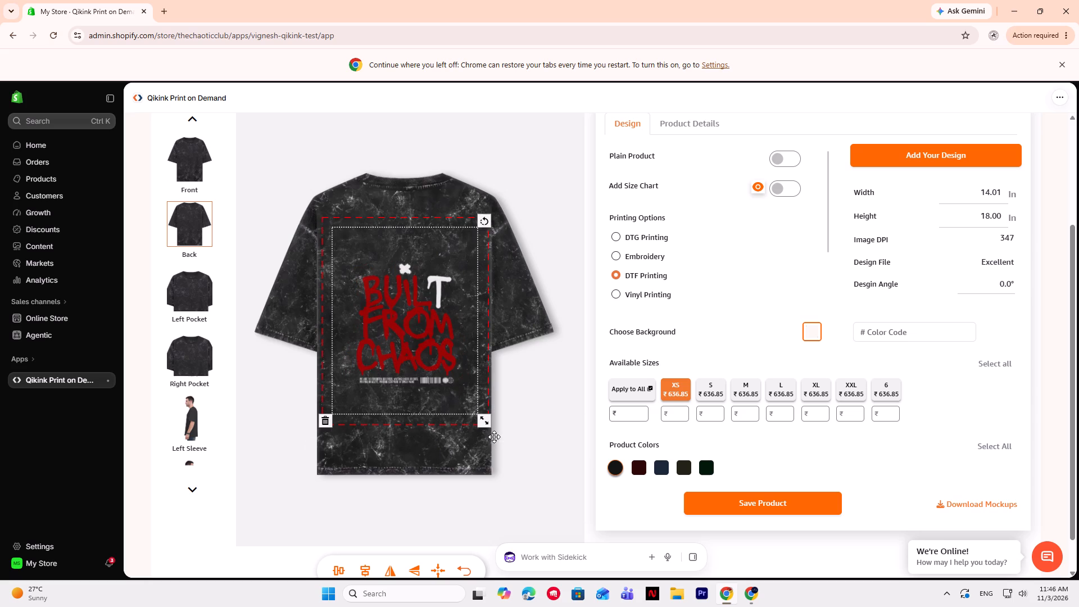
left_click(486, 418)
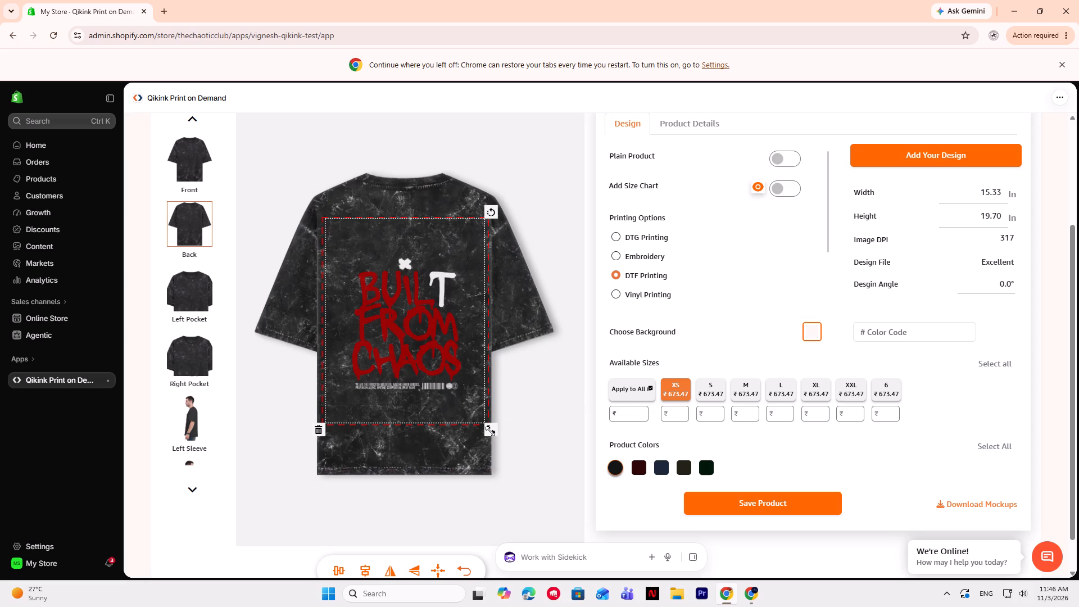
left_click_drag(489, 431, 488, 423)
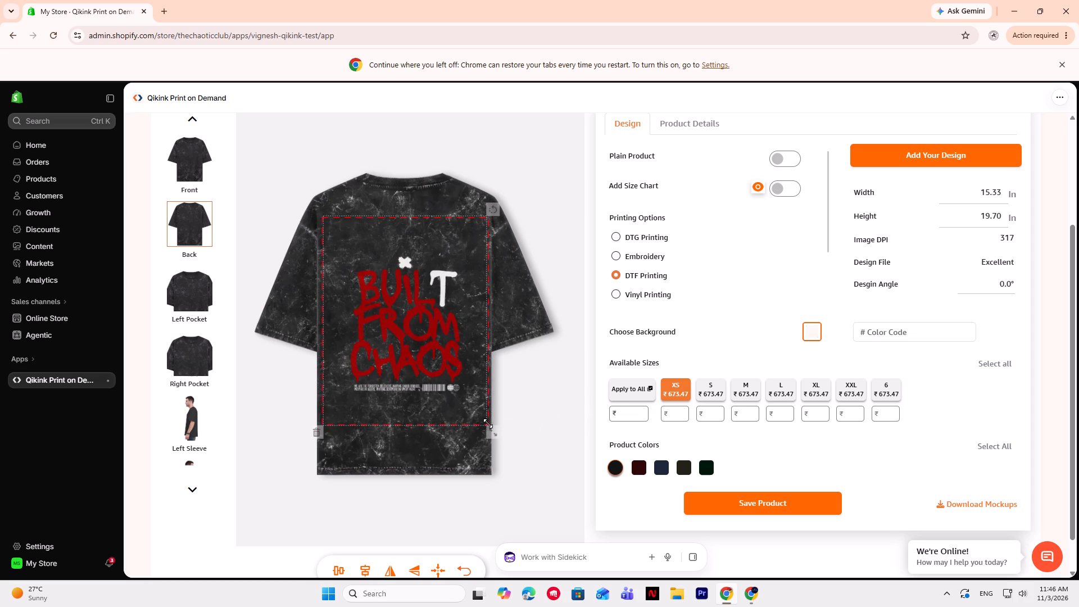
left_click_drag(488, 423, 488, 423)
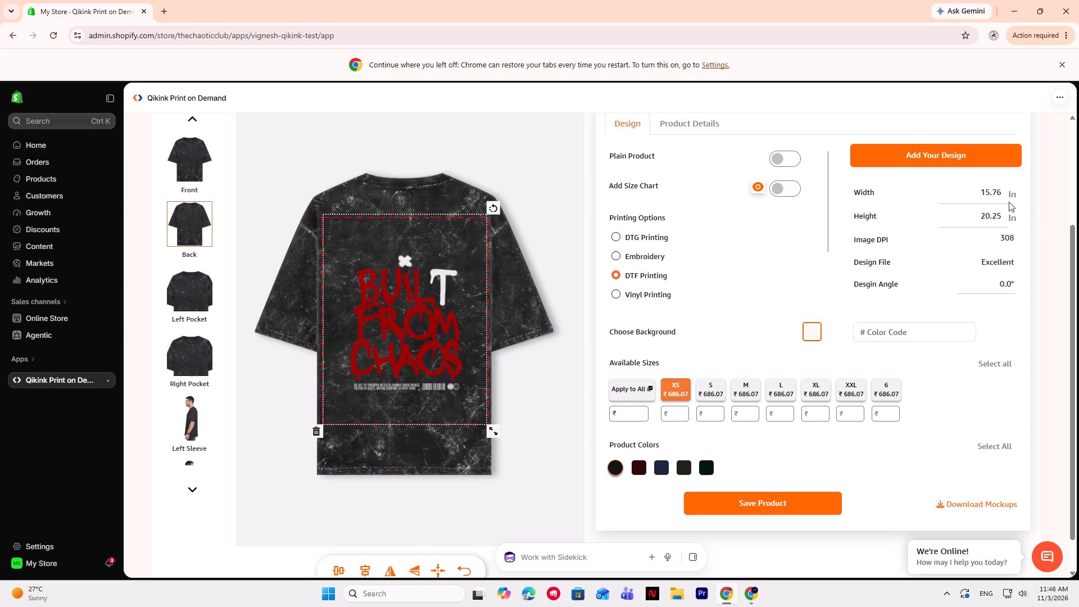
Start a custom-size design from the Canva home page, using the Qikink back print's width of 15.76.
key("alt+Tab")
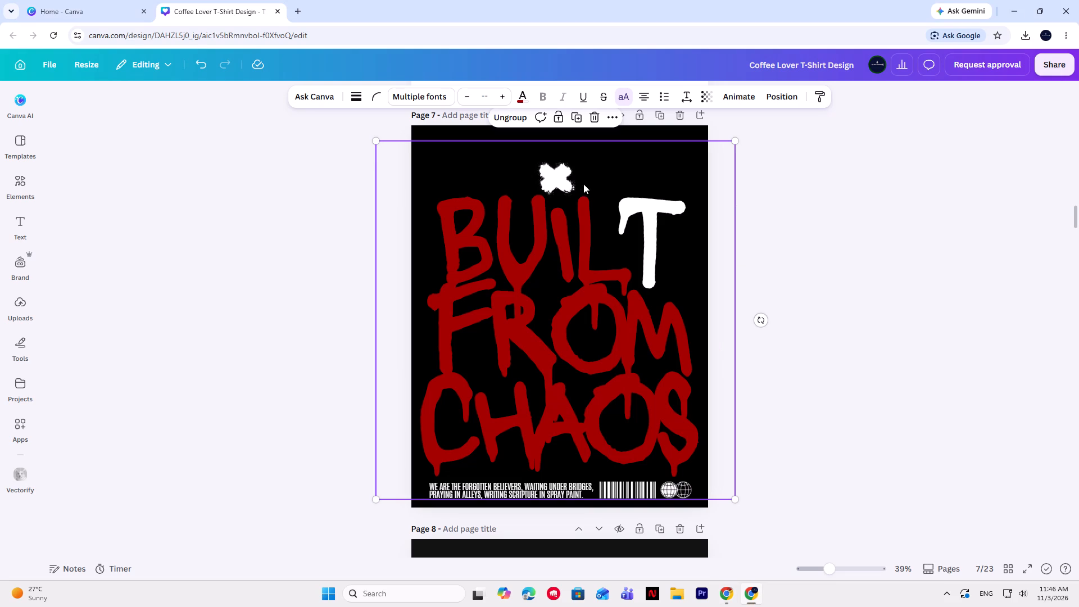
left_click(807, 202)
left_click(664, 131)
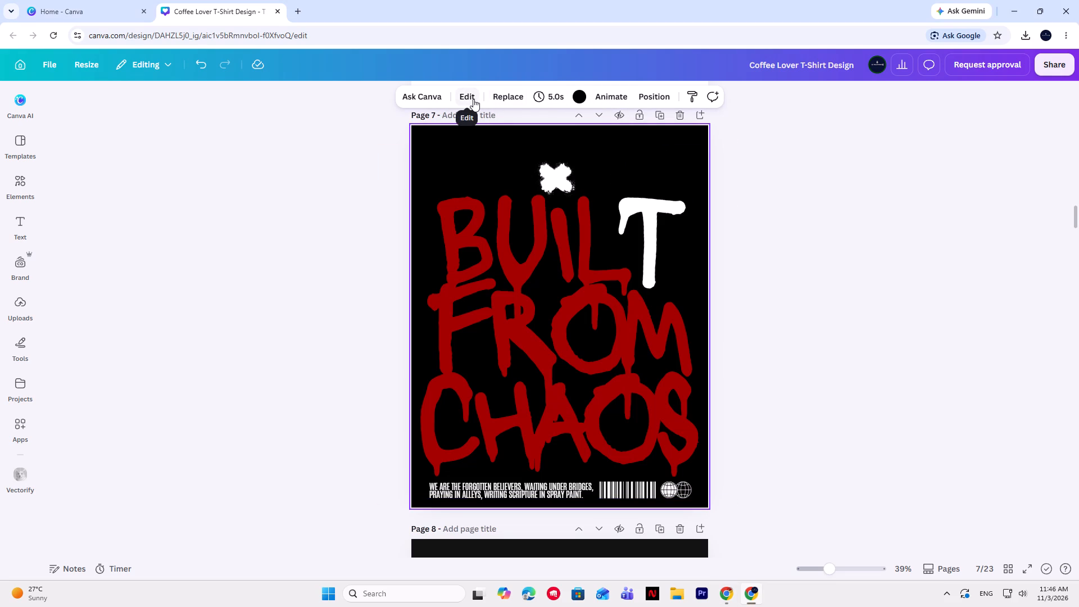
left_click(57, 2)
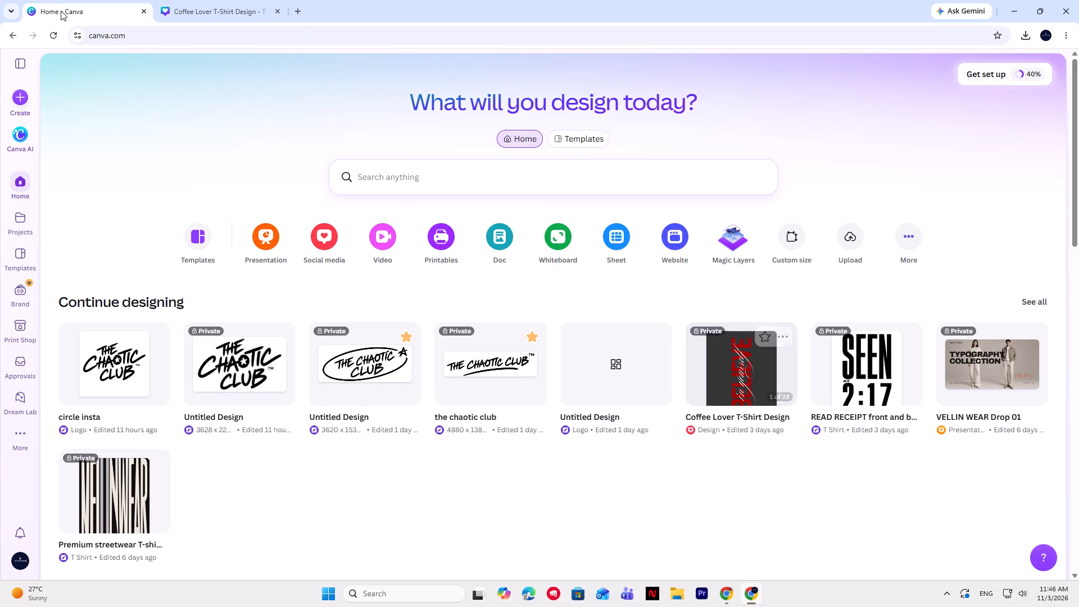
left_click(21, 99)
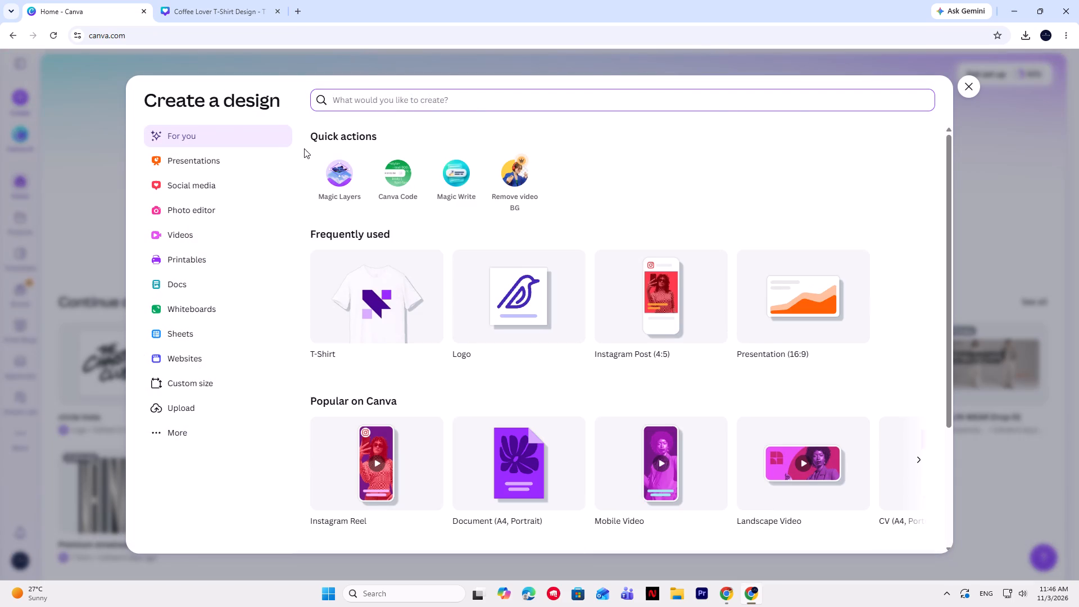
left_click(164, 384)
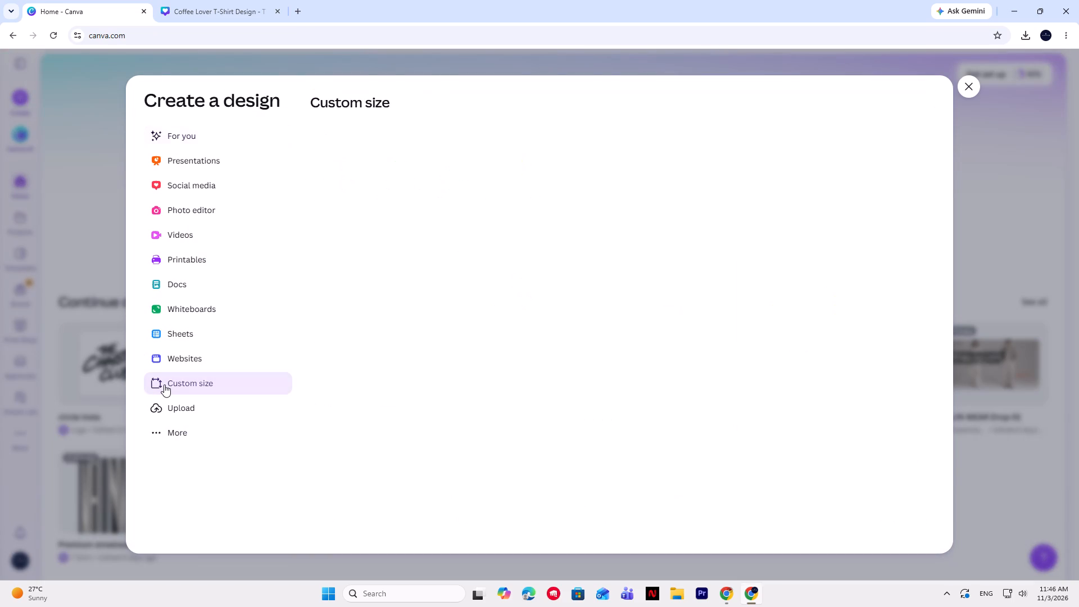
key("alt+Tab")
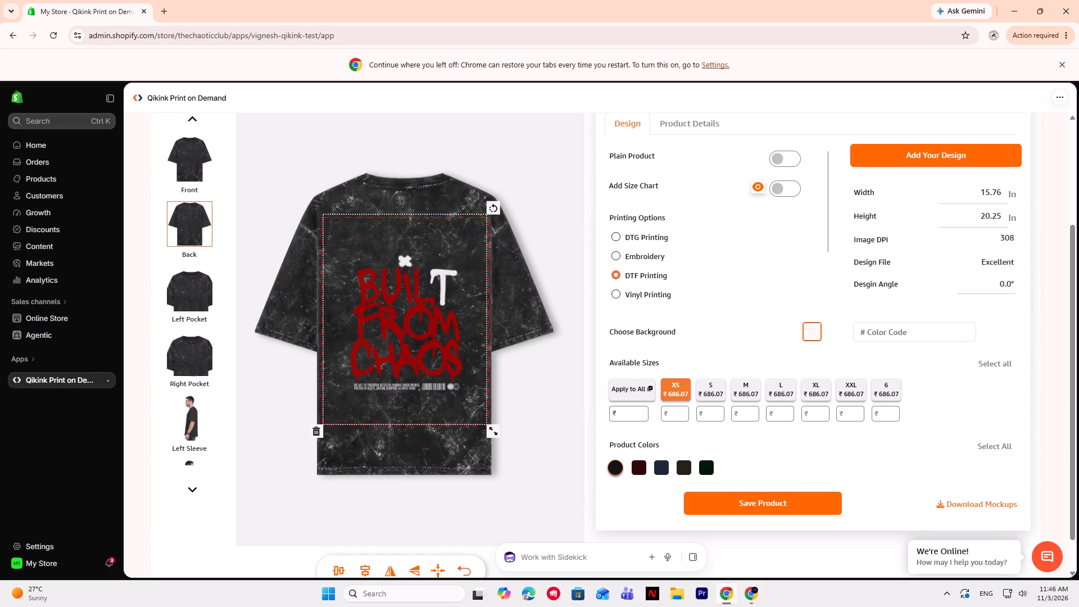
left_click_drag(974, 188, 1028, 190)
key("ctrl+c")
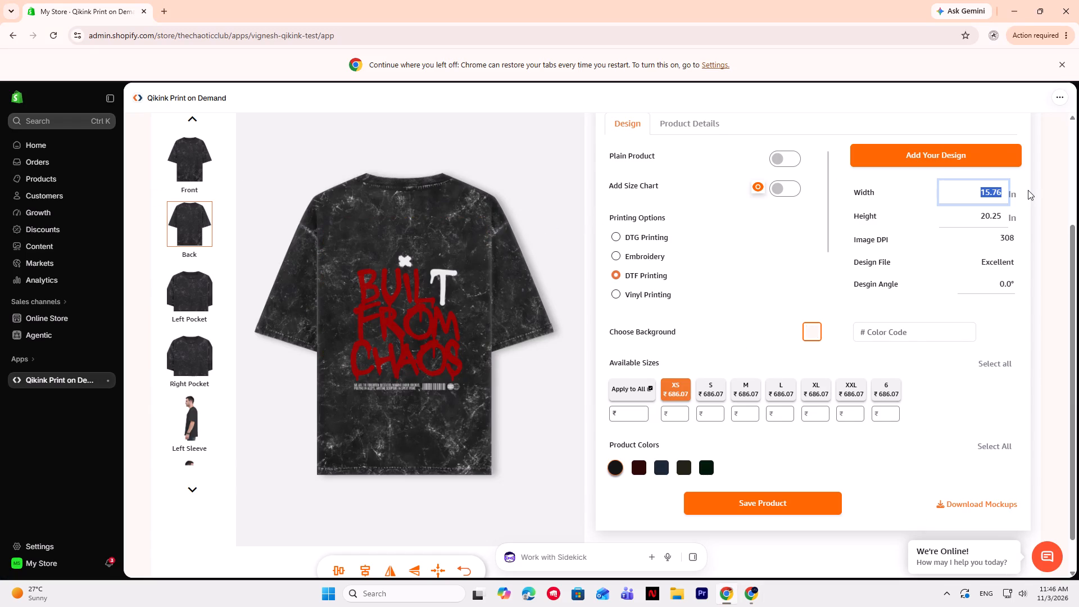
key("alt+Tab")
left_click(446, 151)
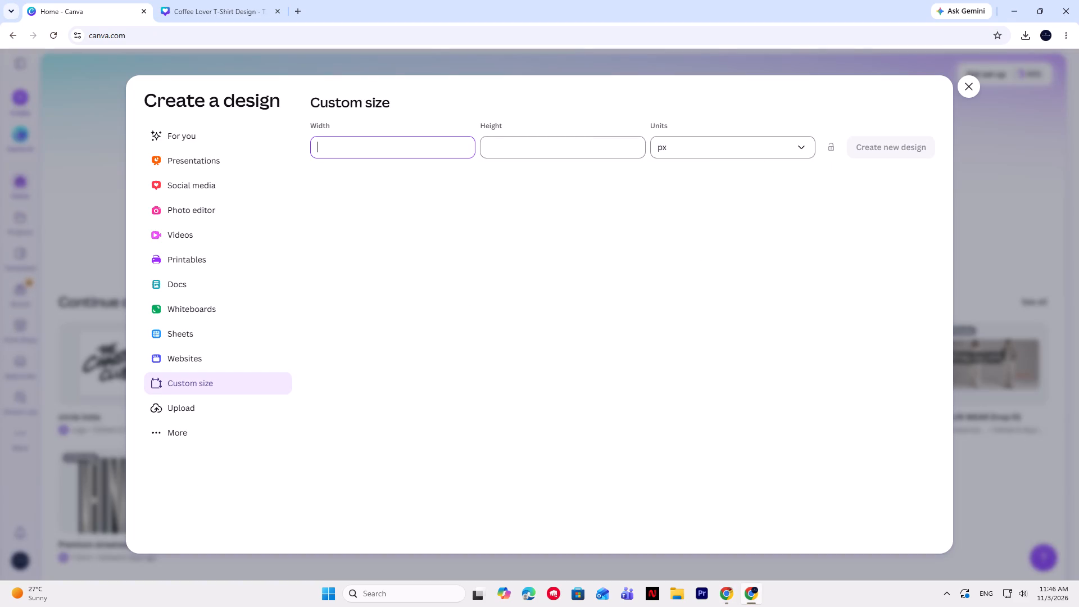
key("ctrl+v")
key("space")
Copy the Qikink back print's height of 20.25 into the custom-size height in Canva.
key("alt+Tab")
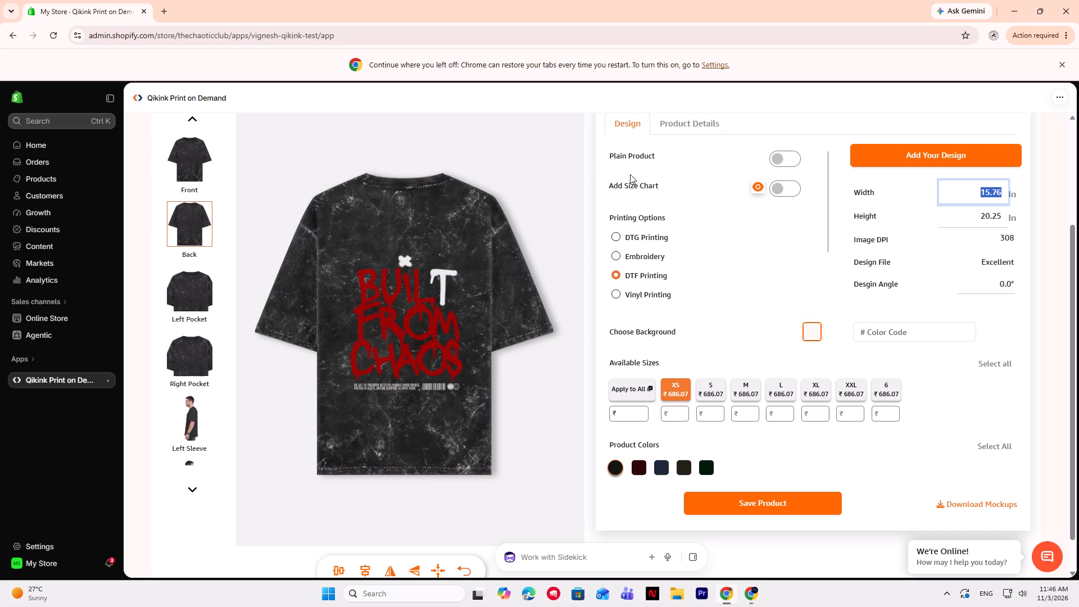
left_click_drag(972, 214, 1026, 215)
key("alt+Tab")
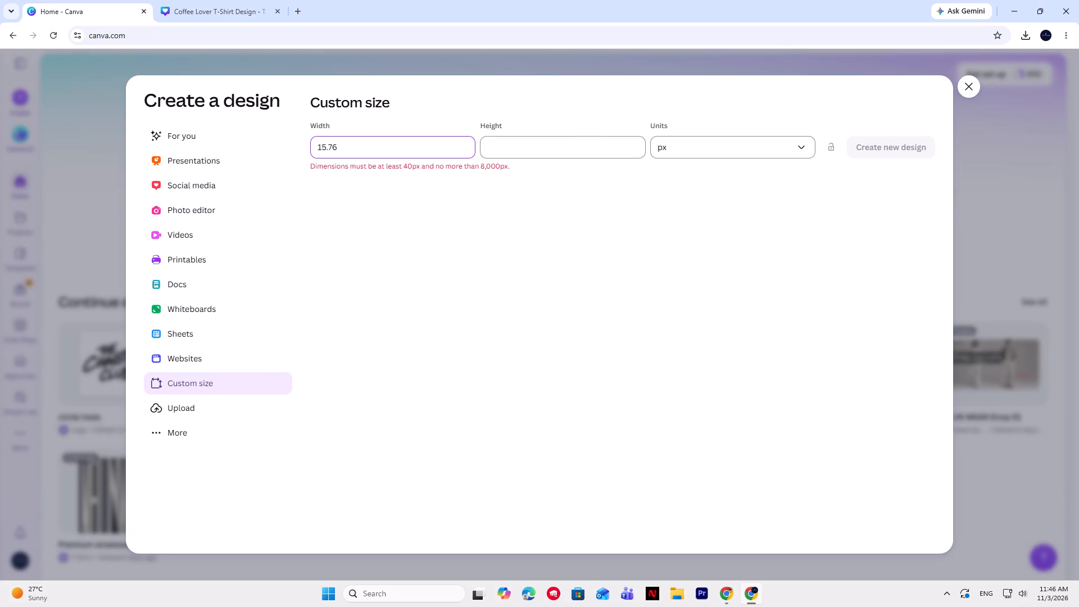
left_click(578, 142, "ctrl")
key("ctrl+v")
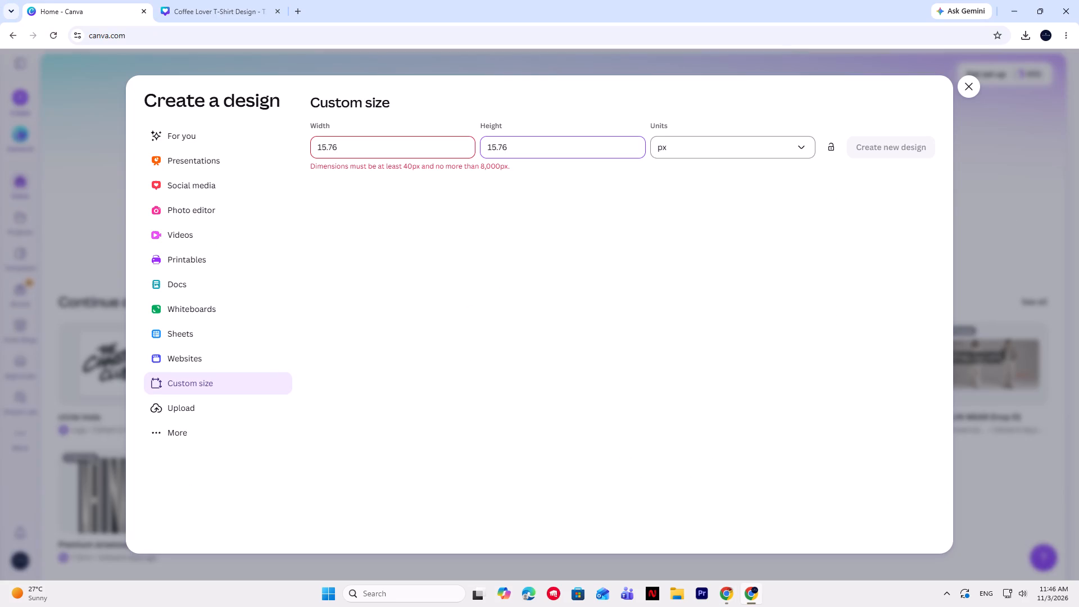
key("alt+Tab")
key("ctrl+c")
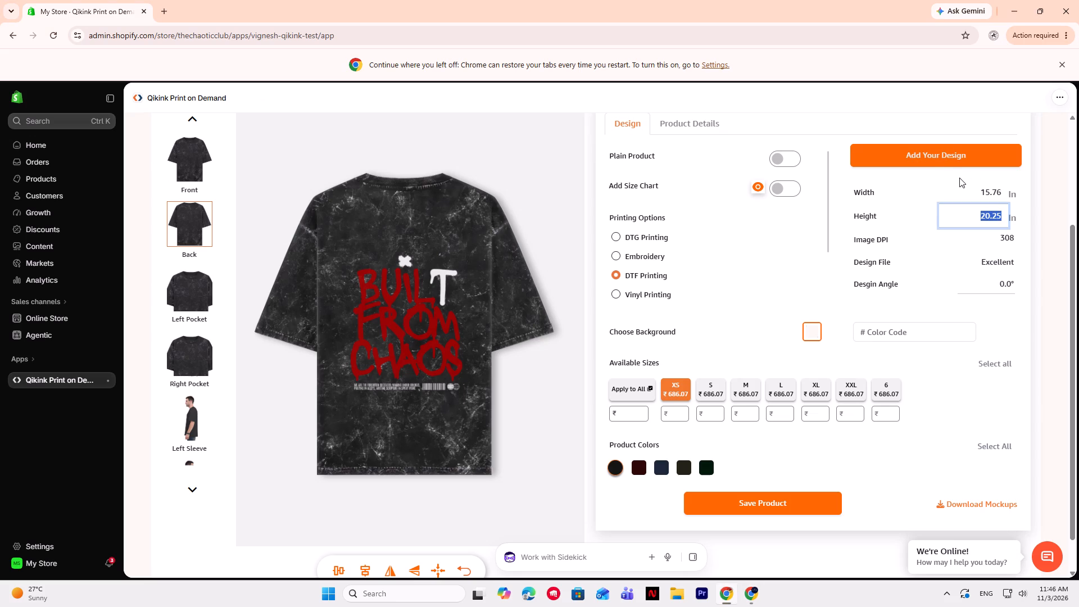
key("alt+Tab")
key("BackSpace")
key("BackSpace")
key("BackSpace")
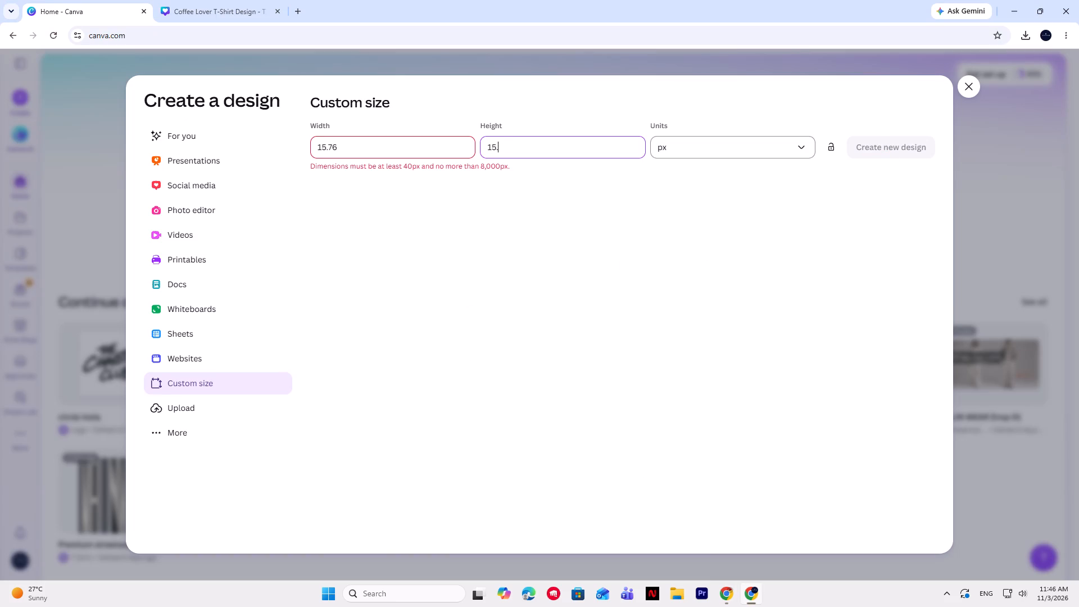
key("BackSpace")
key("BackSpace")
key("BackSpace")
key("ctrl+v")
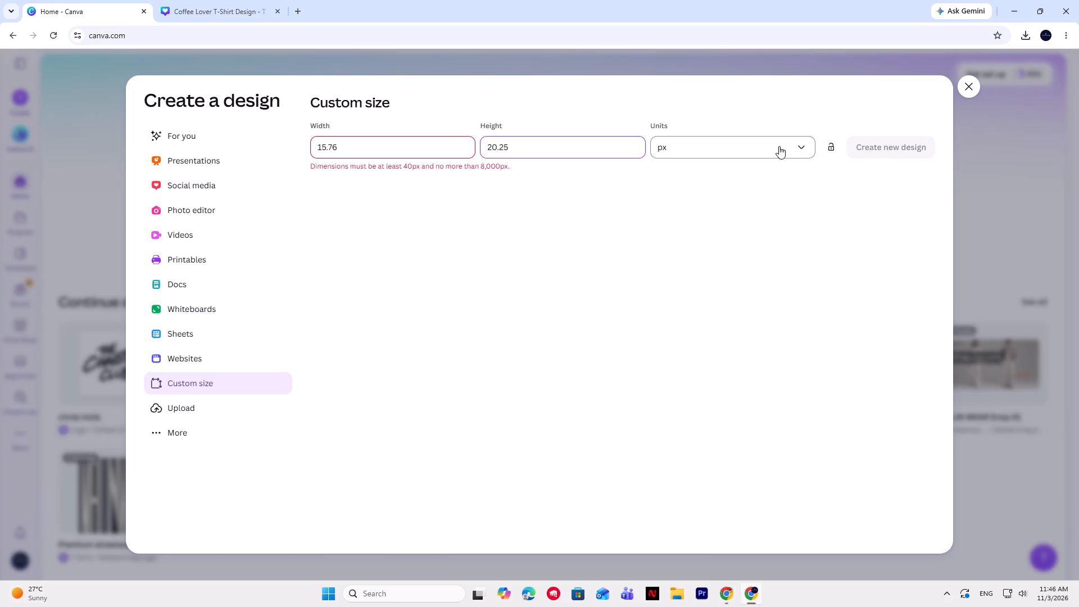
Set the custom size units to inches, lock the aspect ratio, and create the new design.
left_click(773, 151)
left_click(770, 201)
key("alt+Tab")
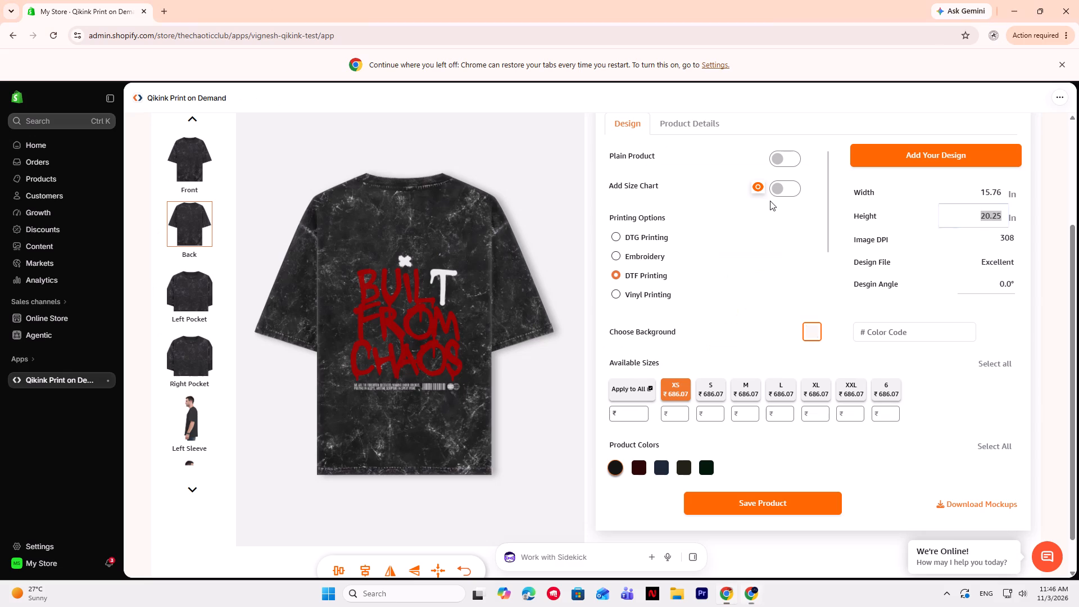
key("alt+Tab")
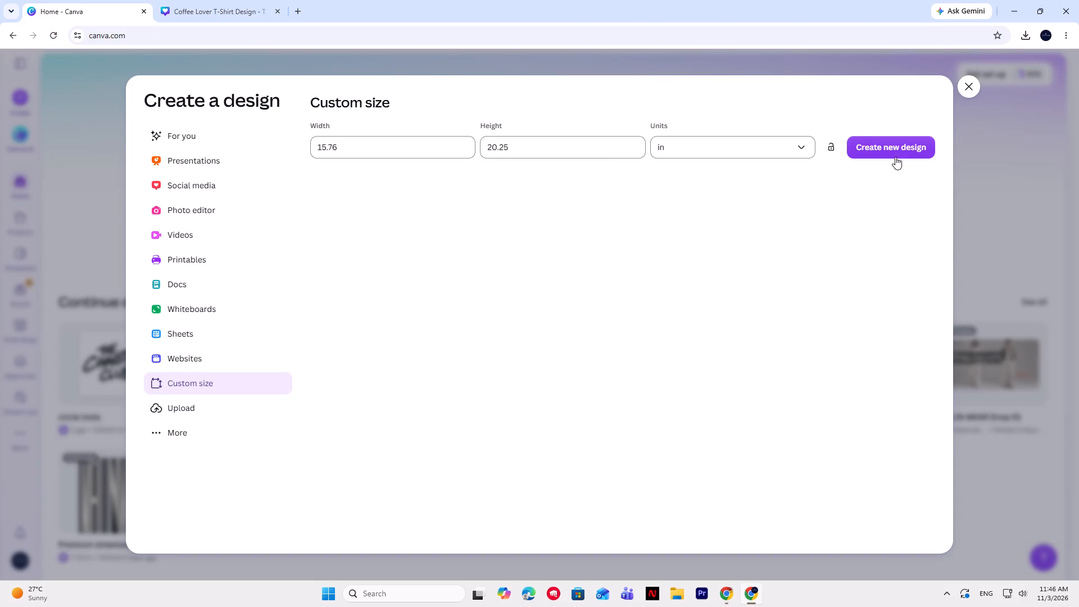
left_click(833, 152)
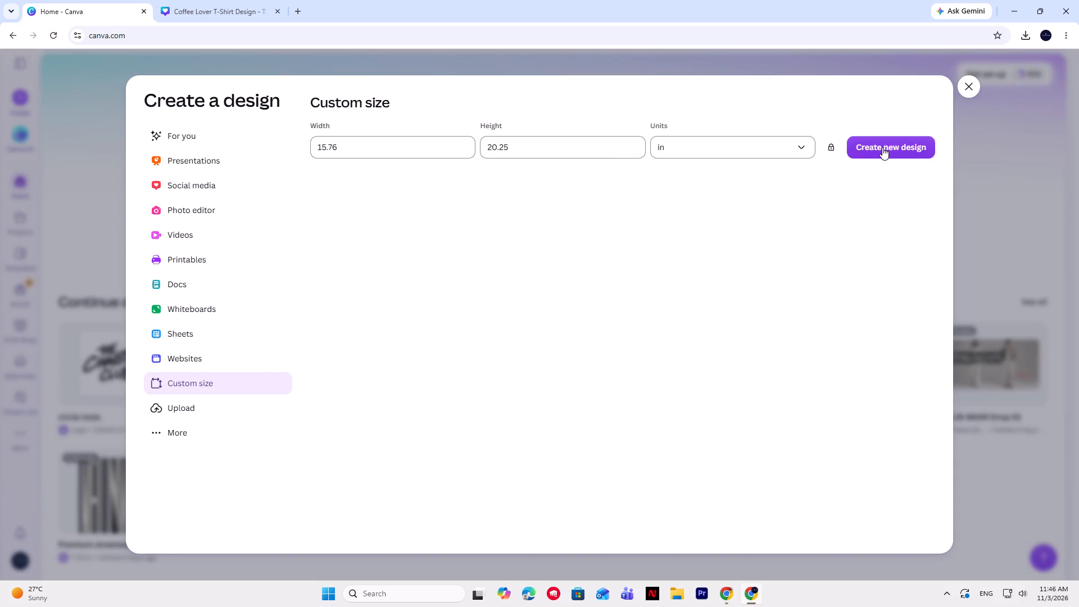
left_click(883, 147)
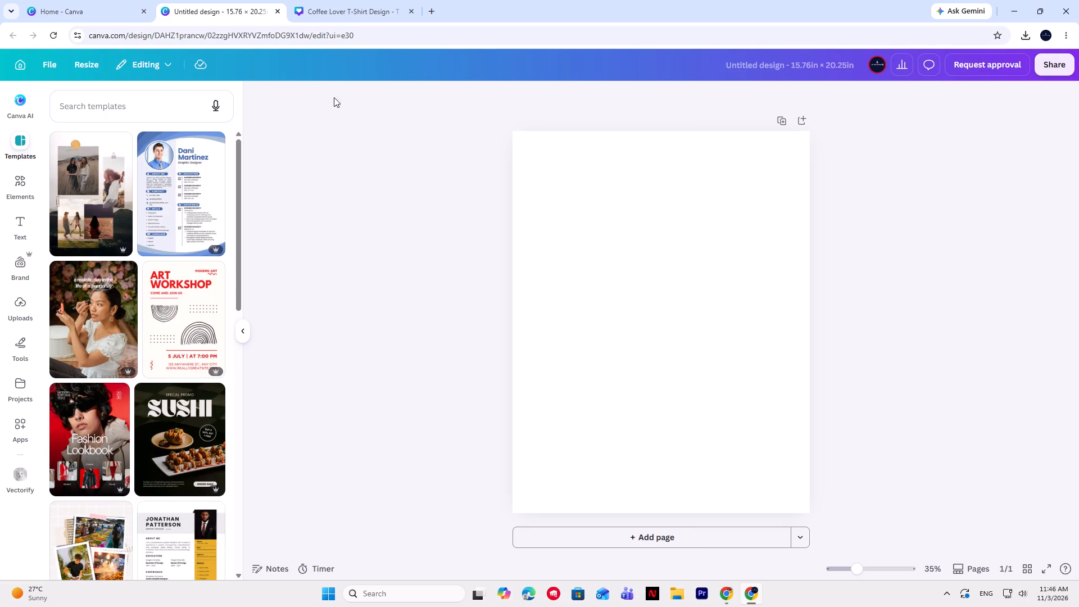
Copy the grouped BUILT FROM CHAOS artwork from page 7 of the Coffee Lover T-Shirt Design into the blank 15.76 × 20.25 in design.
left_click(340, 3)
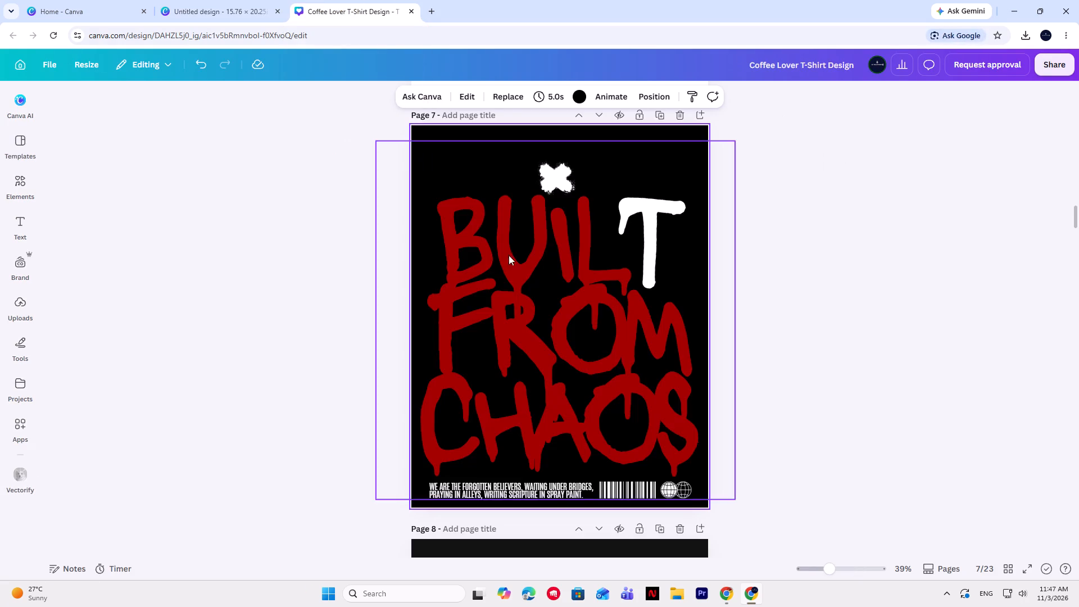
left_click(509, 255)
key("ctrl+c")
left_click(207, 3)
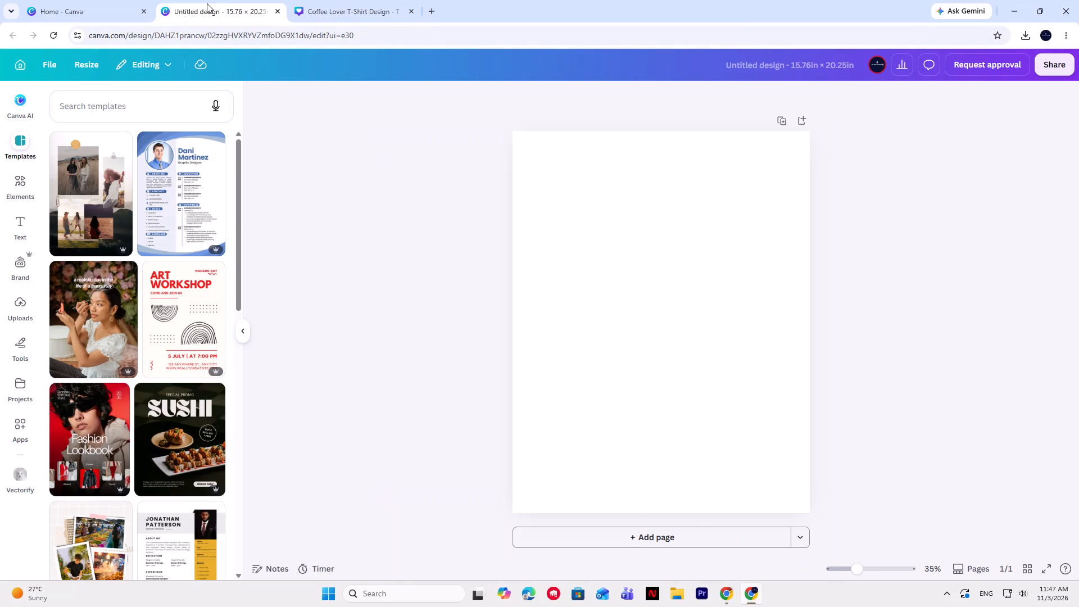
left_click(580, 288)
key("ctrl+v")
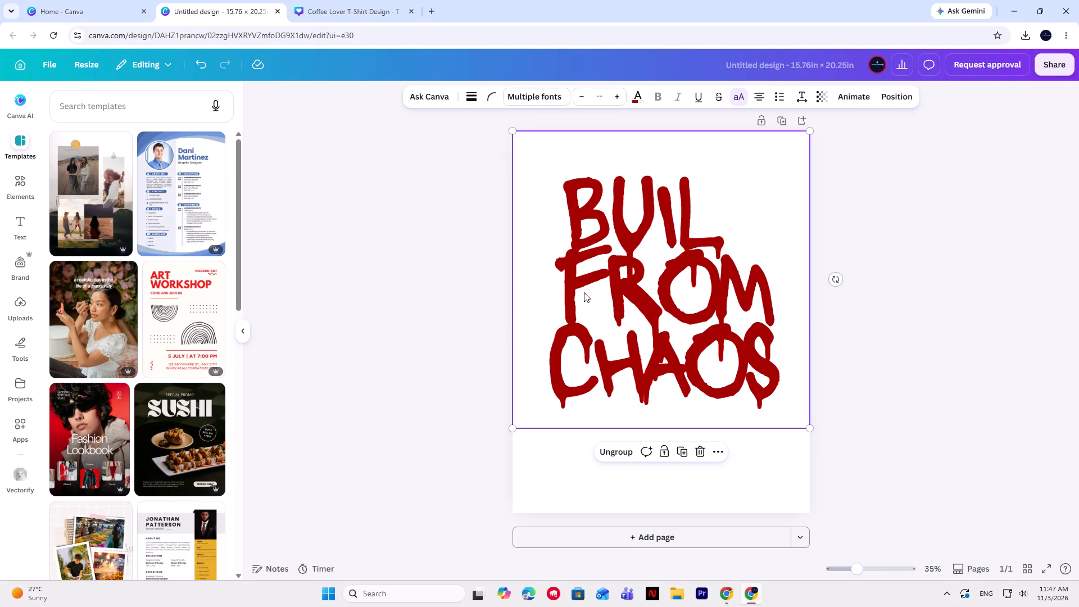
Set the page background colour to black.
left_click(534, 452)
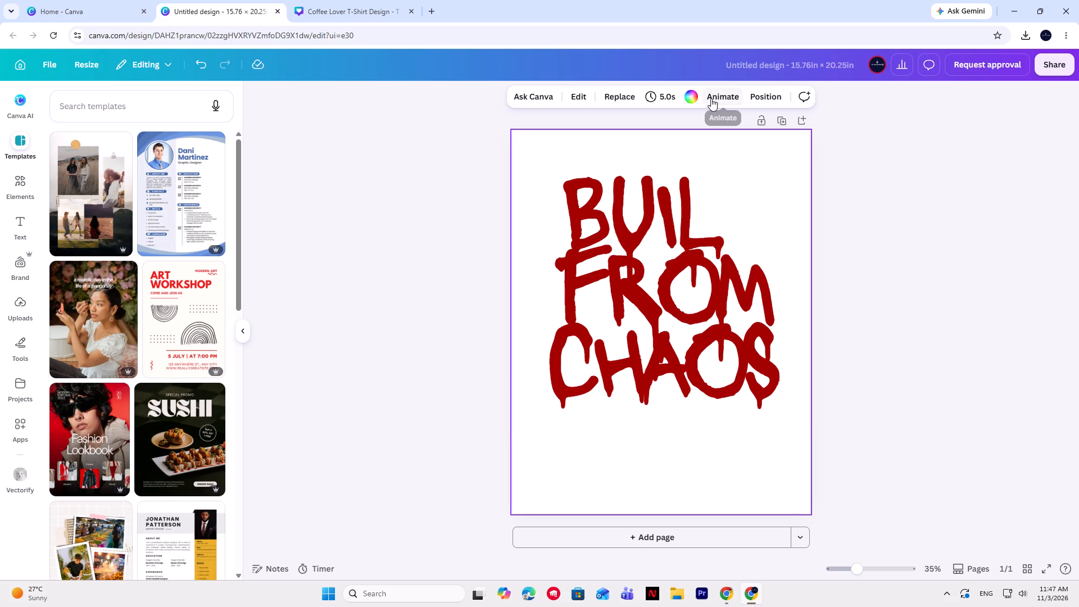
left_click(692, 98)
left_click(57, 327)
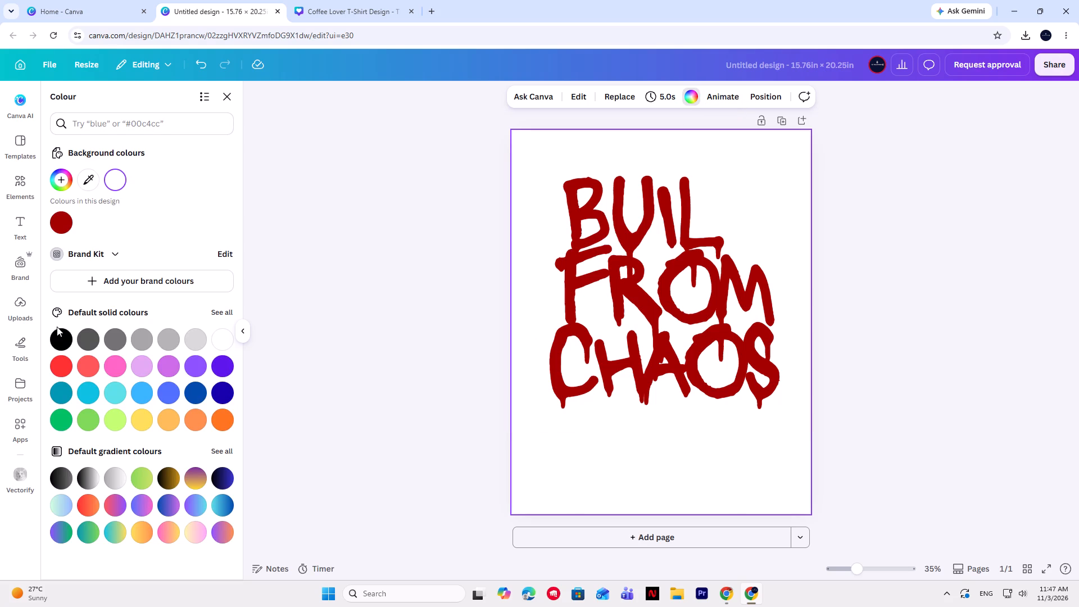
left_click(57, 332)
key("Escape")
Ungroup the pasted artwork and move the red lettering and the footer row slightly down the page.
left_click(650, 363)
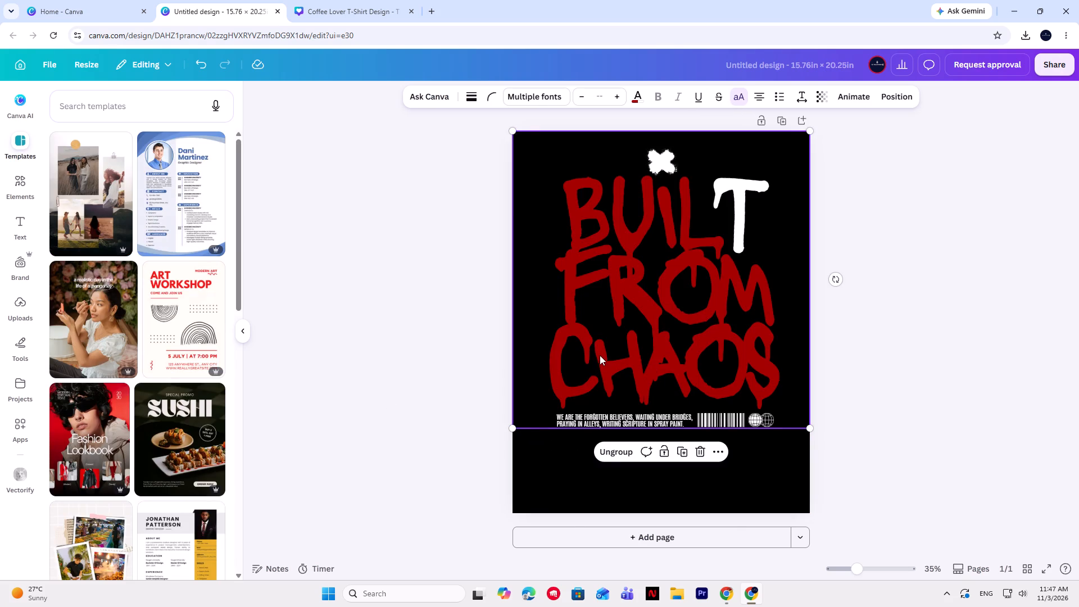
left_click(607, 453)
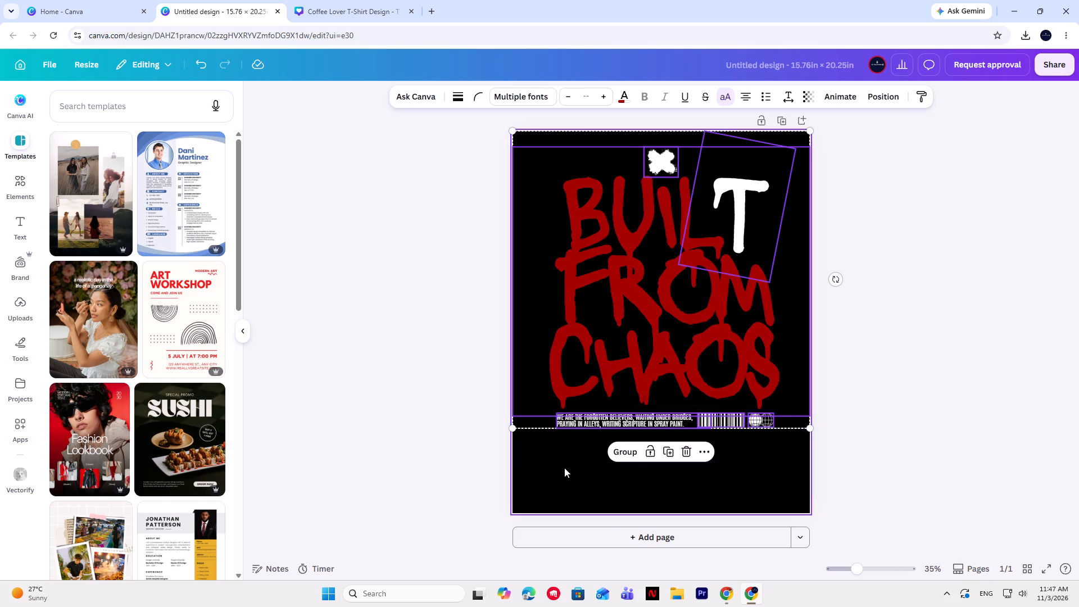
left_click(564, 468)
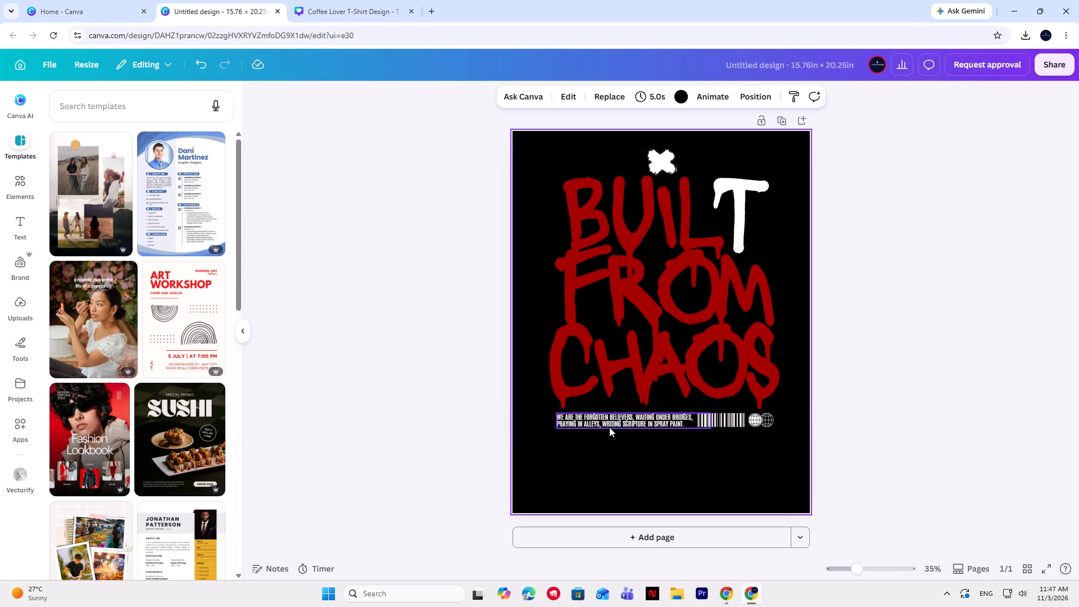
left_click(609, 424)
left_click(531, 469)
left_click_drag(530, 440, 656, 441)
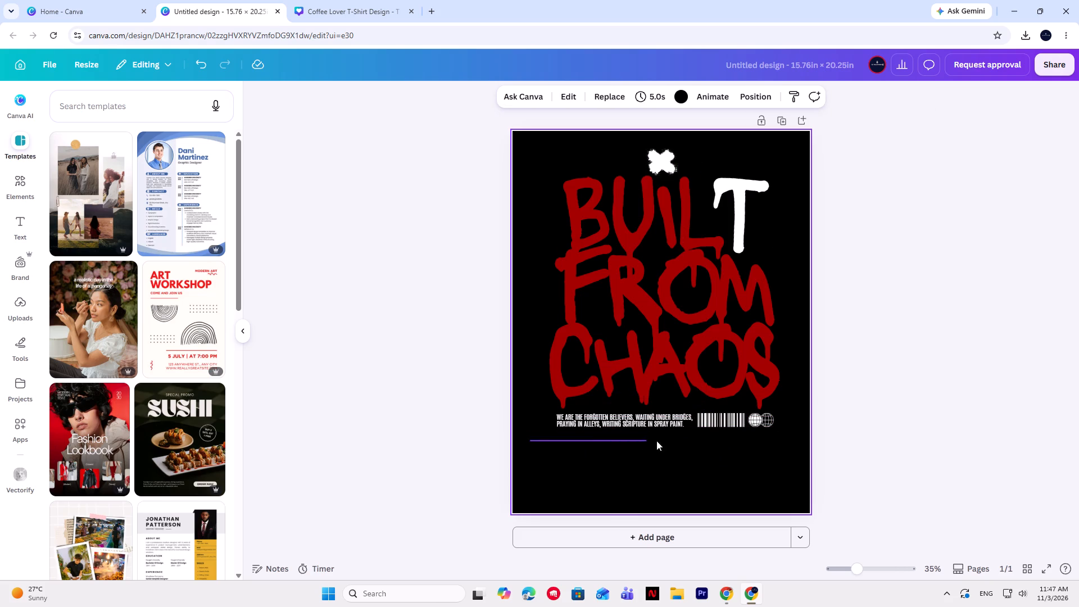
left_click_drag(656, 441, 776, 416)
left_click_drag(663, 421, 663, 425)
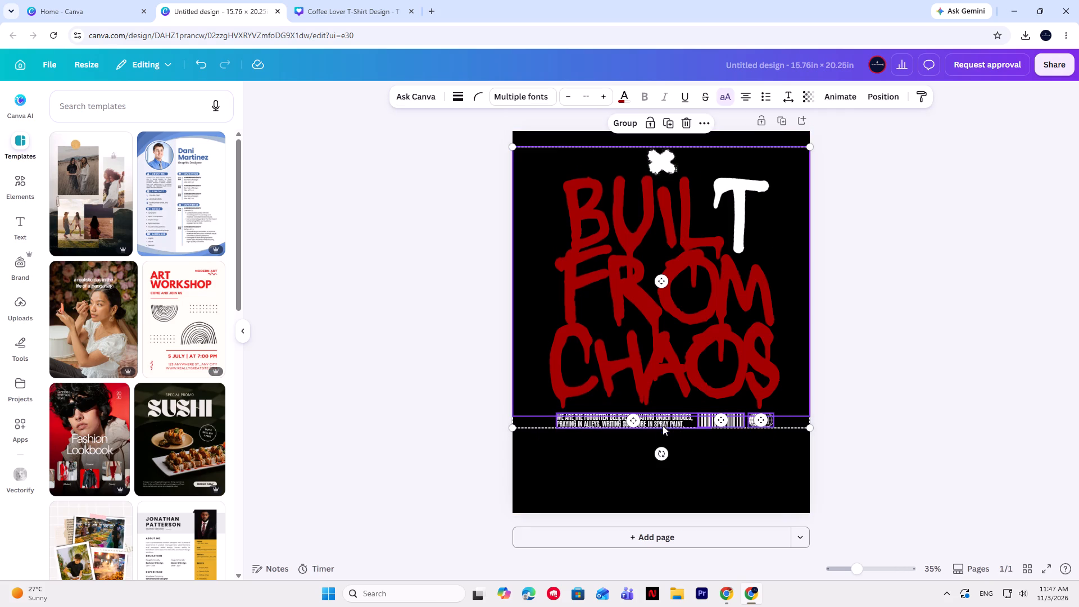
left_click_drag(663, 425, 663, 441)
left_click(661, 465)
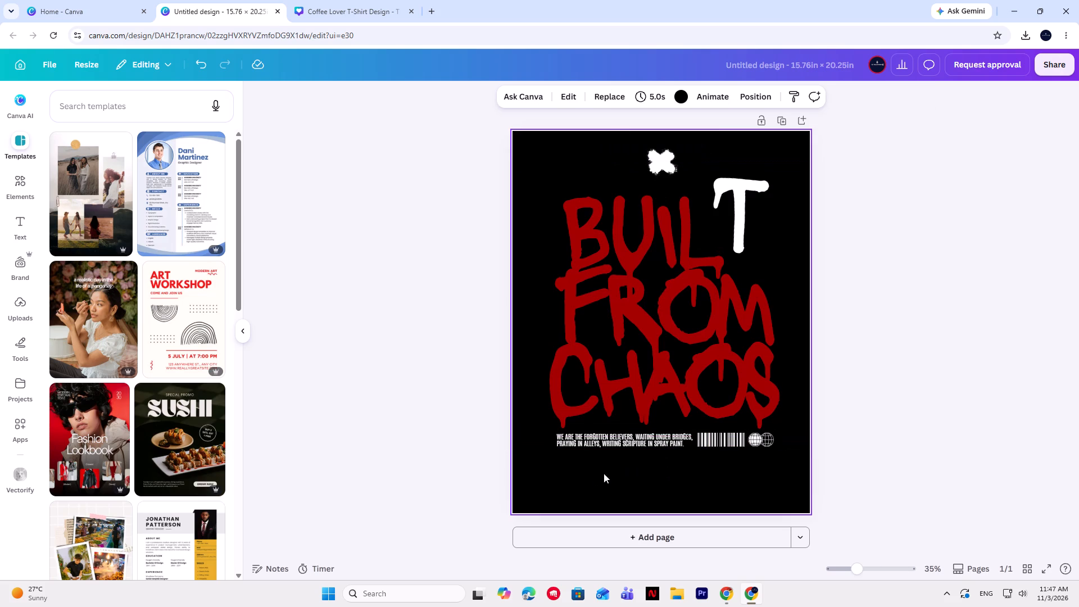
Move the footer row of small text, barcode and globes down near the page's bottom edge.
left_click_drag(597, 479, 558, 443)
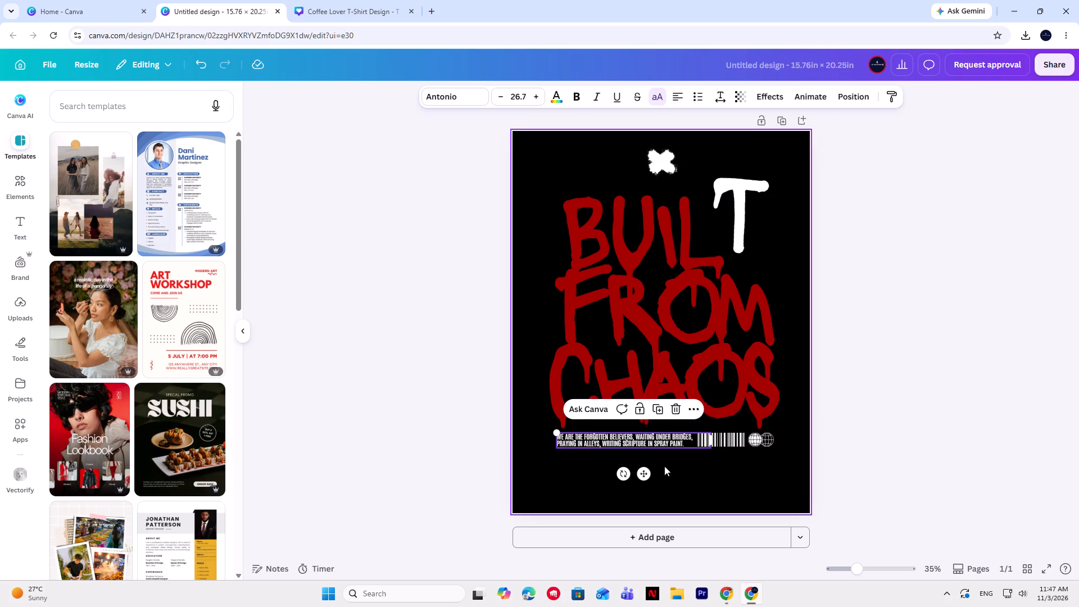
left_click_drag(769, 470, 653, 445)
left_click_drag(681, 440, 681, 478)
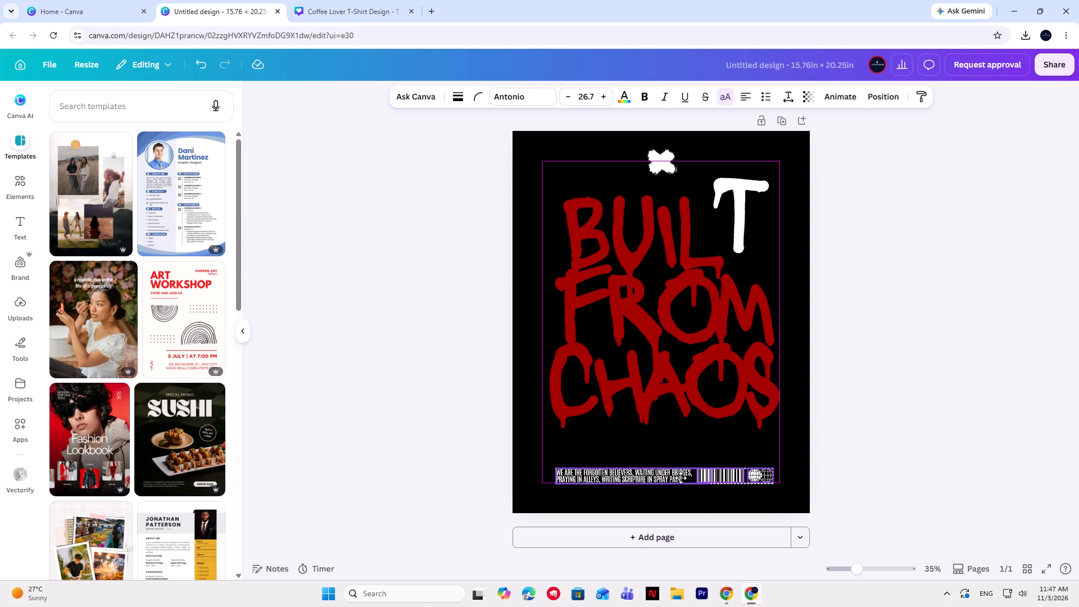
left_click_drag(681, 478, 680, 483)
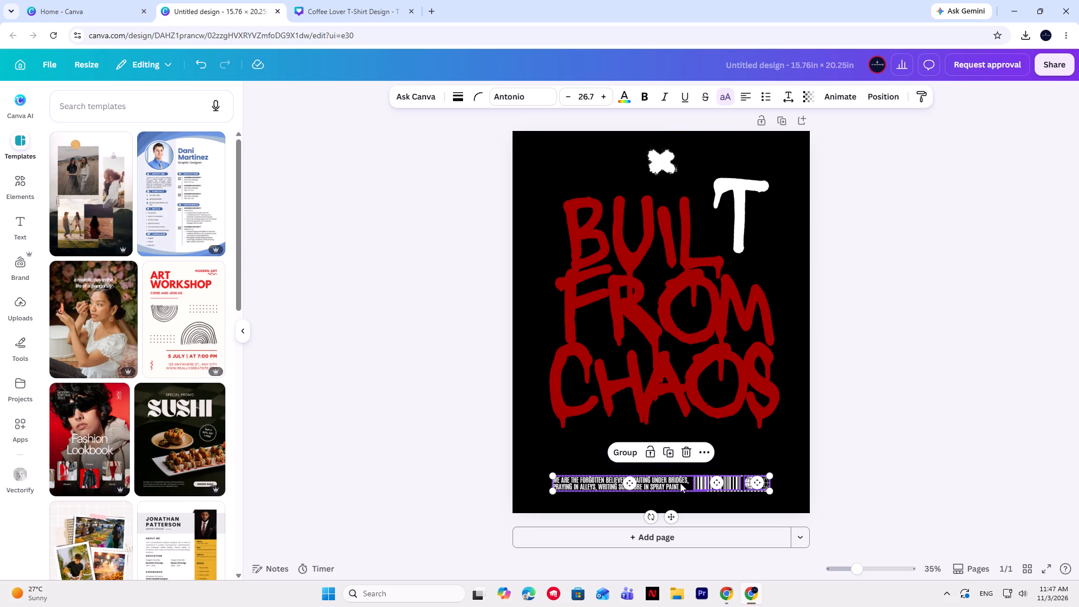
left_click_drag(686, 483, 683, 489)
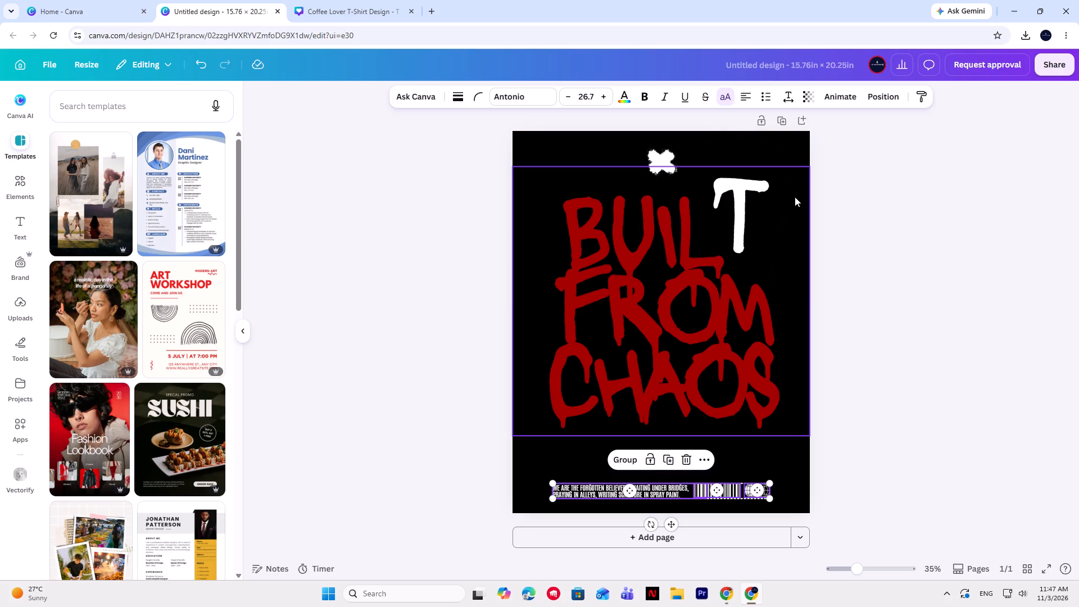
Lower the red lettering to sit evenly between the X mark and footer row, and realign the white T beside BUIL.
left_click(797, 232)
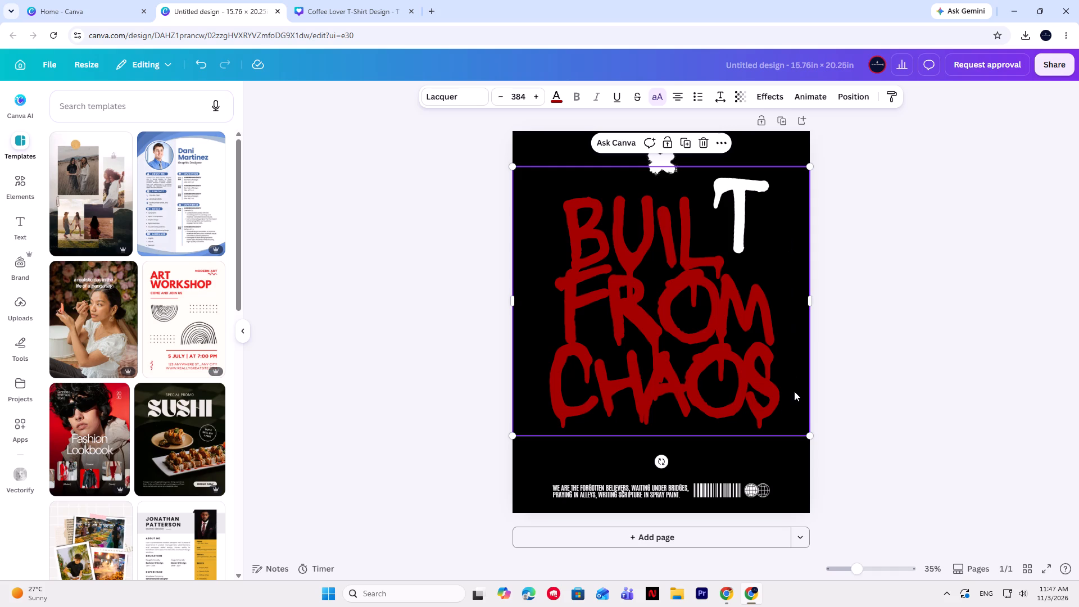
left_click_drag(687, 347, 686, 373)
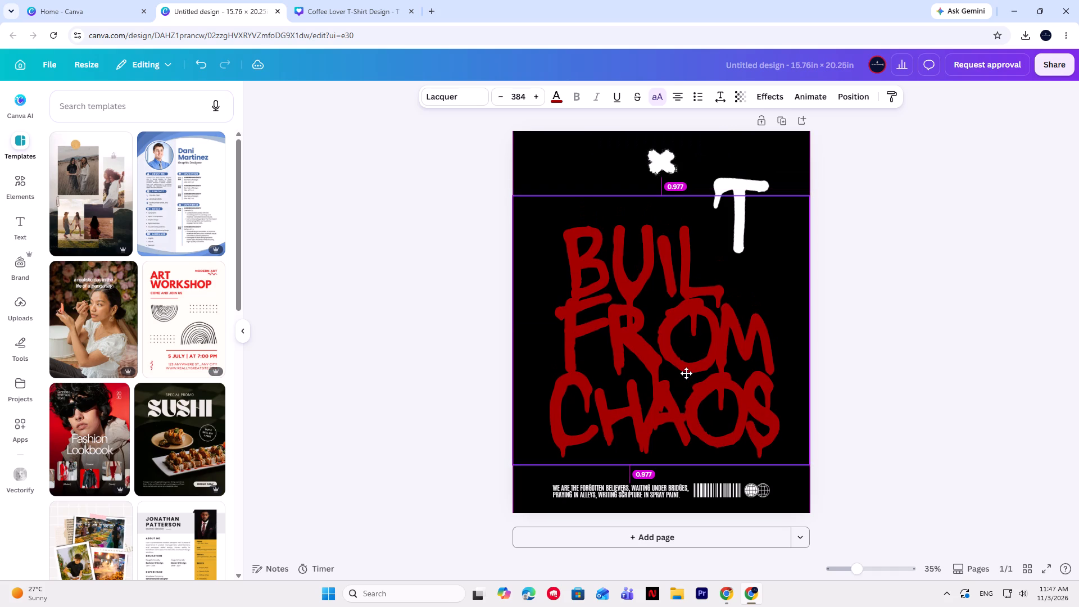
left_click_drag(686, 373, 690, 373)
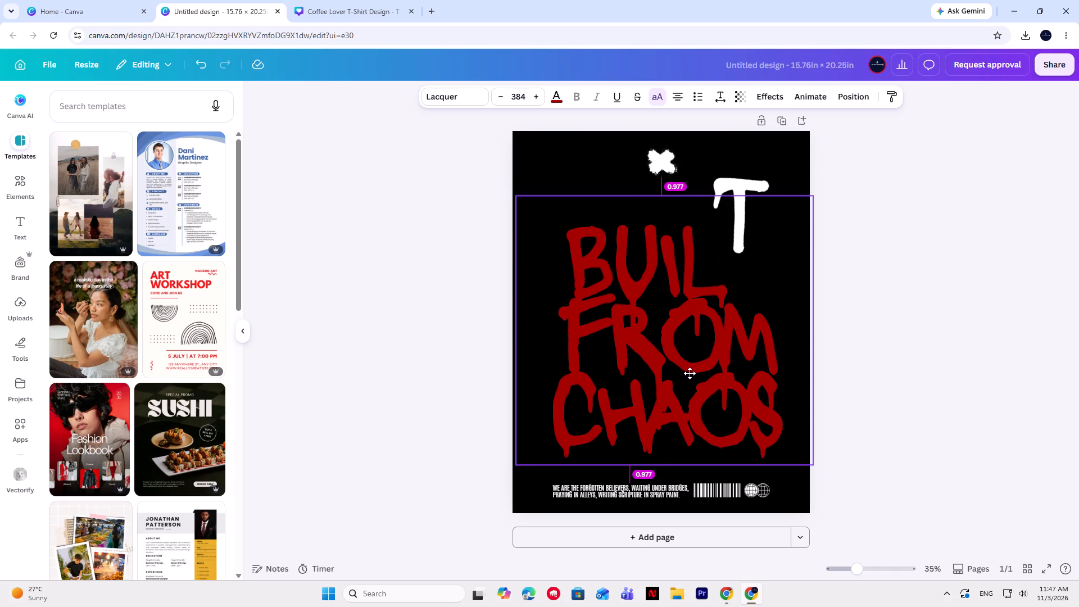
left_click_drag(690, 373, 689, 373)
left_click(755, 175)
left_click_drag(747, 193, 746, 203)
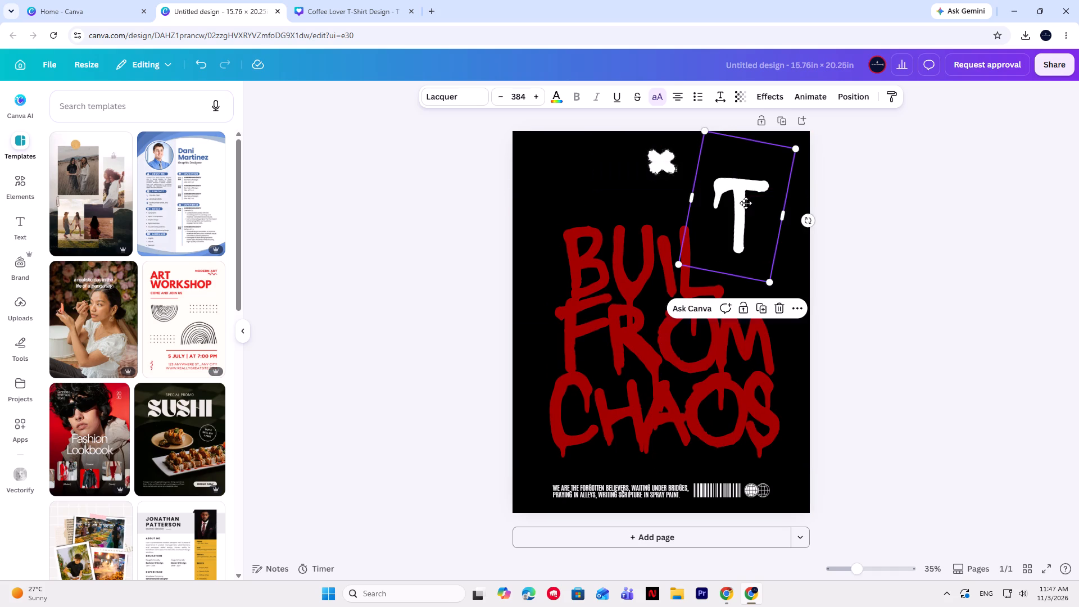
left_click_drag(746, 203, 749, 234)
double_click(749, 234)
left_click(845, 256)
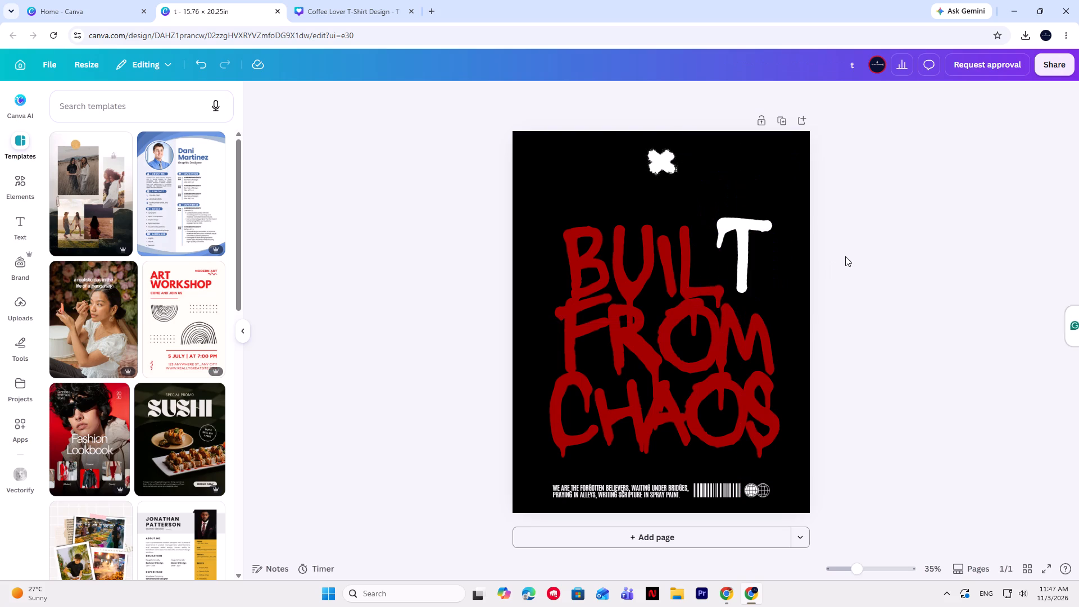
Recolour only the letter C of CHAOS white.
left_click(568, 407)
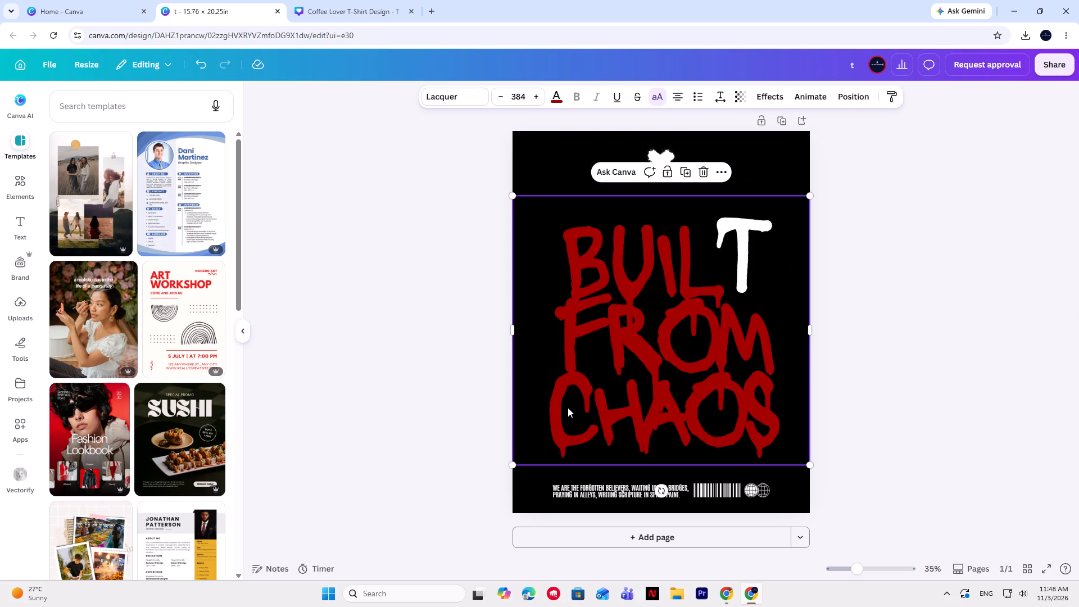
double_click(568, 407)
left_click(568, 407)
left_click(580, 408)
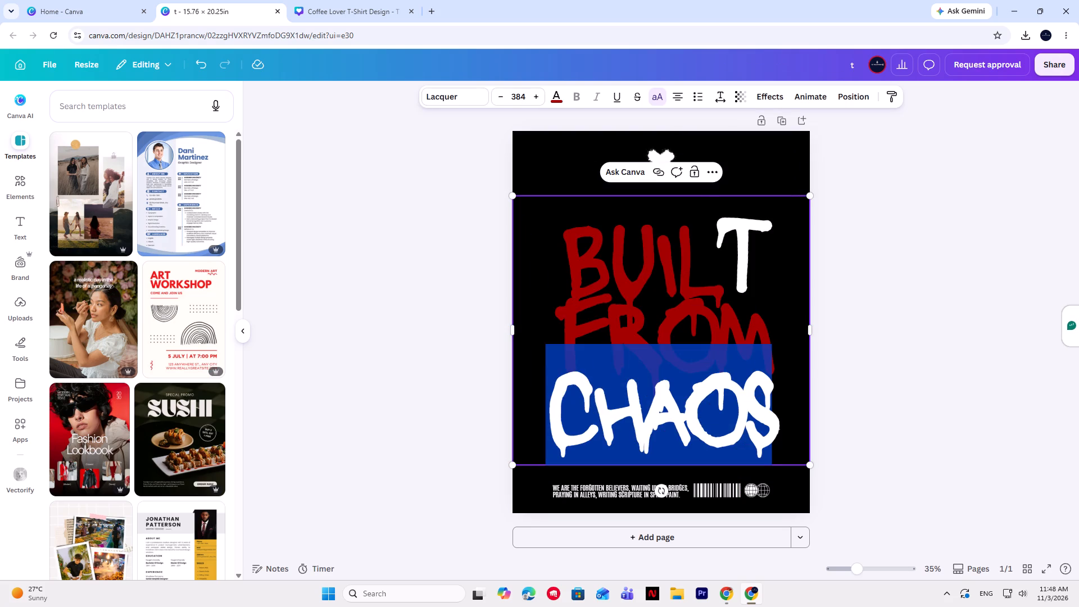
left_click_drag(591, 410, 561, 414)
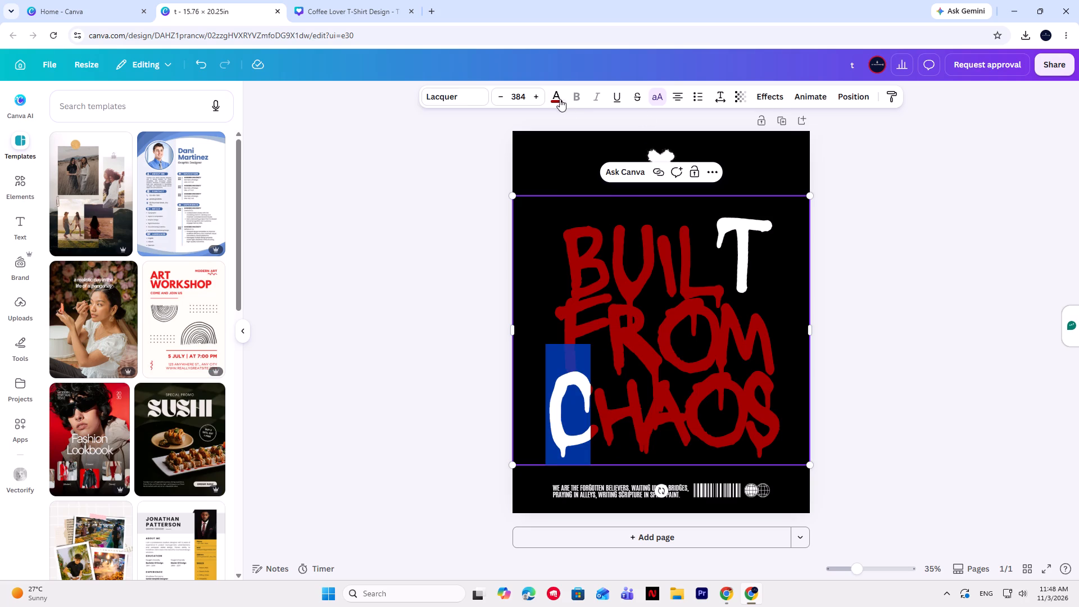
left_click(559, 97)
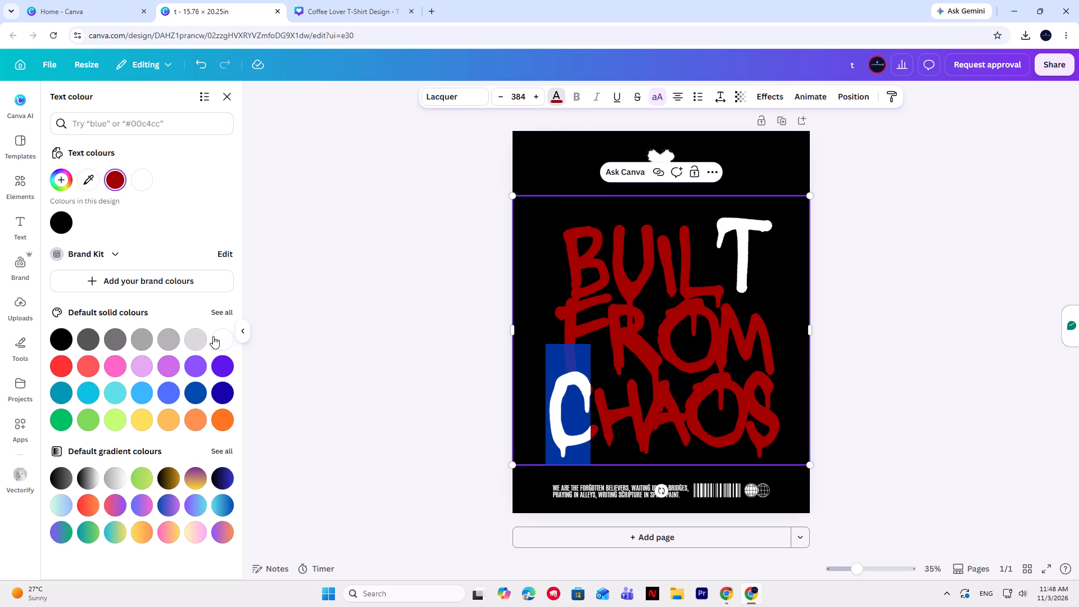
left_click(214, 336)
left_click(418, 356)
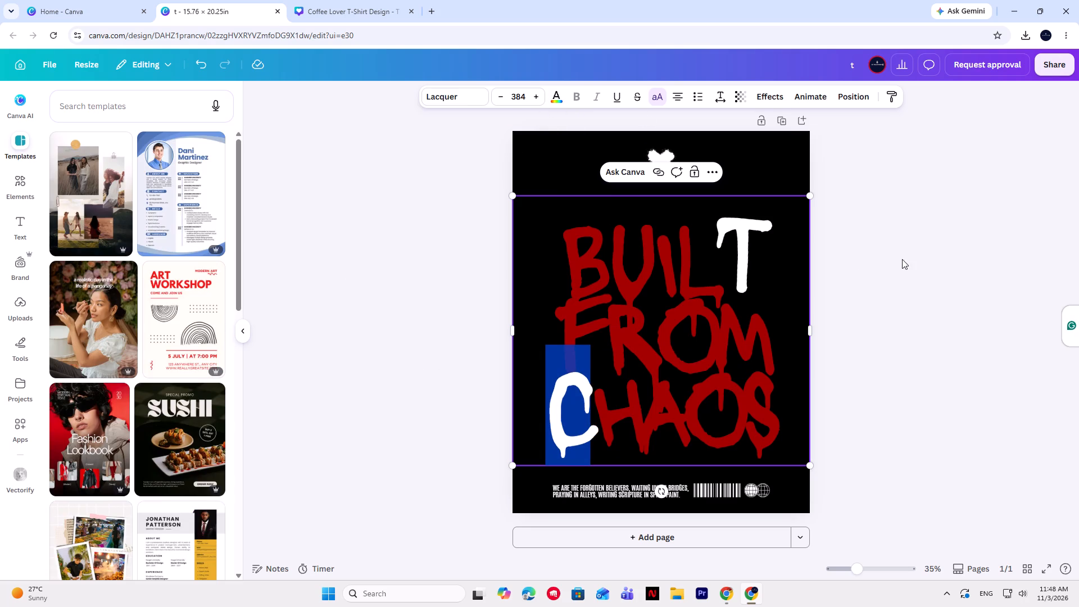
double_click(911, 256)
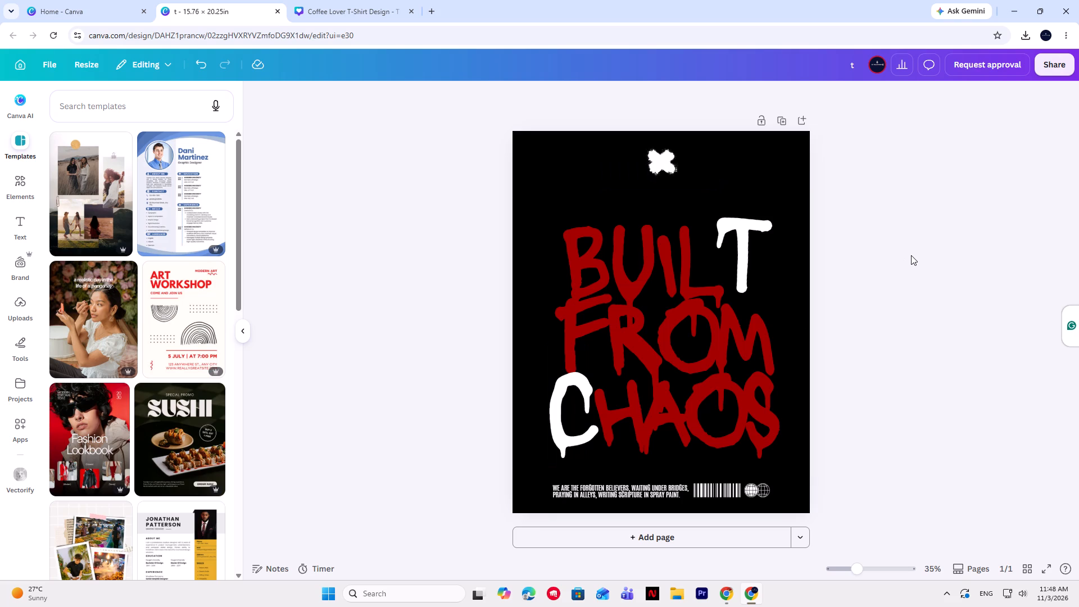
Enlarge the white X mark and lower it closer to the BUILT lettering.
left_click(669, 160)
left_click_drag(646, 178, 626, 192)
left_click(623, 194)
left_click_drag(647, 174, 643, 187)
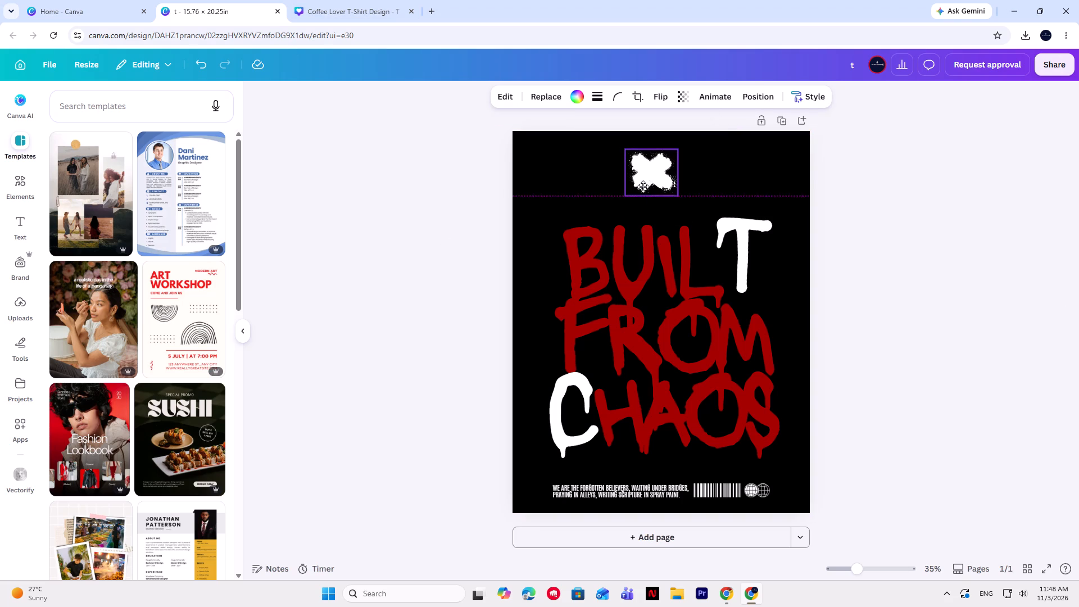
left_click_drag(643, 187, 640, 191)
left_click(640, 191)
Nudge the white T slightly down and closer to the L of BUILT.
left_click_drag(754, 251, 749, 257)
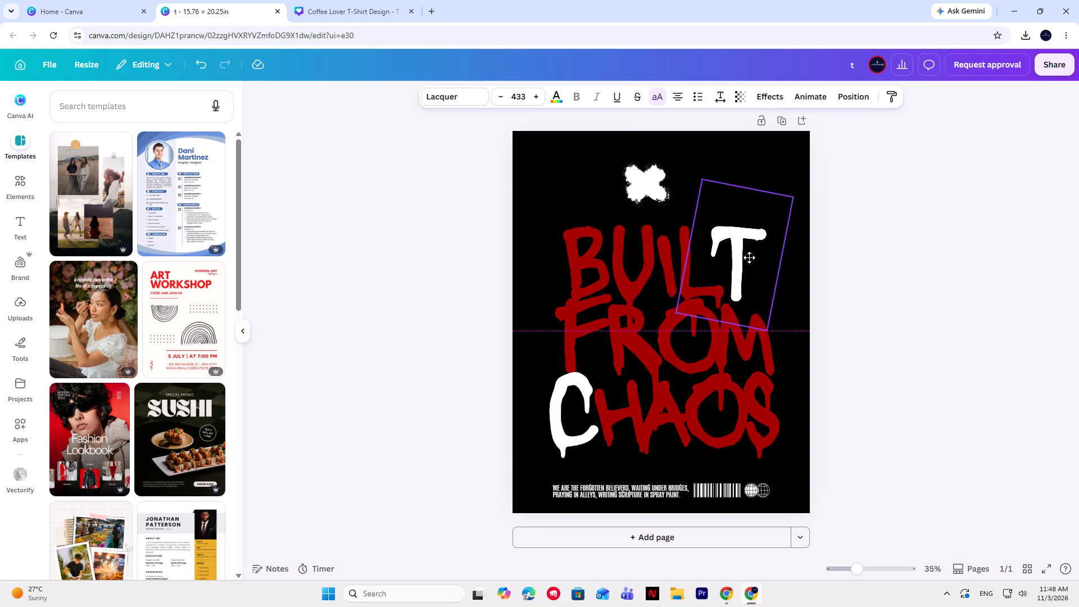
left_click_drag(749, 257, 749, 256)
Search the elements for x and browse the graphics results for a replacement X mark.
left_click(13, 191)
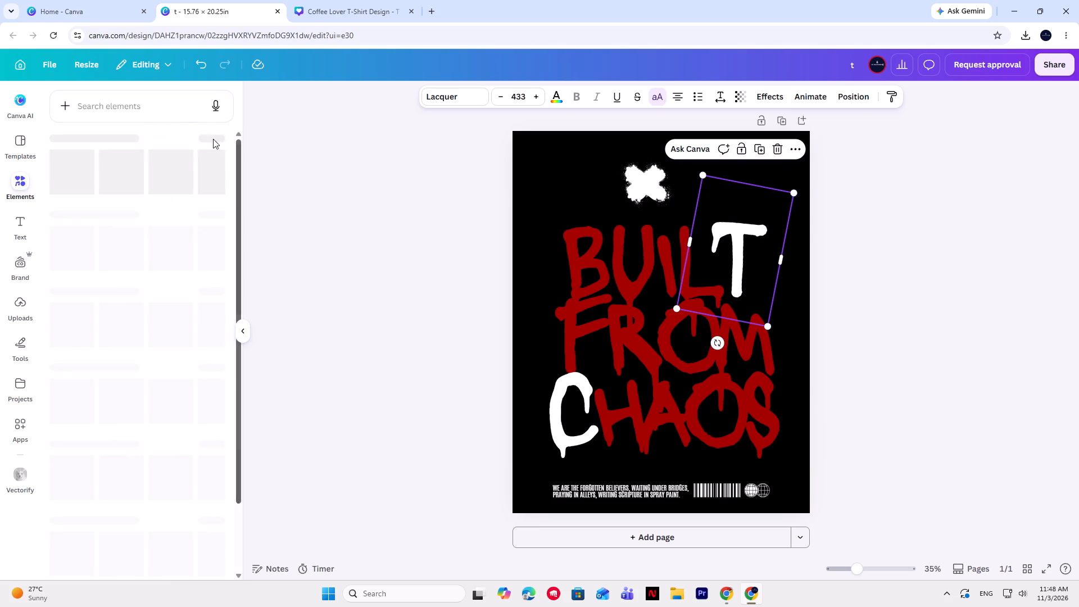
left_click(158, 108)
key("x")
key("Return")
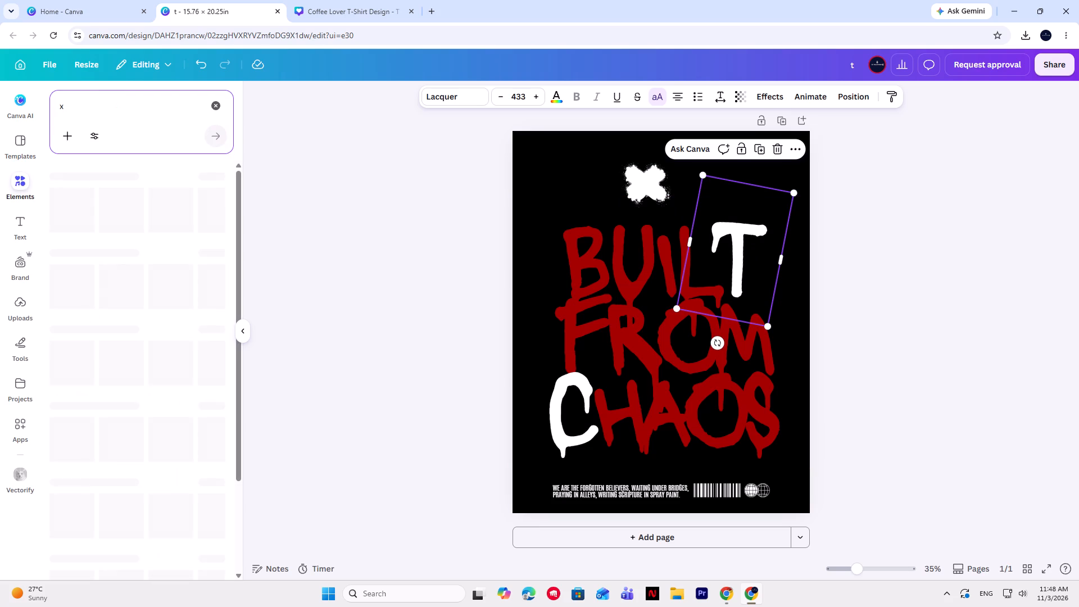
left_click(216, 202)
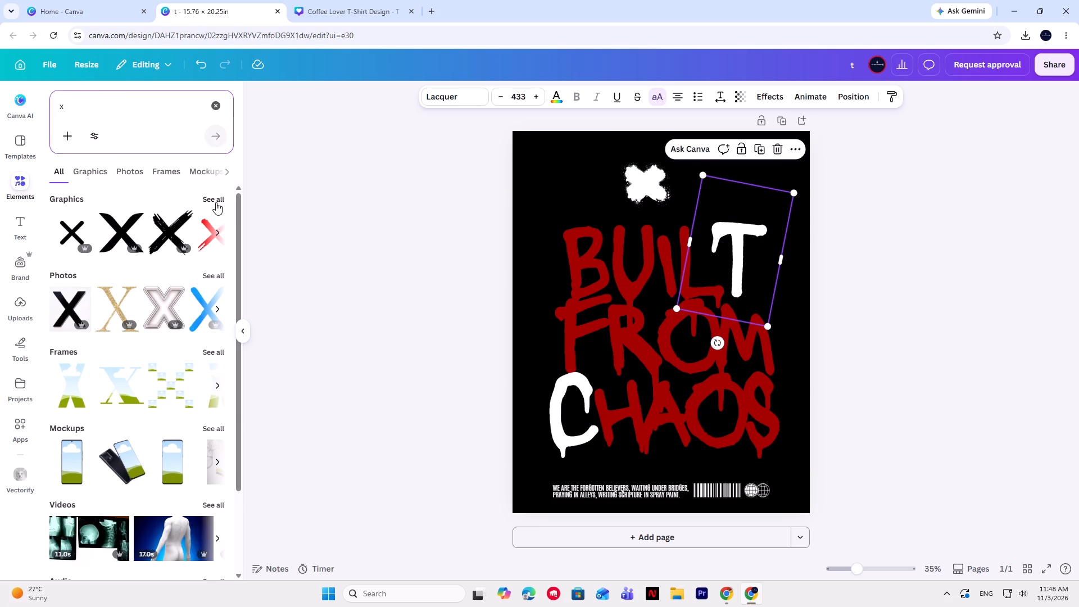
scroll(195, 337, "down", 4)
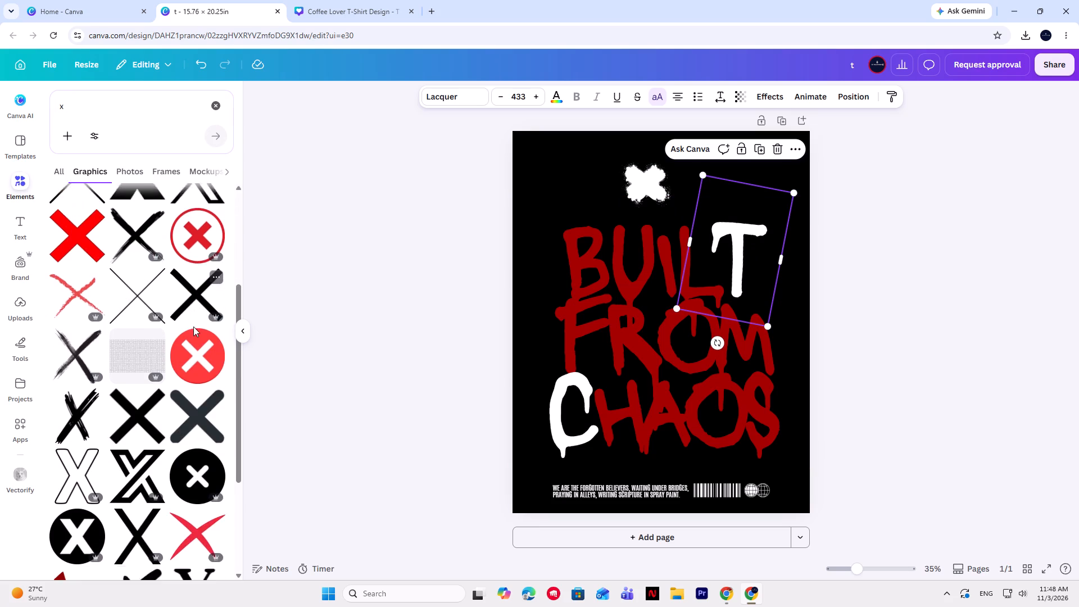
scroll(193, 327, "down", 4)
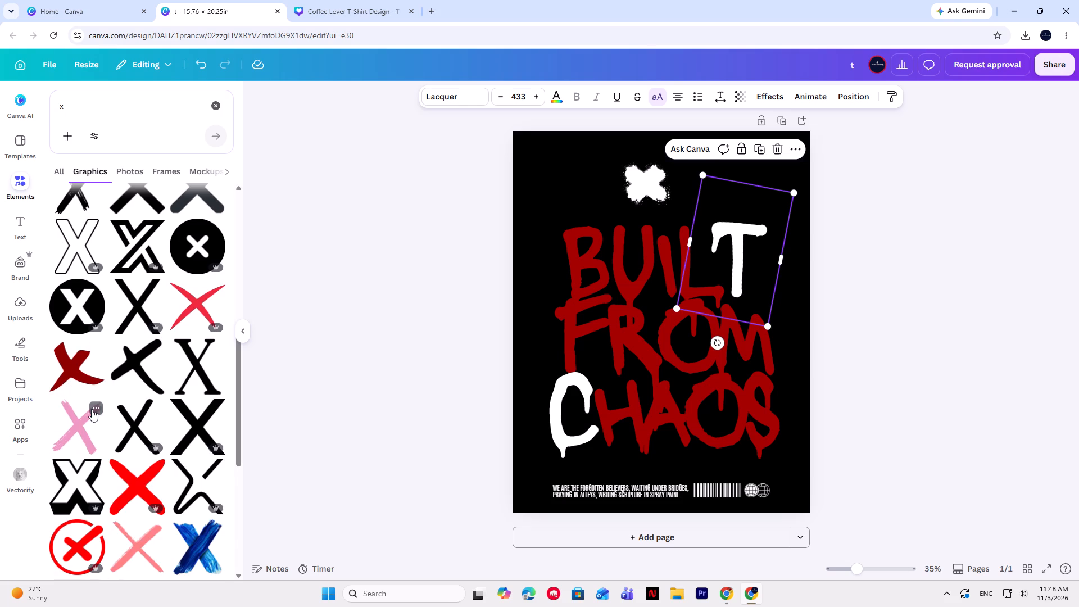
scroll(257, 450, "down", 4)
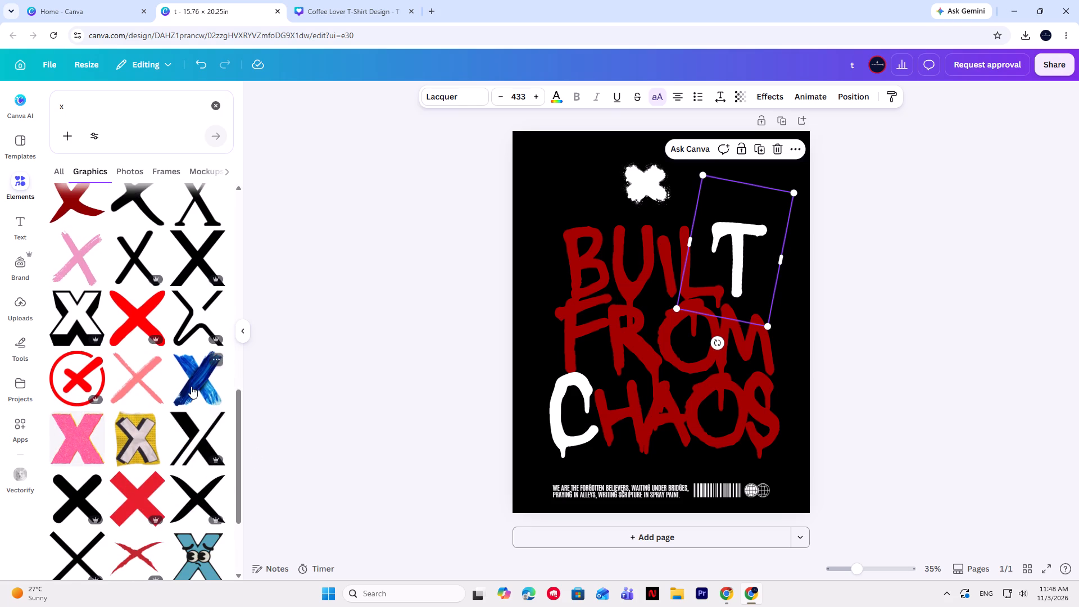
scroll(180, 379, "up", 1)
scroll(210, 442, "down", 3)
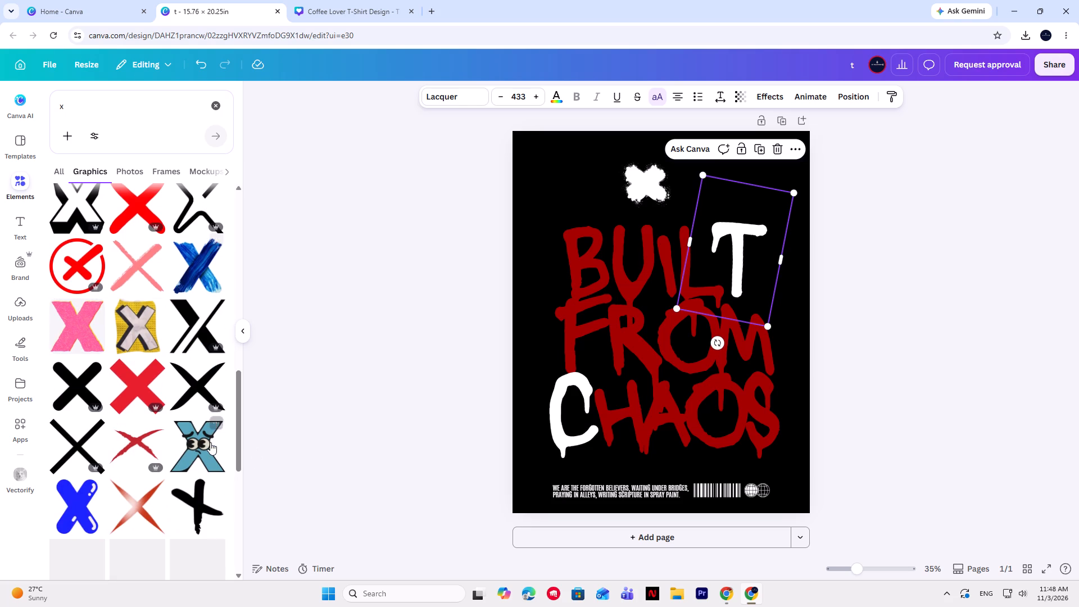
scroll(207, 483, "down", 6)
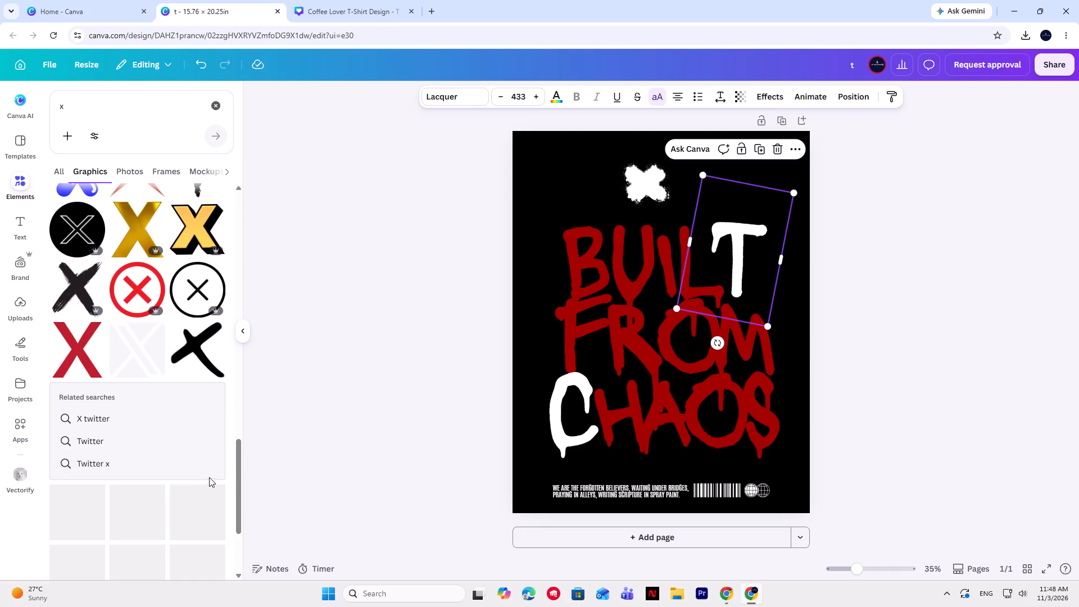
scroll(338, 436, "up", 6)
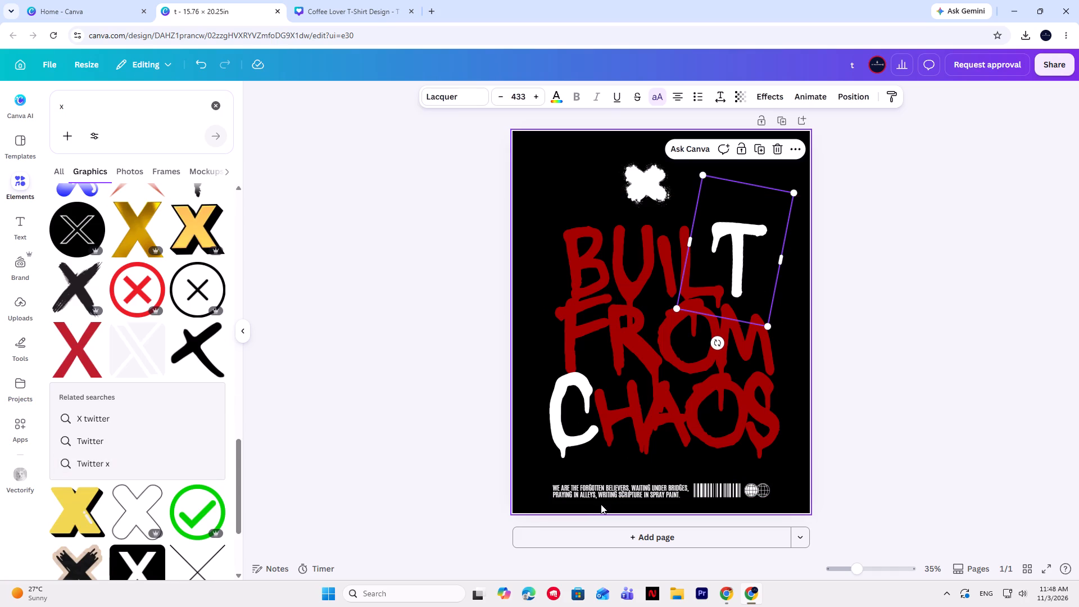
Delete the white X mark above the BUILT lettering.
triple_click(677, 492)
left_click(681, 495)
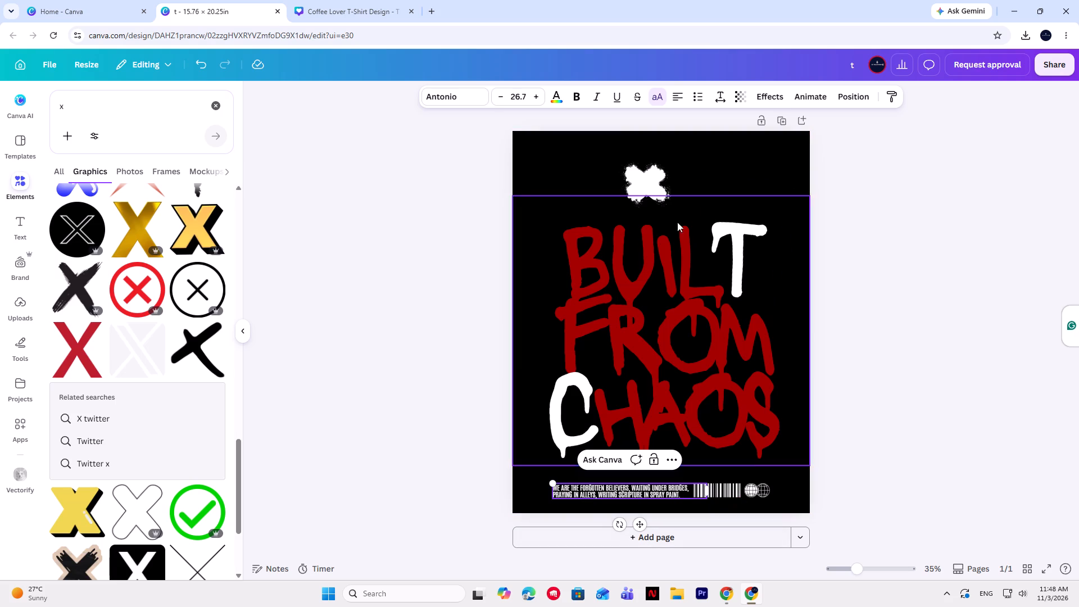
left_click(634, 193)
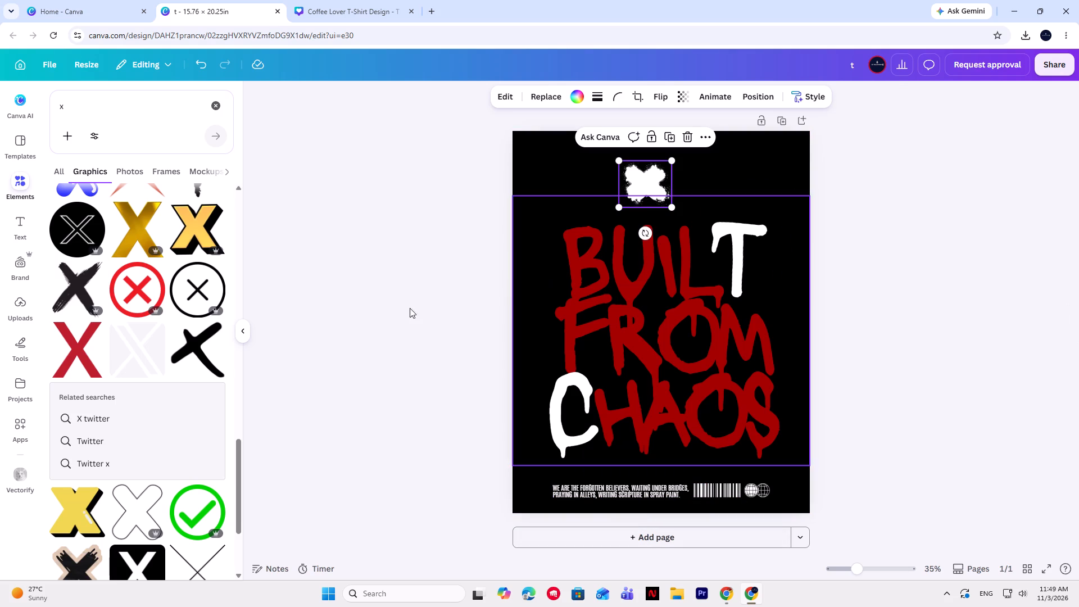
scroll(220, 323, "up", 19)
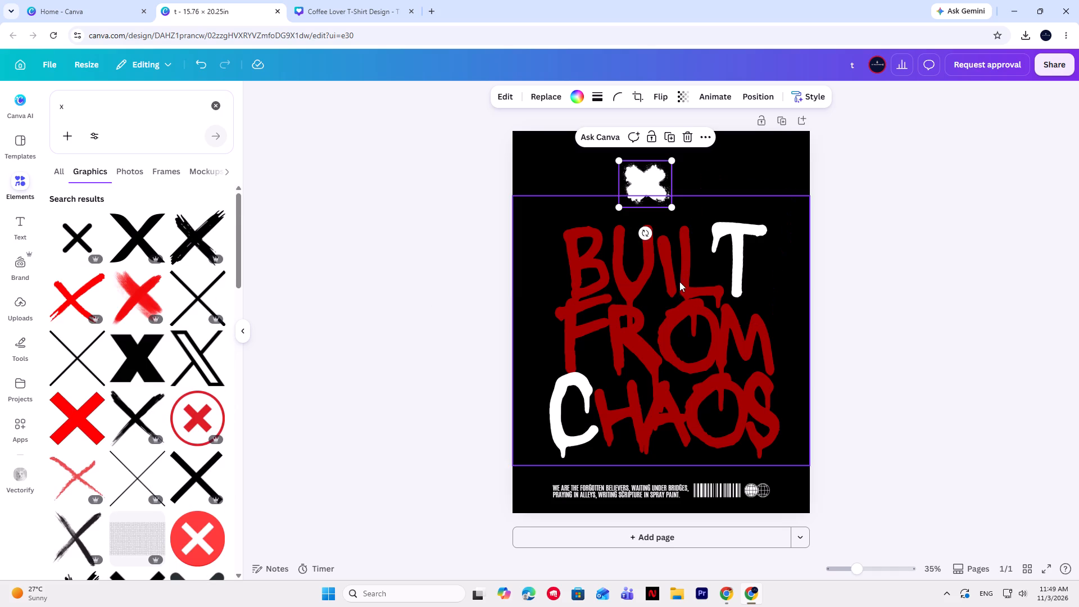
left_click(654, 193)
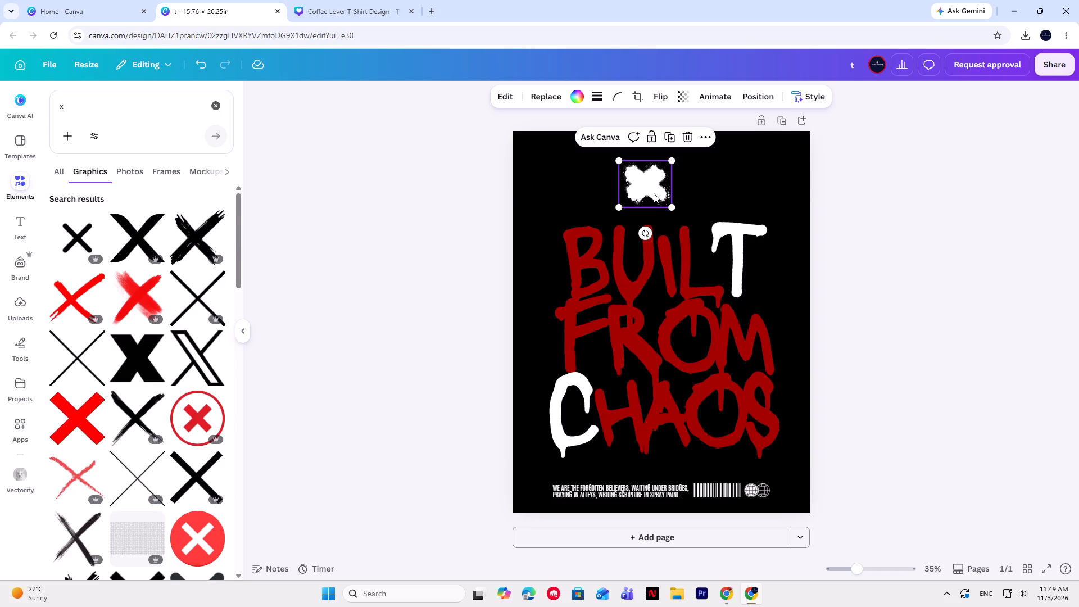
left_click(653, 191)
key("Delete")
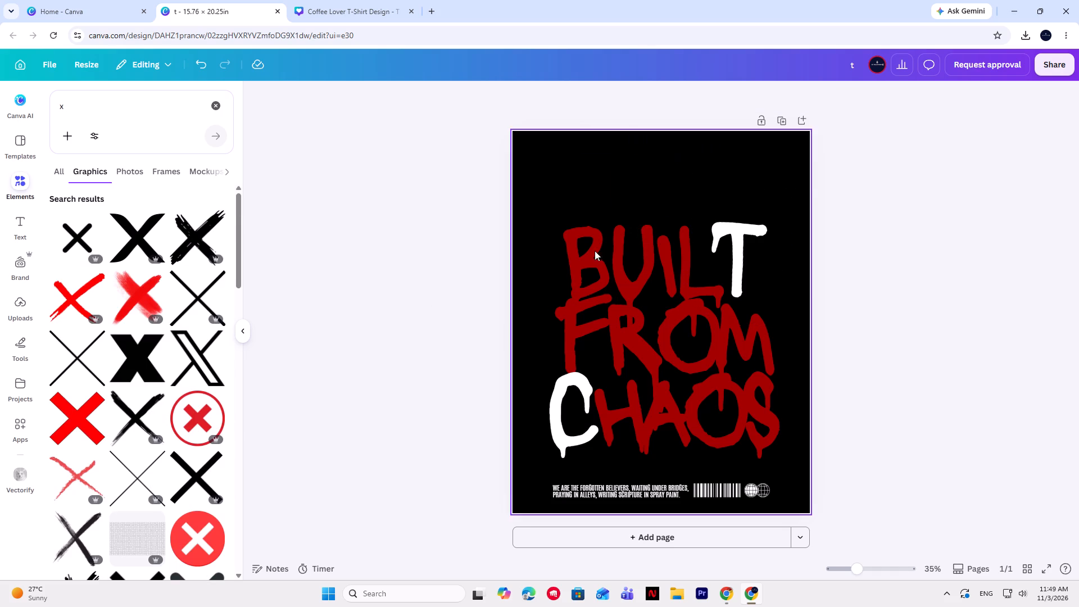
Add the thick red brush-stroke X graphic from the x search results to the design.
scroll(219, 428, "down", 10)
scroll(169, 410, "up", 1)
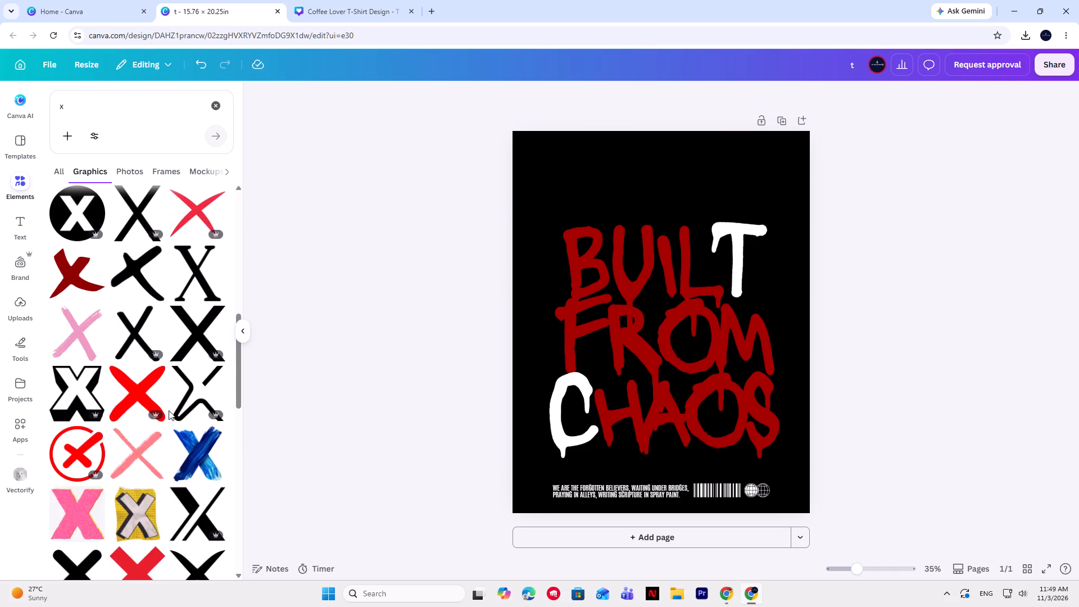
scroll(169, 410, "down", 4)
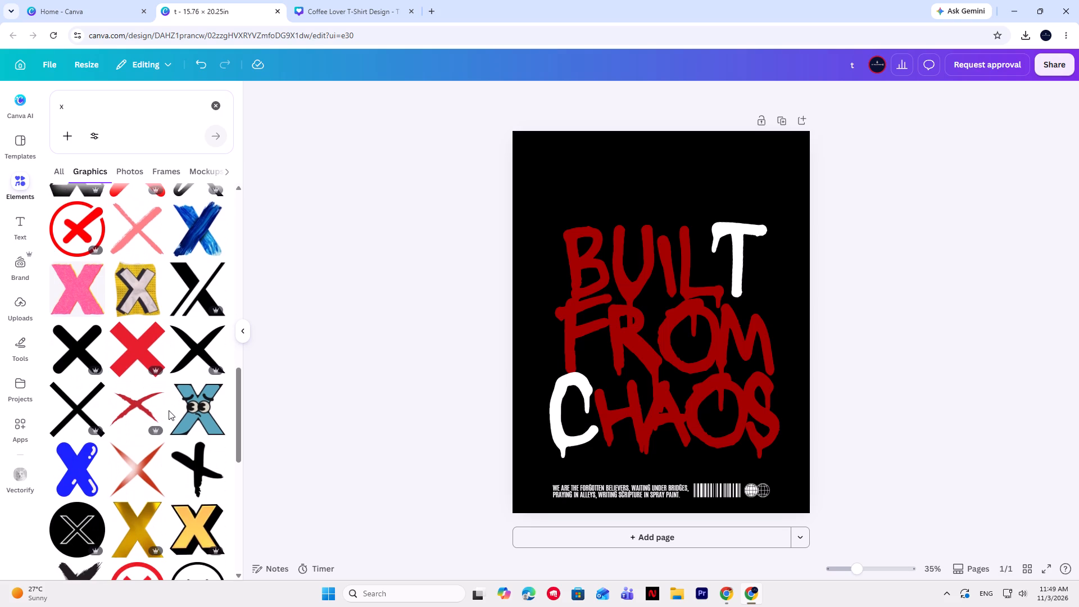
scroll(169, 410, "down", 1)
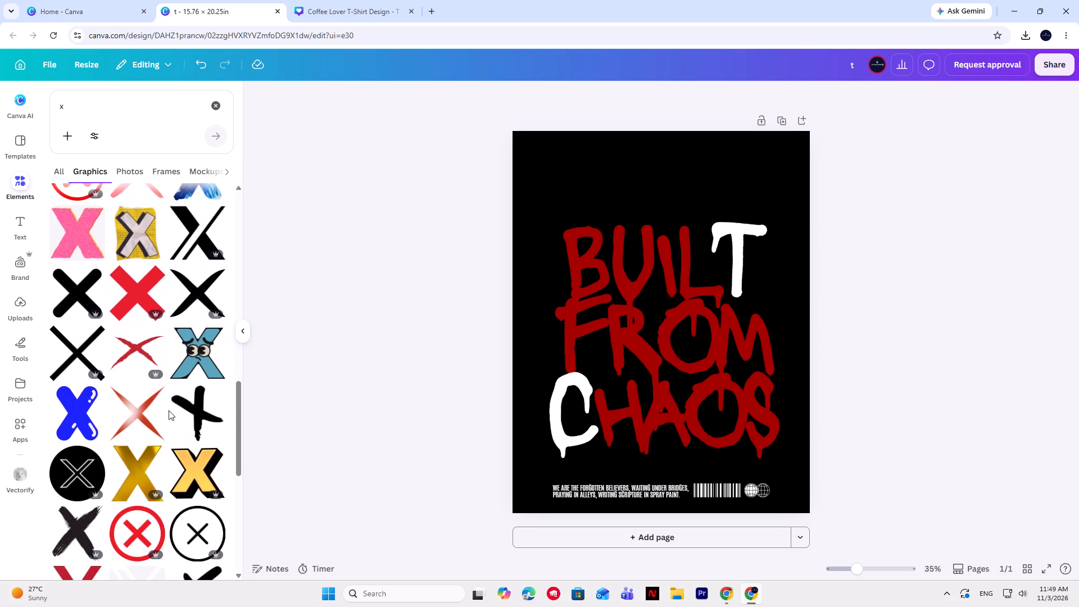
scroll(137, 460, "down", 7)
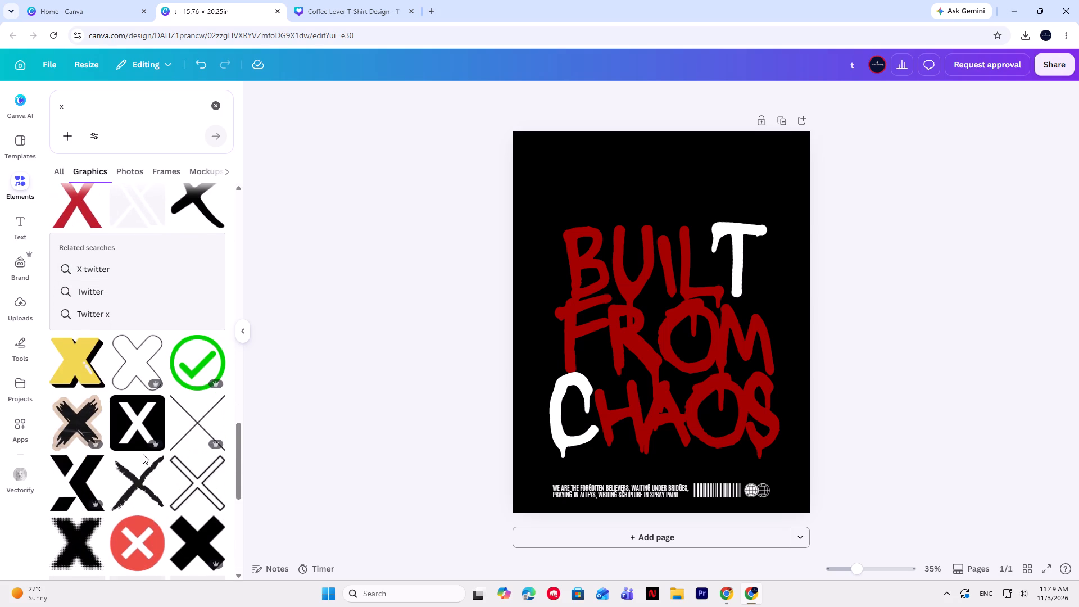
scroll(143, 454, "down", 4)
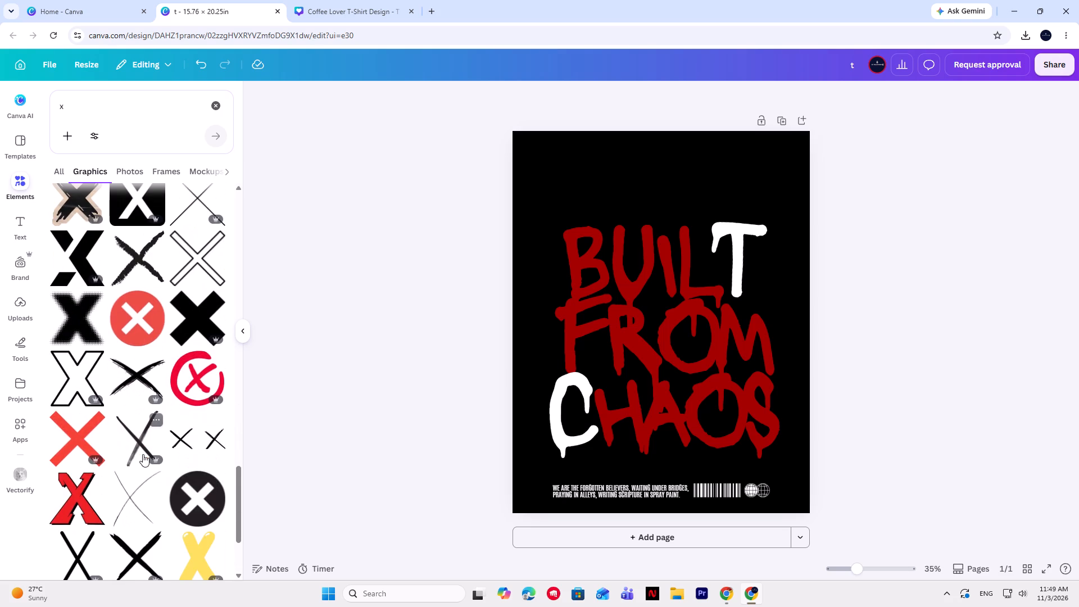
scroll(143, 454, "up", 1)
scroll(143, 454, "up", 20)
scroll(143, 454, "up", 9)
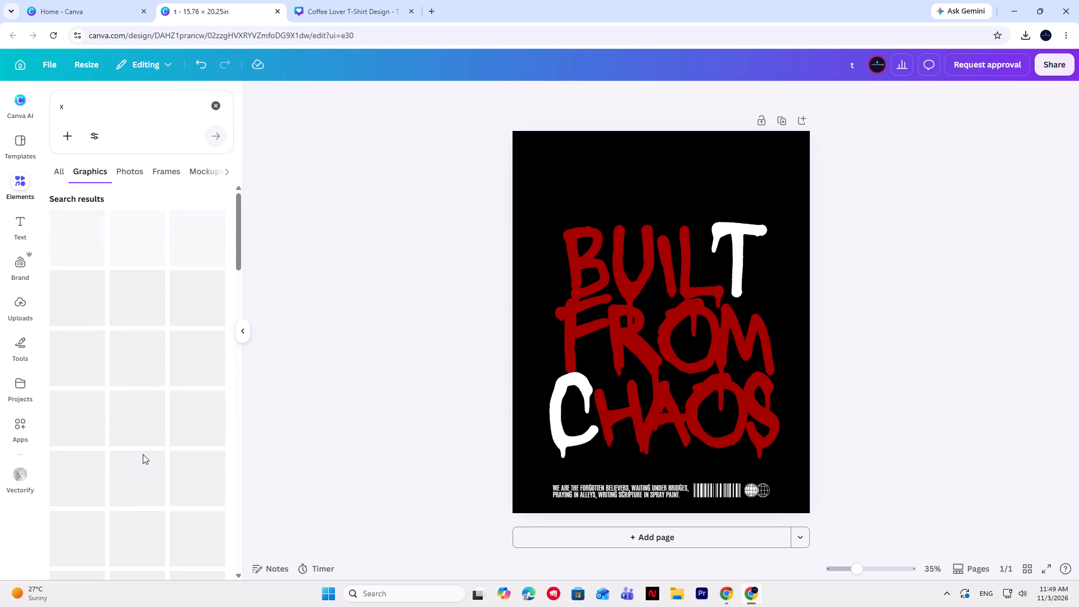
scroll(143, 454, "up", 6)
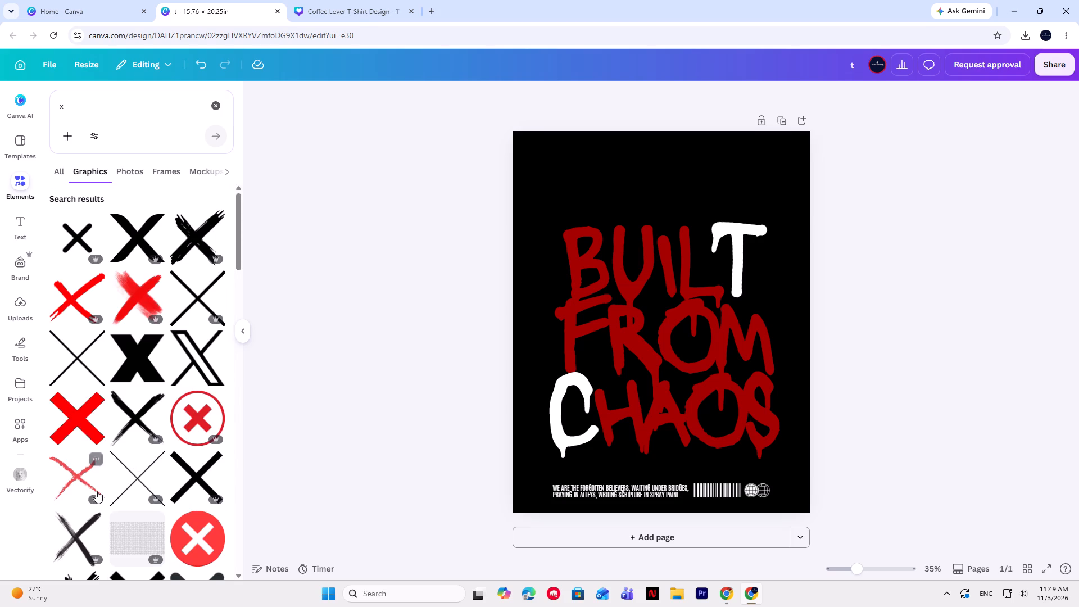
left_click(141, 304)
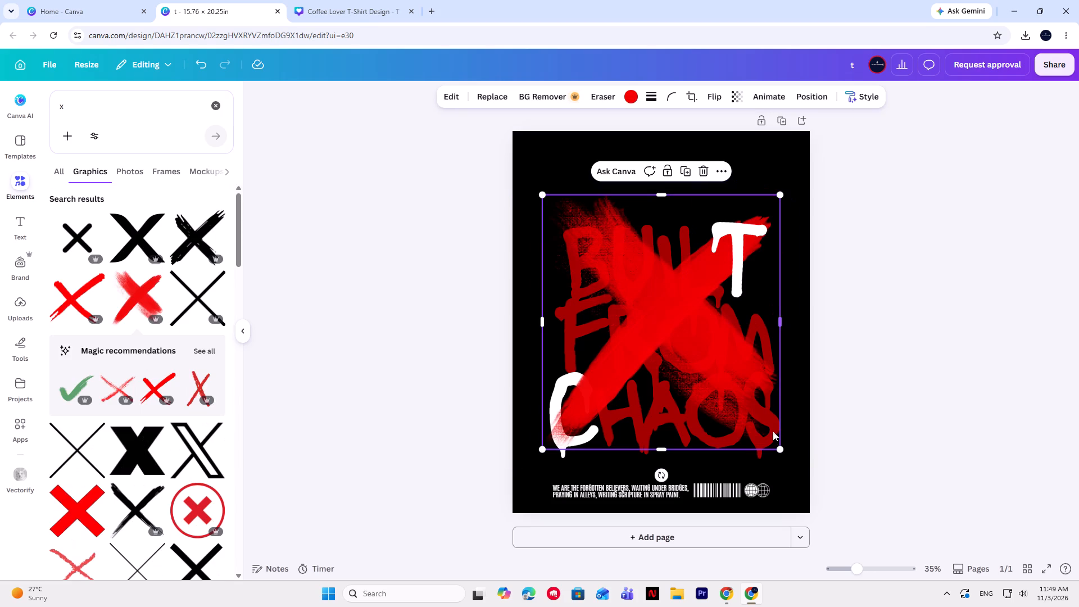
Shrink the red brush-stroke X to a small mark and place it above BUILT, near the page's centre line.
left_click_drag(781, 450, 616, 244)
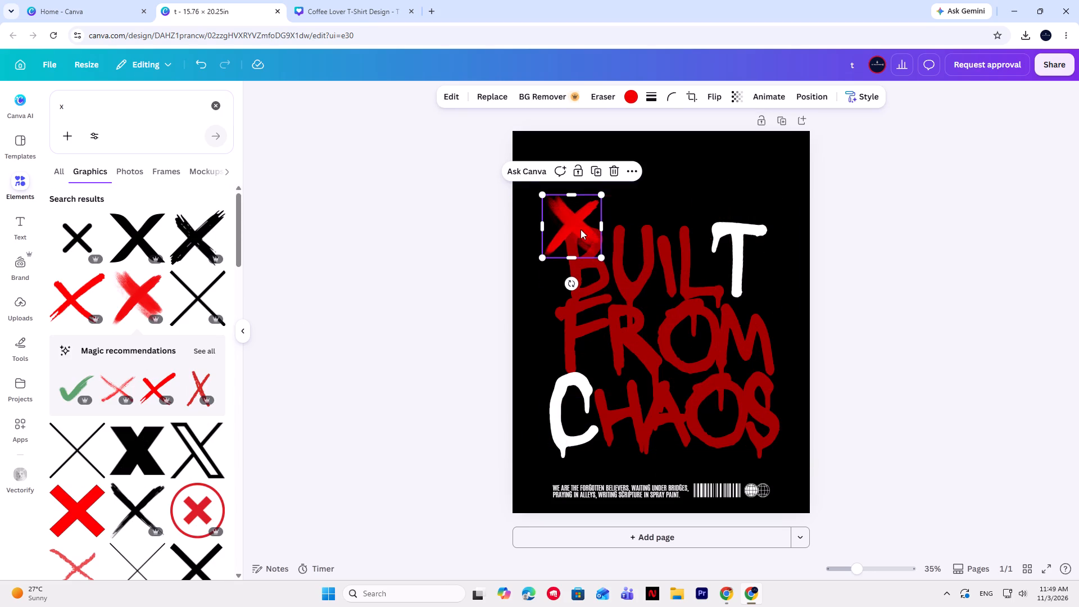
left_click_drag(581, 229, 666, 191)
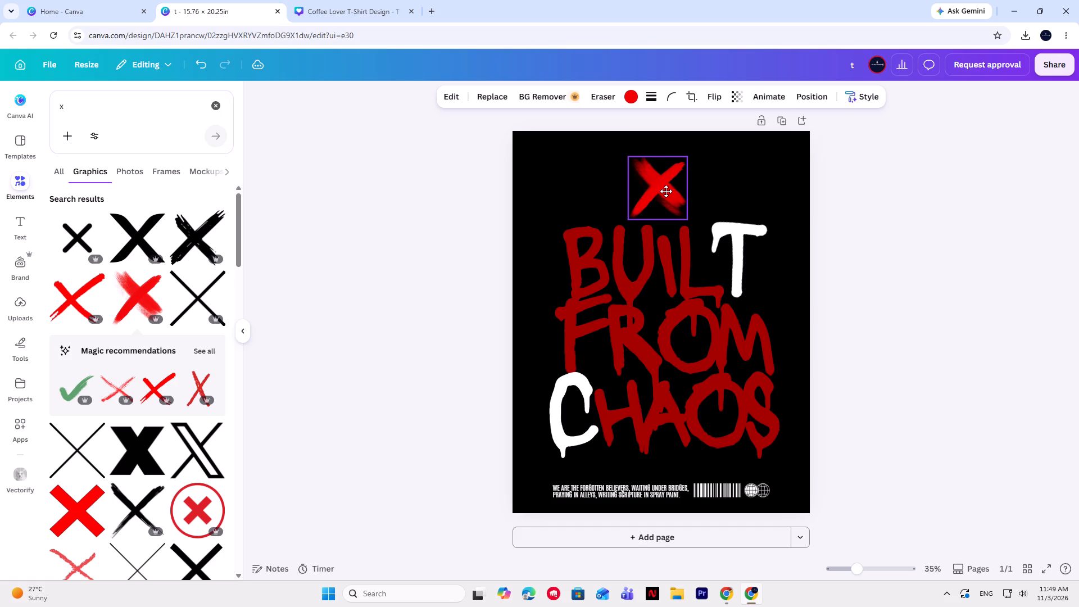
left_click_drag(666, 191, 658, 189)
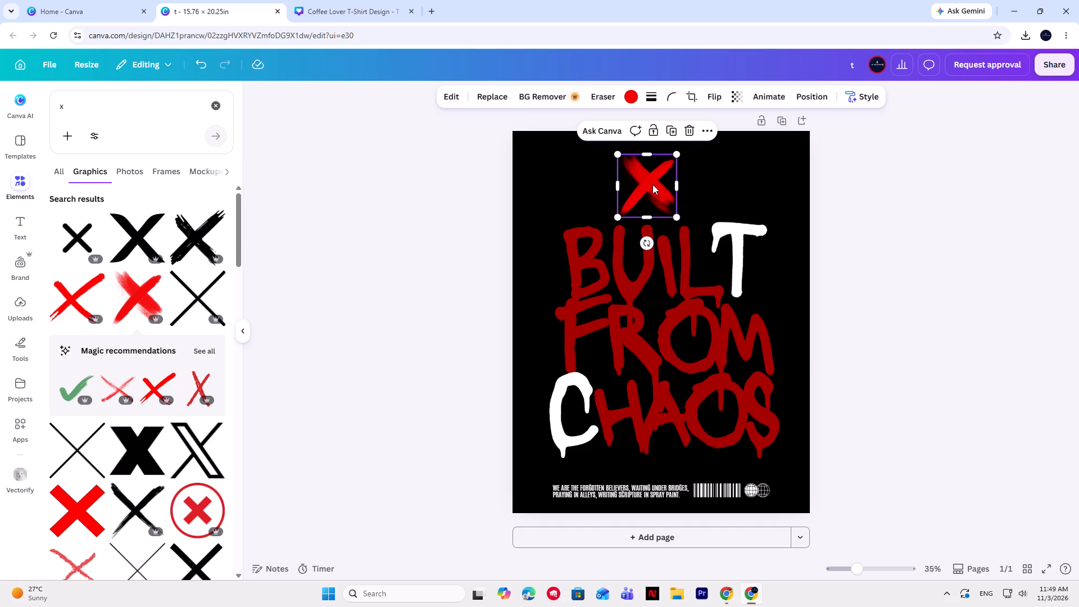
Recolour the brush-stroke X white.
left_click(627, 99)
left_click(150, 175)
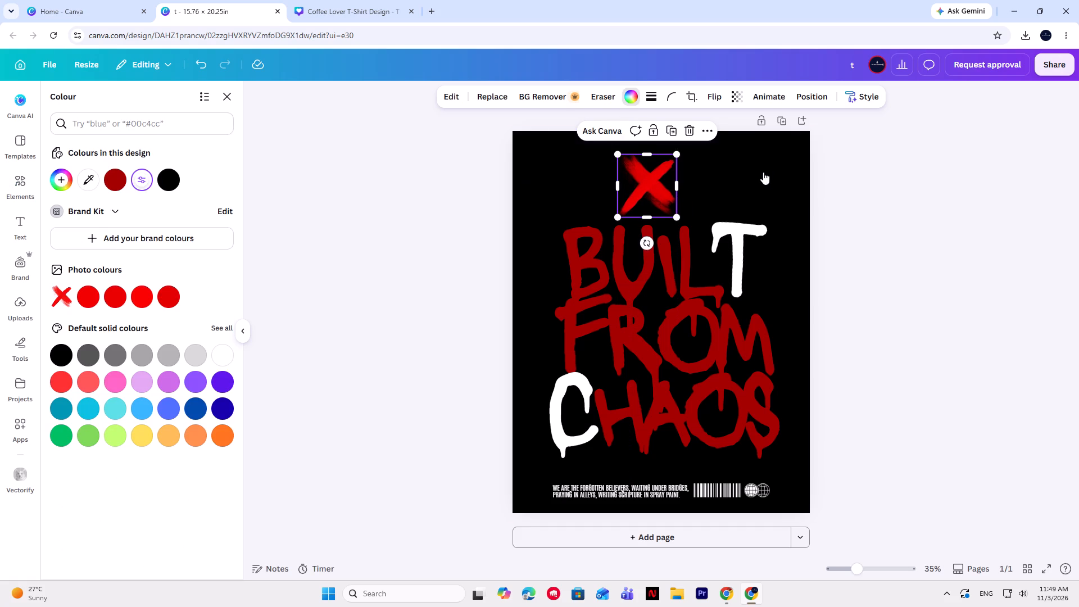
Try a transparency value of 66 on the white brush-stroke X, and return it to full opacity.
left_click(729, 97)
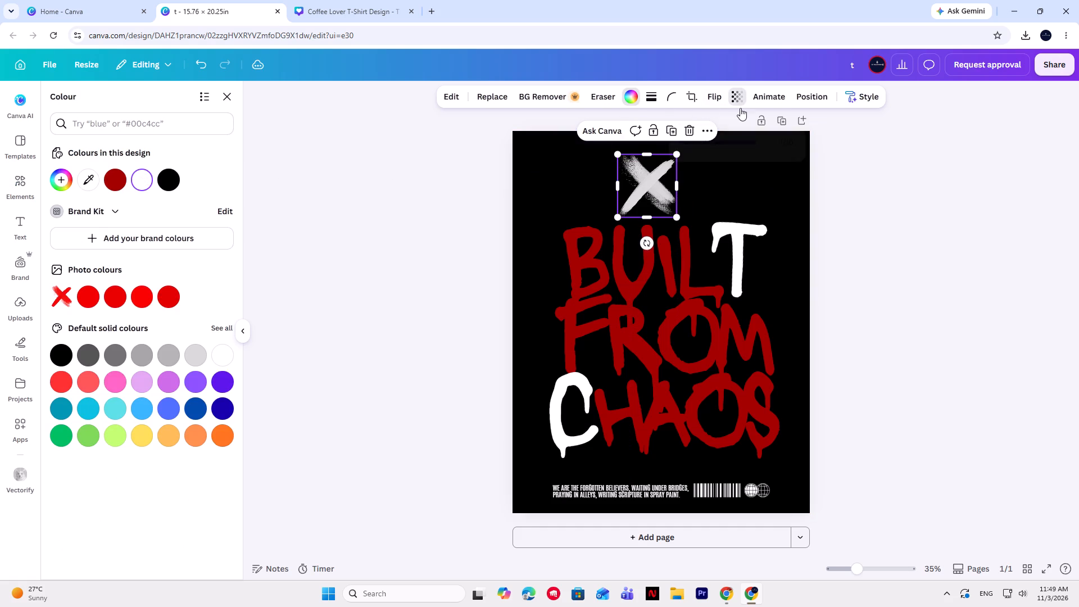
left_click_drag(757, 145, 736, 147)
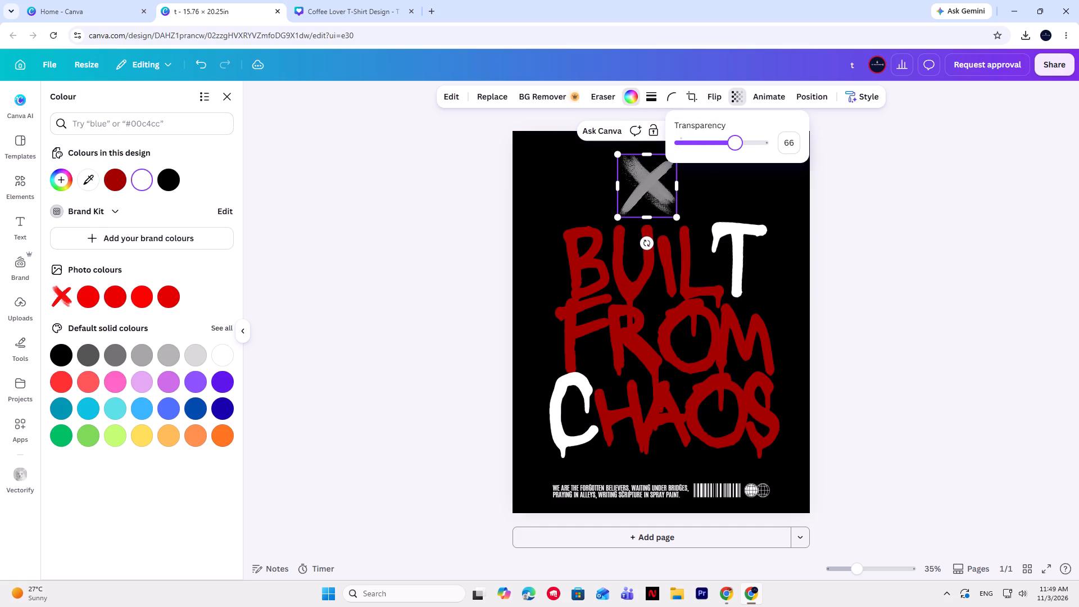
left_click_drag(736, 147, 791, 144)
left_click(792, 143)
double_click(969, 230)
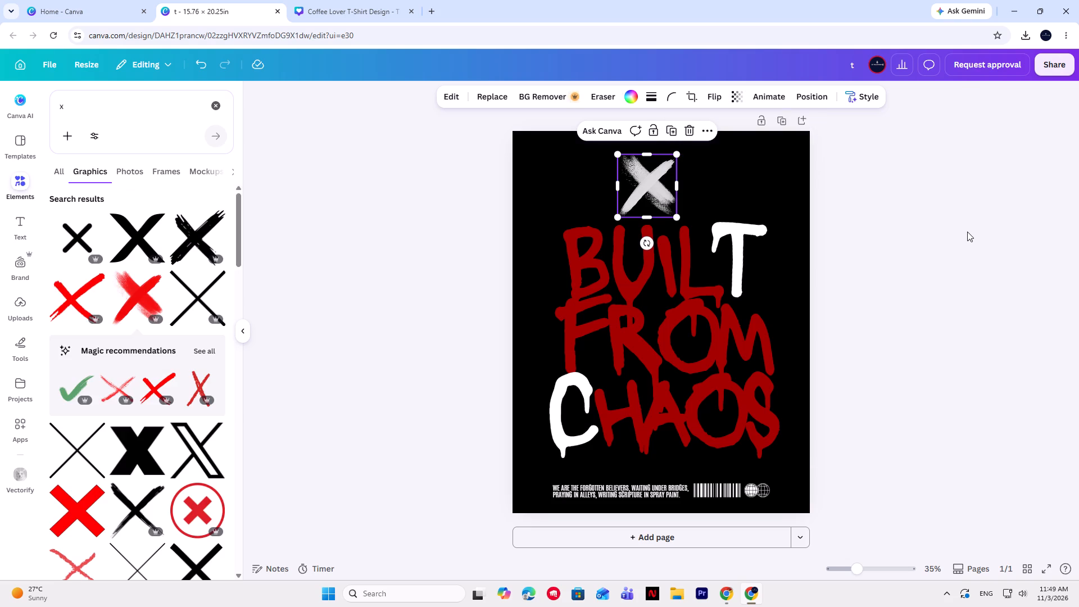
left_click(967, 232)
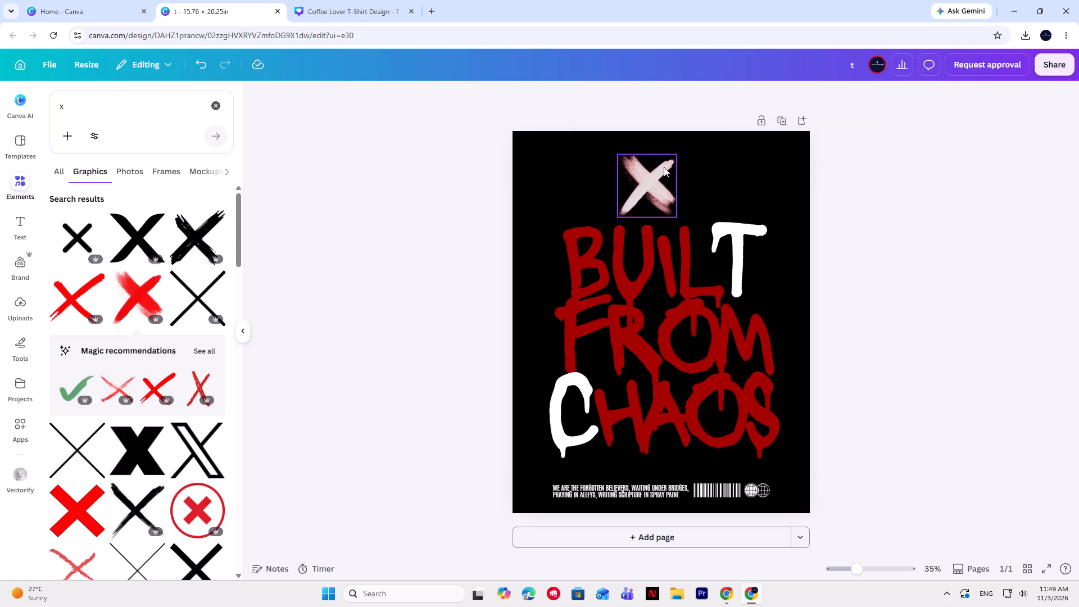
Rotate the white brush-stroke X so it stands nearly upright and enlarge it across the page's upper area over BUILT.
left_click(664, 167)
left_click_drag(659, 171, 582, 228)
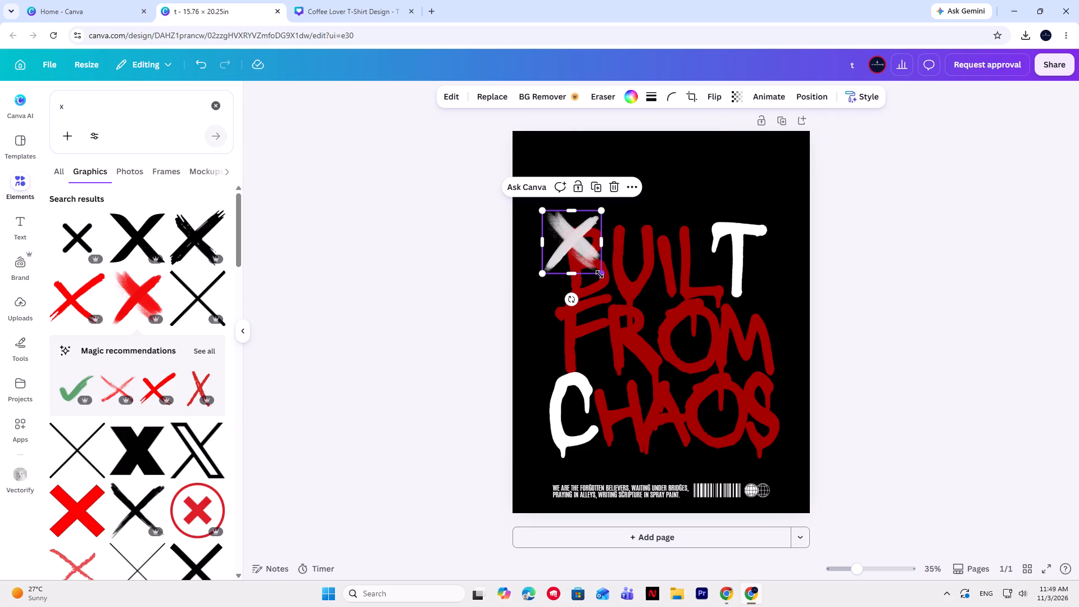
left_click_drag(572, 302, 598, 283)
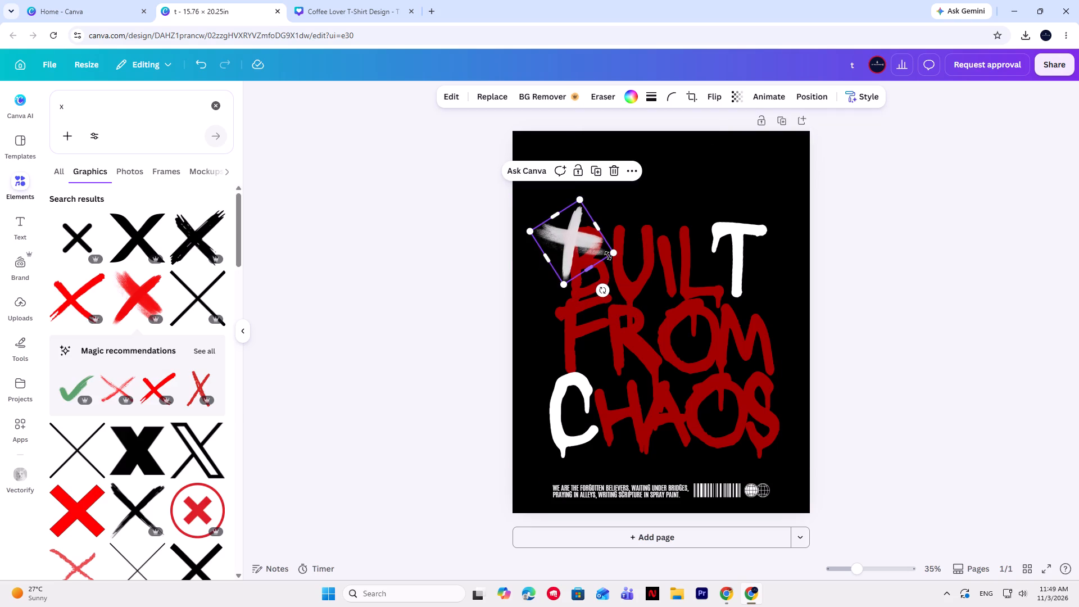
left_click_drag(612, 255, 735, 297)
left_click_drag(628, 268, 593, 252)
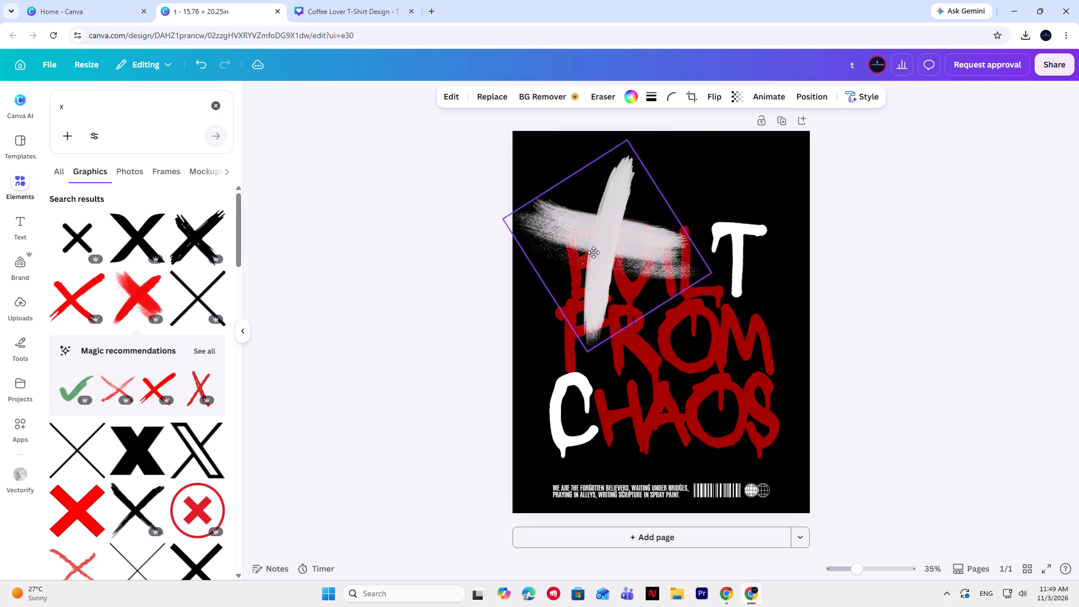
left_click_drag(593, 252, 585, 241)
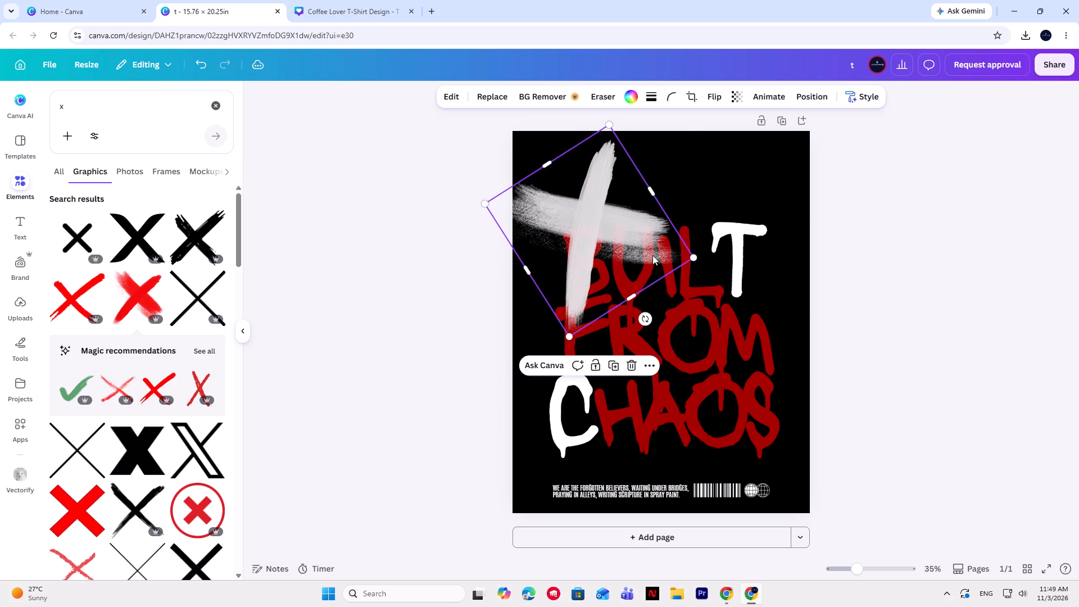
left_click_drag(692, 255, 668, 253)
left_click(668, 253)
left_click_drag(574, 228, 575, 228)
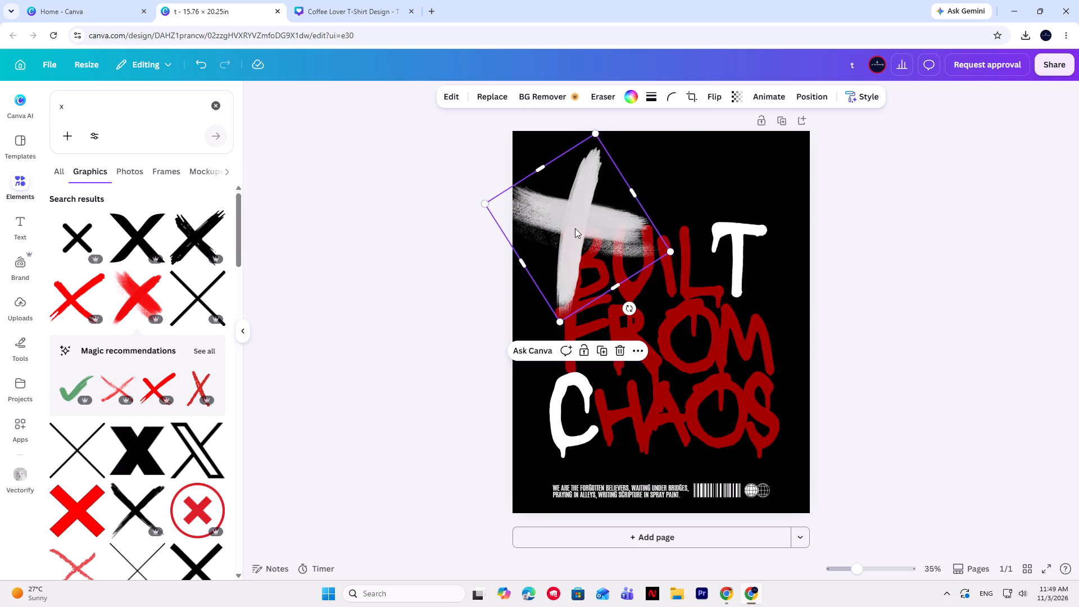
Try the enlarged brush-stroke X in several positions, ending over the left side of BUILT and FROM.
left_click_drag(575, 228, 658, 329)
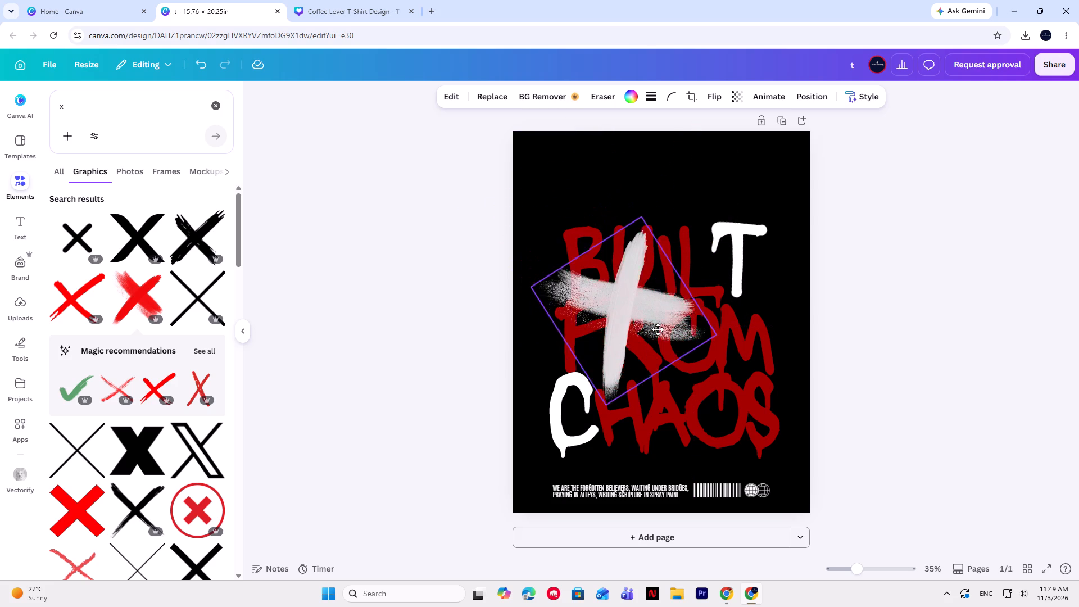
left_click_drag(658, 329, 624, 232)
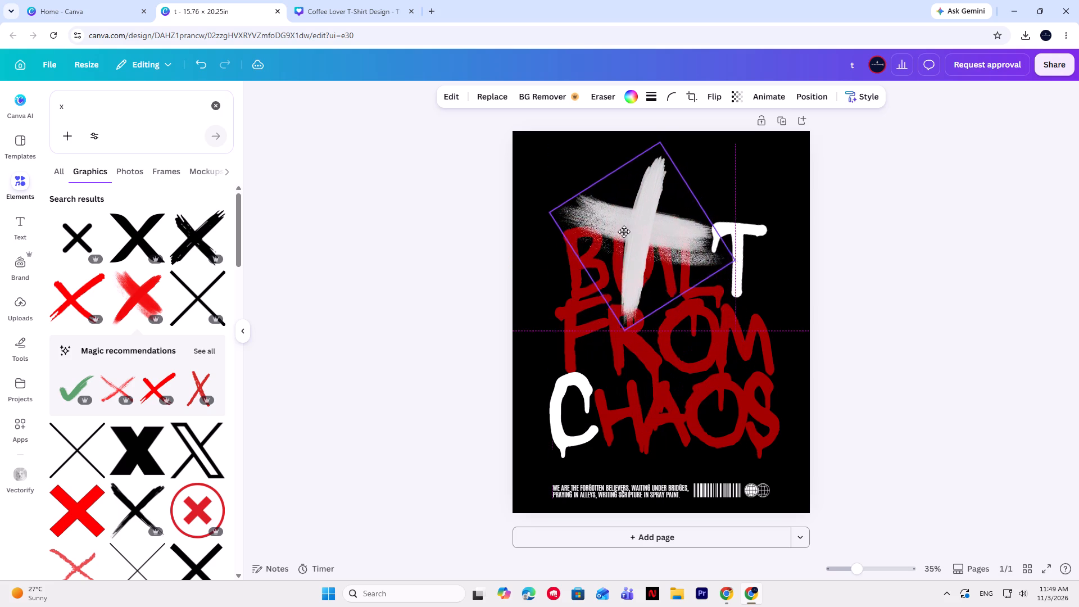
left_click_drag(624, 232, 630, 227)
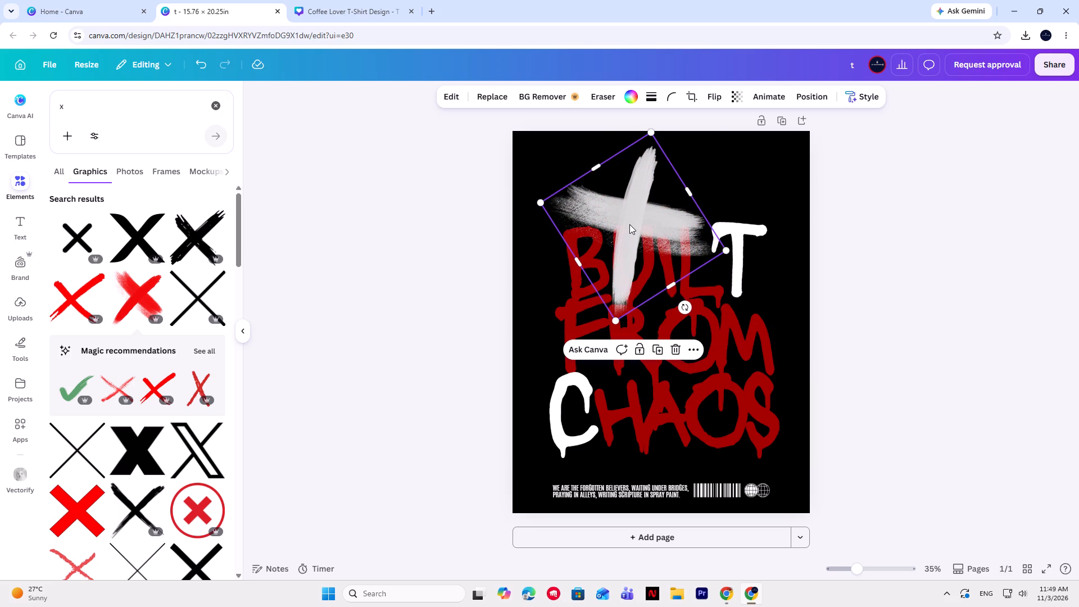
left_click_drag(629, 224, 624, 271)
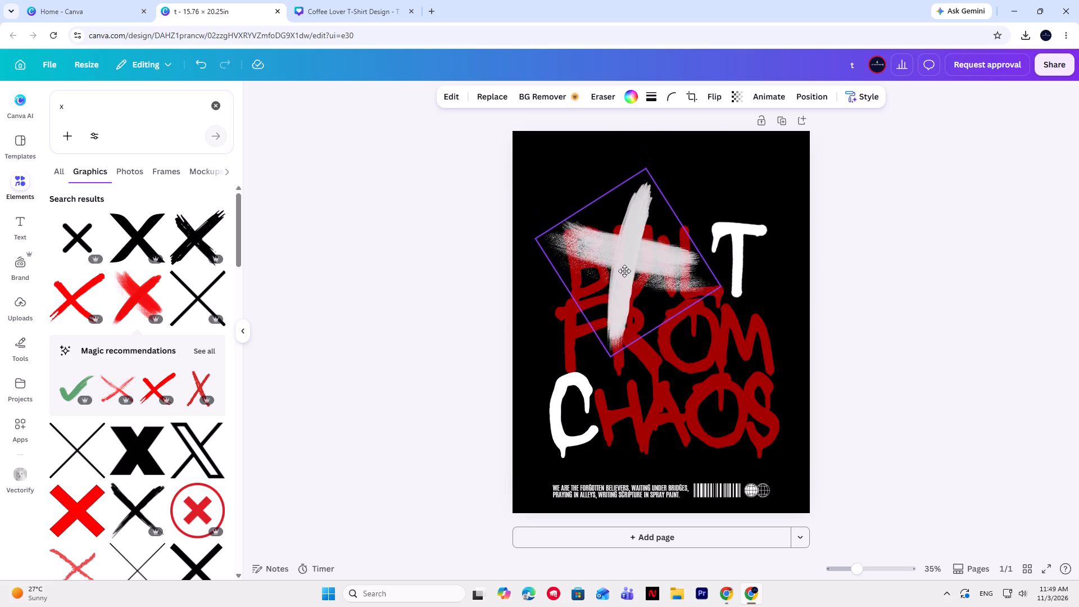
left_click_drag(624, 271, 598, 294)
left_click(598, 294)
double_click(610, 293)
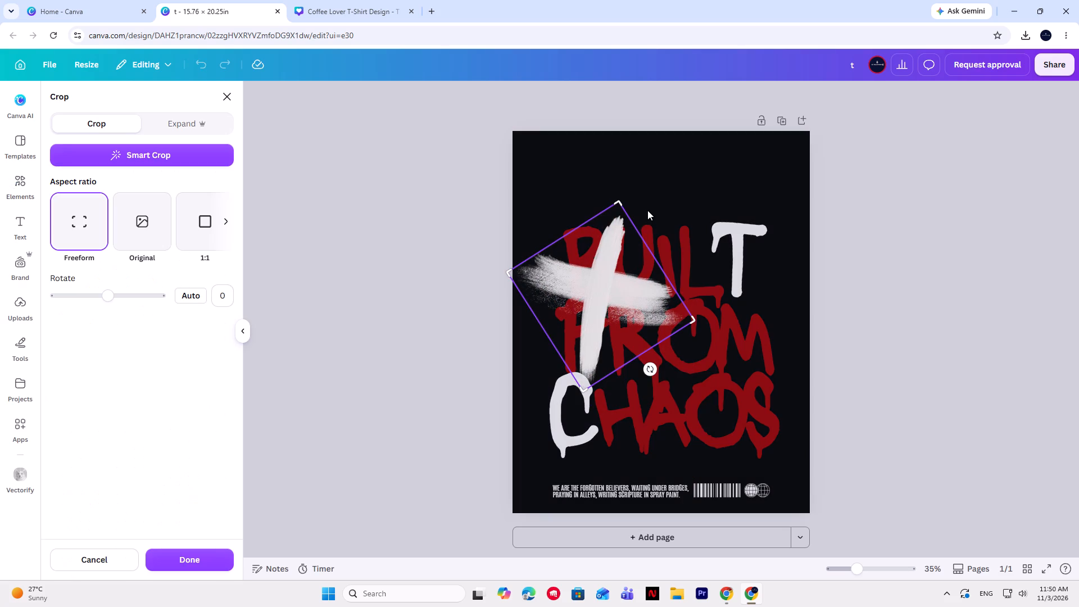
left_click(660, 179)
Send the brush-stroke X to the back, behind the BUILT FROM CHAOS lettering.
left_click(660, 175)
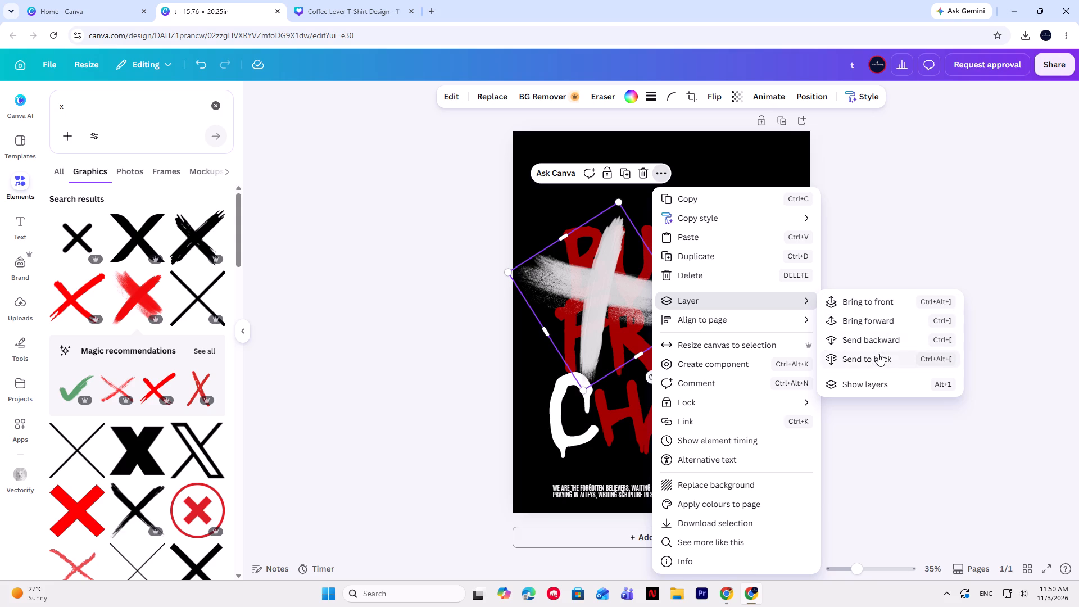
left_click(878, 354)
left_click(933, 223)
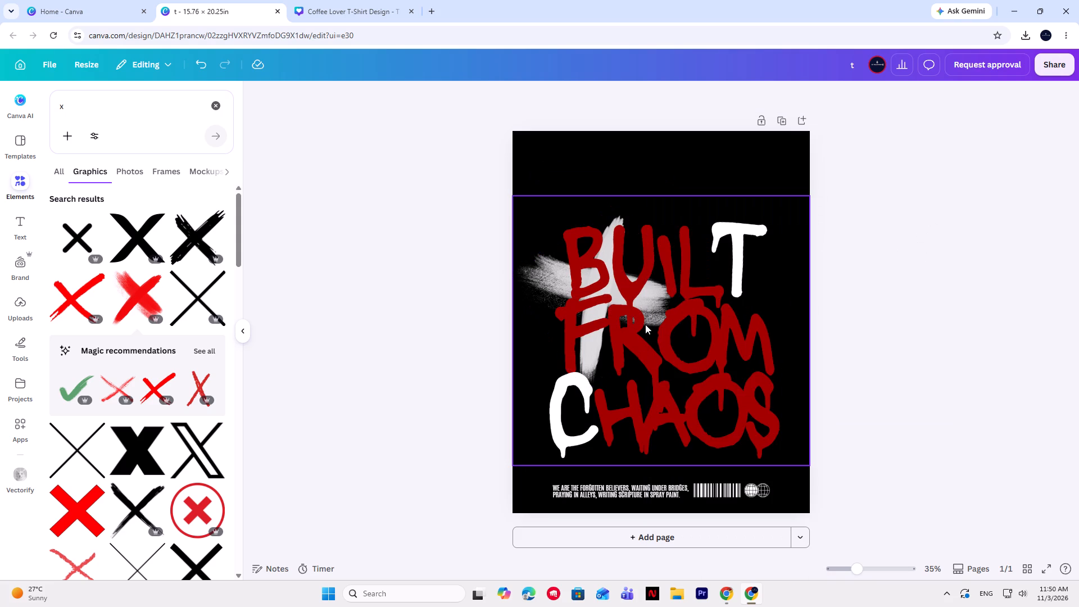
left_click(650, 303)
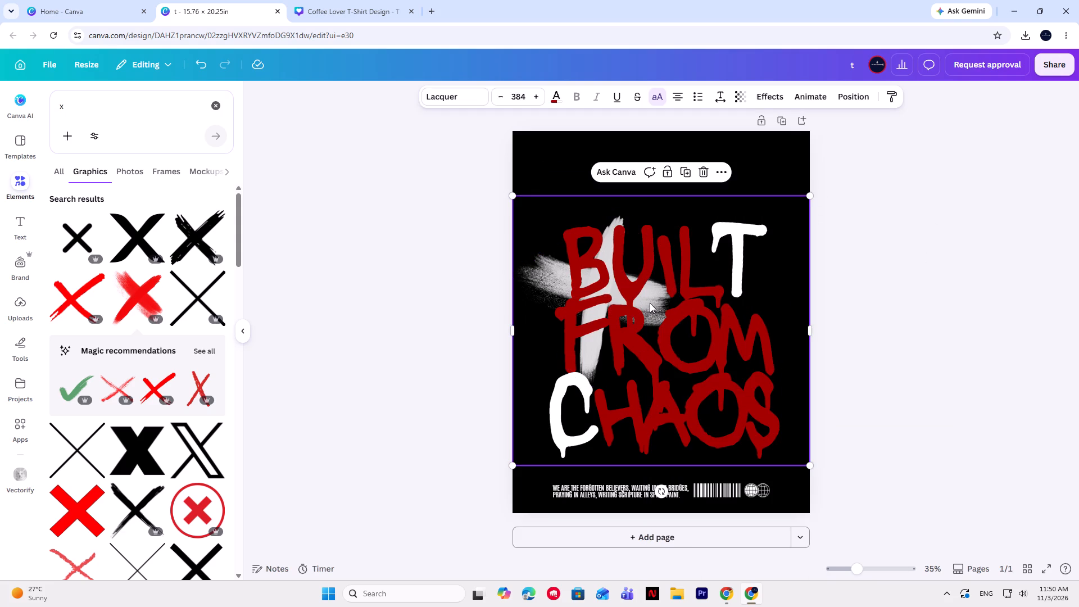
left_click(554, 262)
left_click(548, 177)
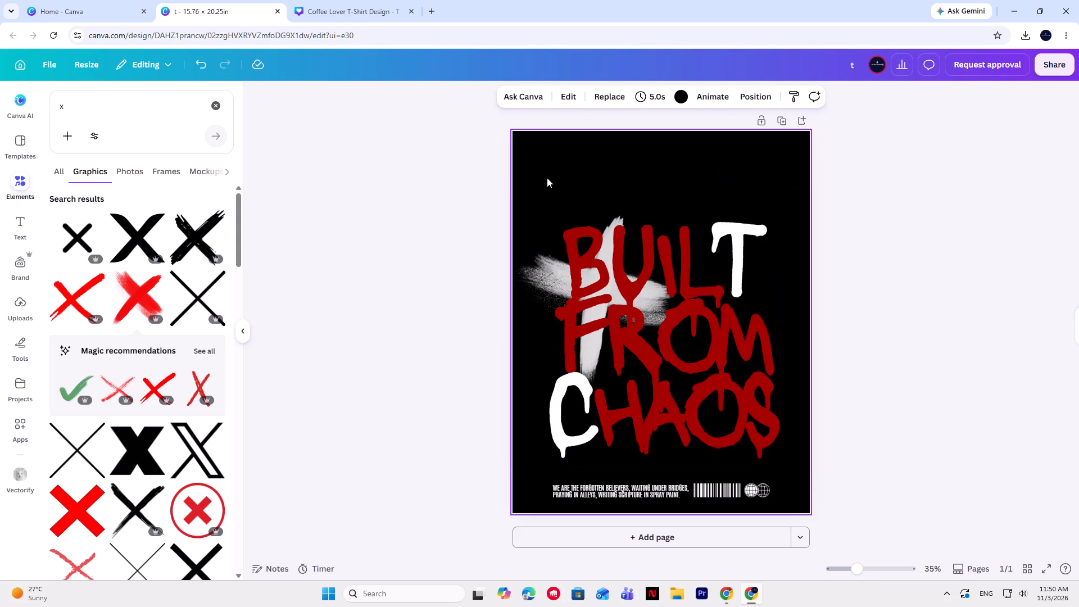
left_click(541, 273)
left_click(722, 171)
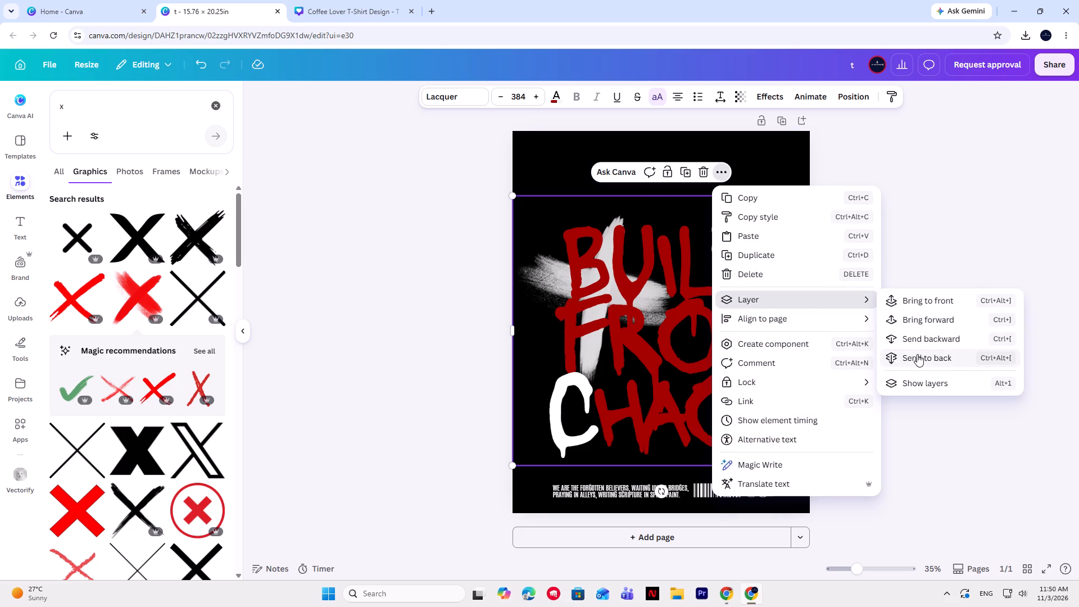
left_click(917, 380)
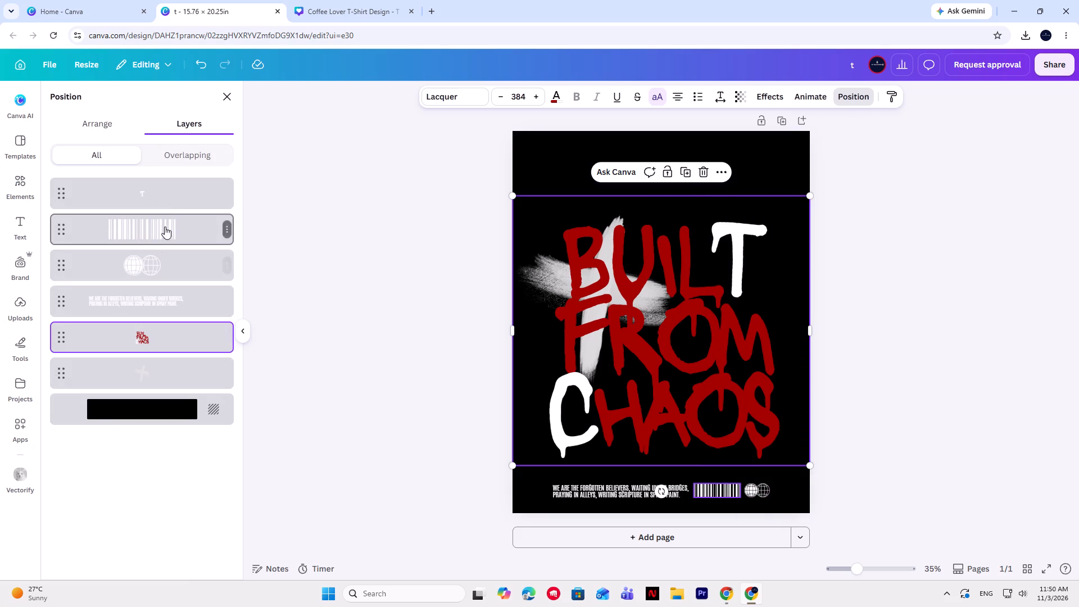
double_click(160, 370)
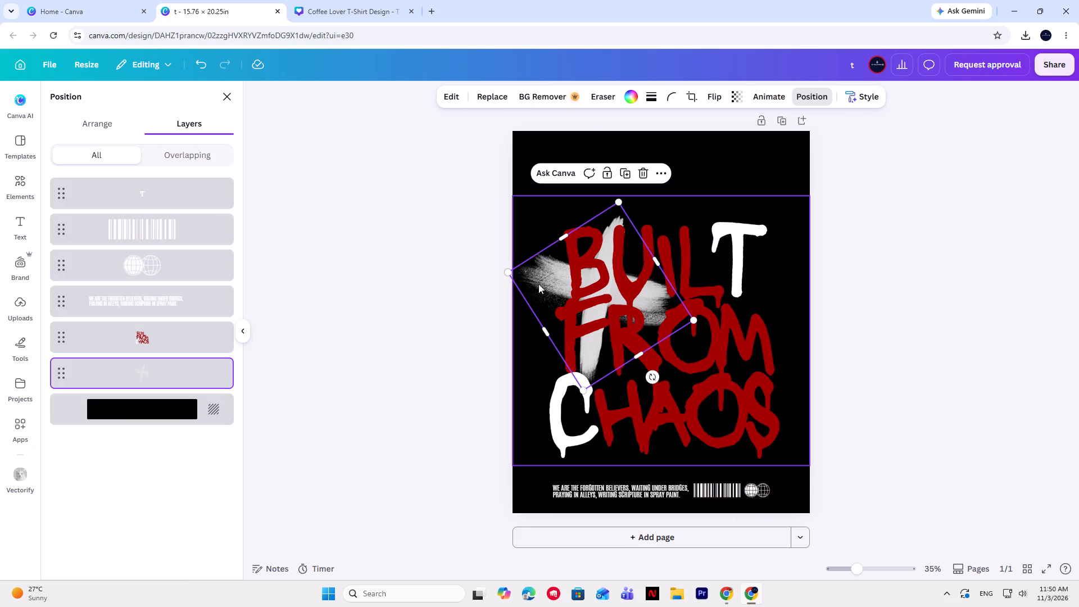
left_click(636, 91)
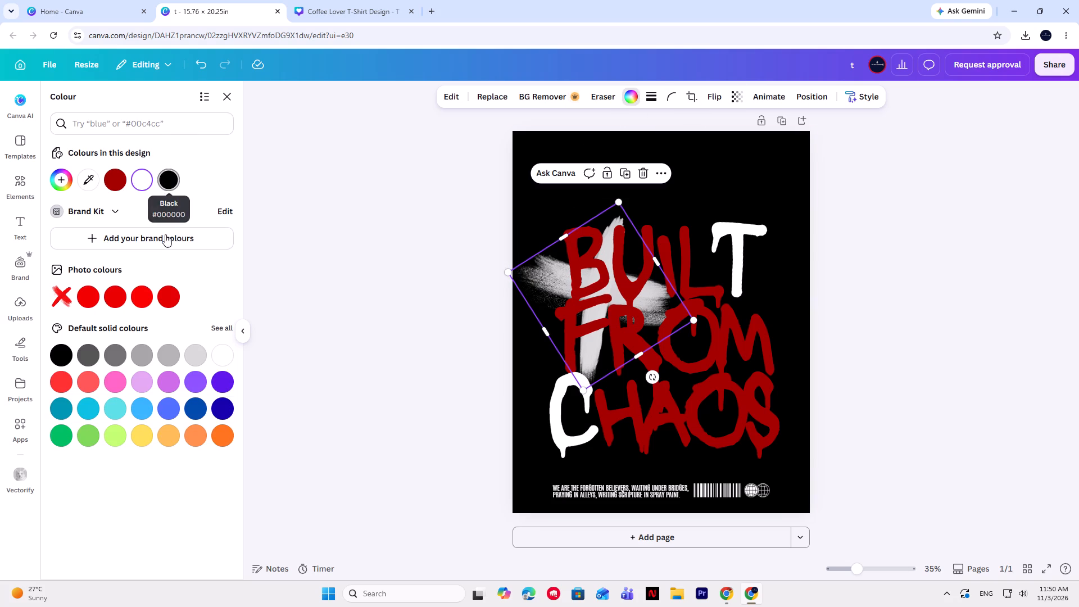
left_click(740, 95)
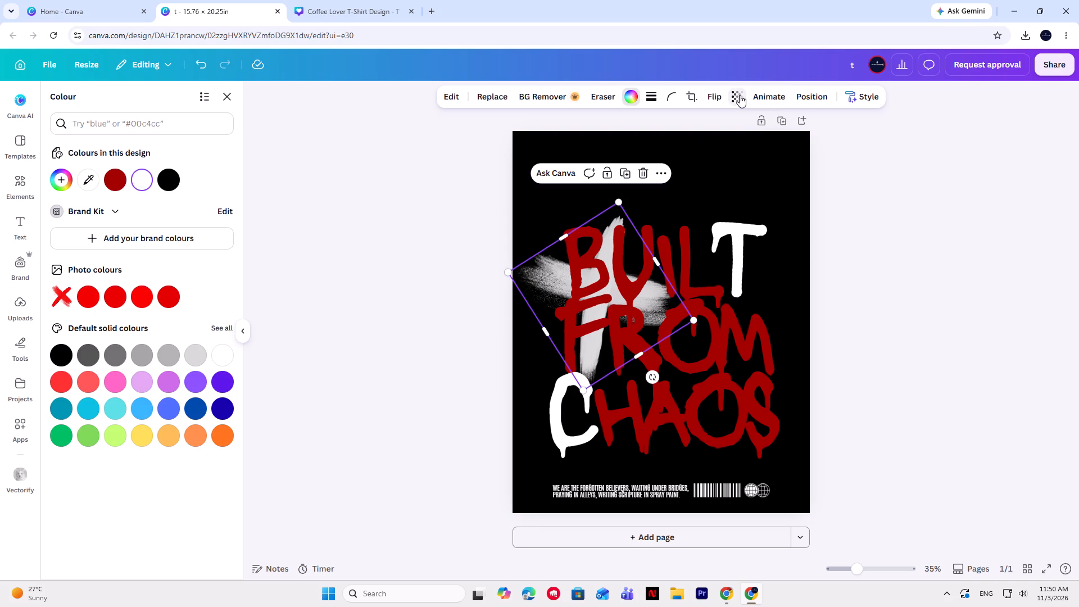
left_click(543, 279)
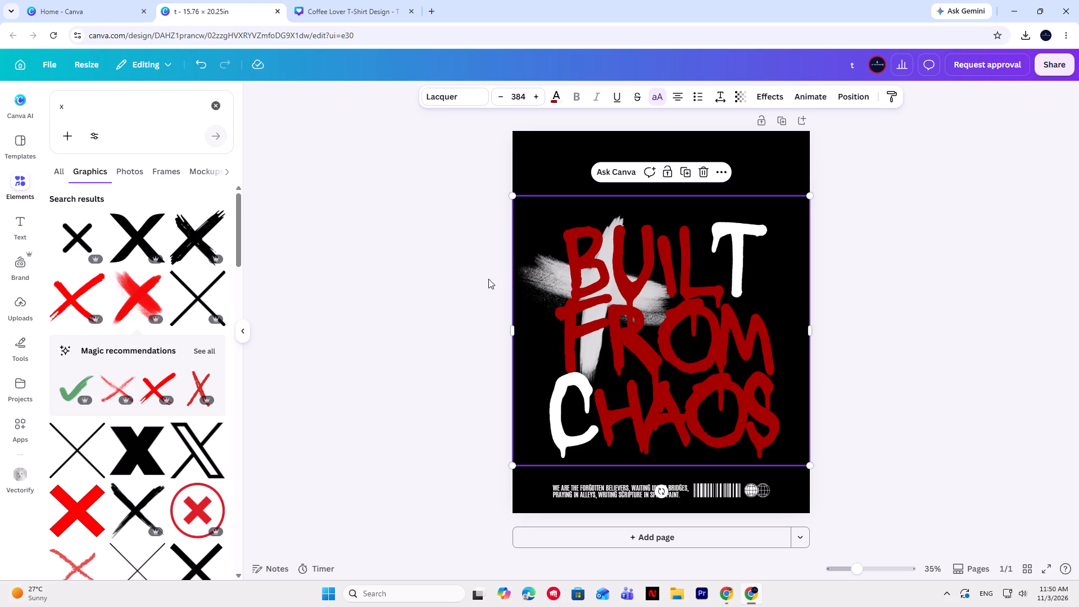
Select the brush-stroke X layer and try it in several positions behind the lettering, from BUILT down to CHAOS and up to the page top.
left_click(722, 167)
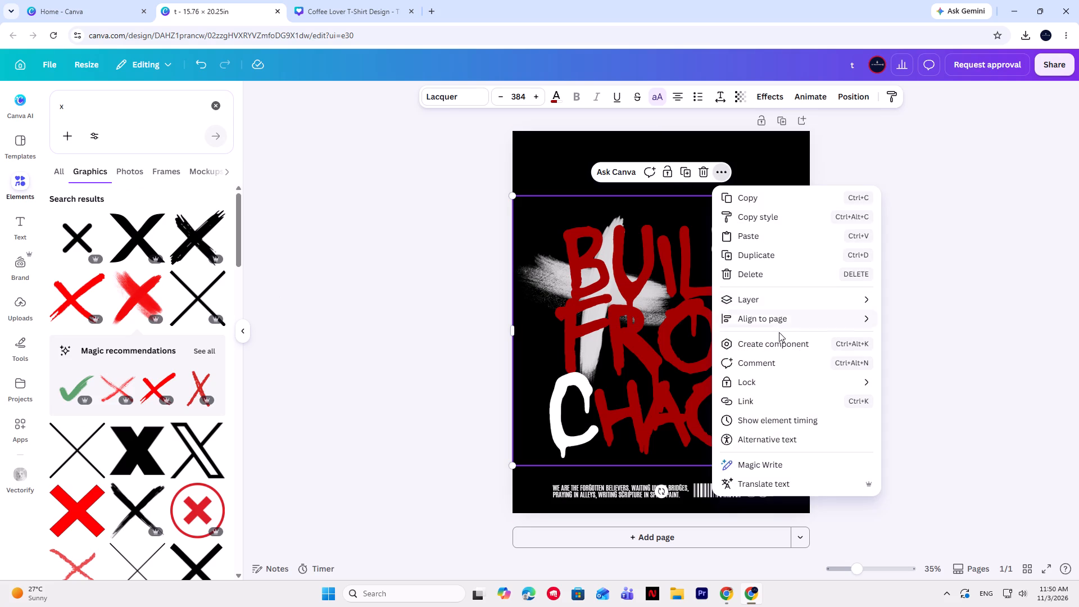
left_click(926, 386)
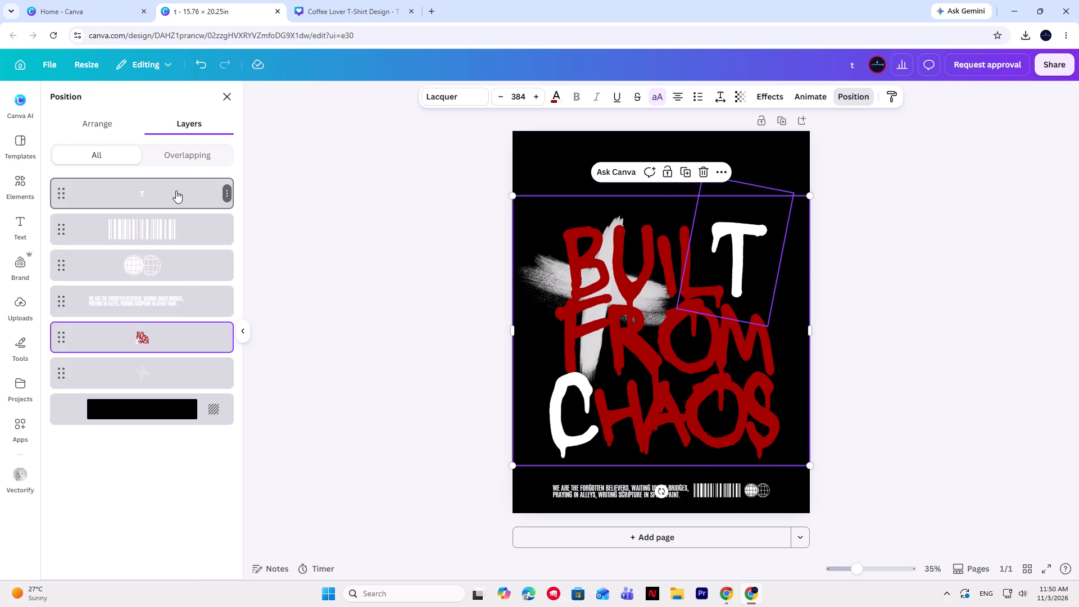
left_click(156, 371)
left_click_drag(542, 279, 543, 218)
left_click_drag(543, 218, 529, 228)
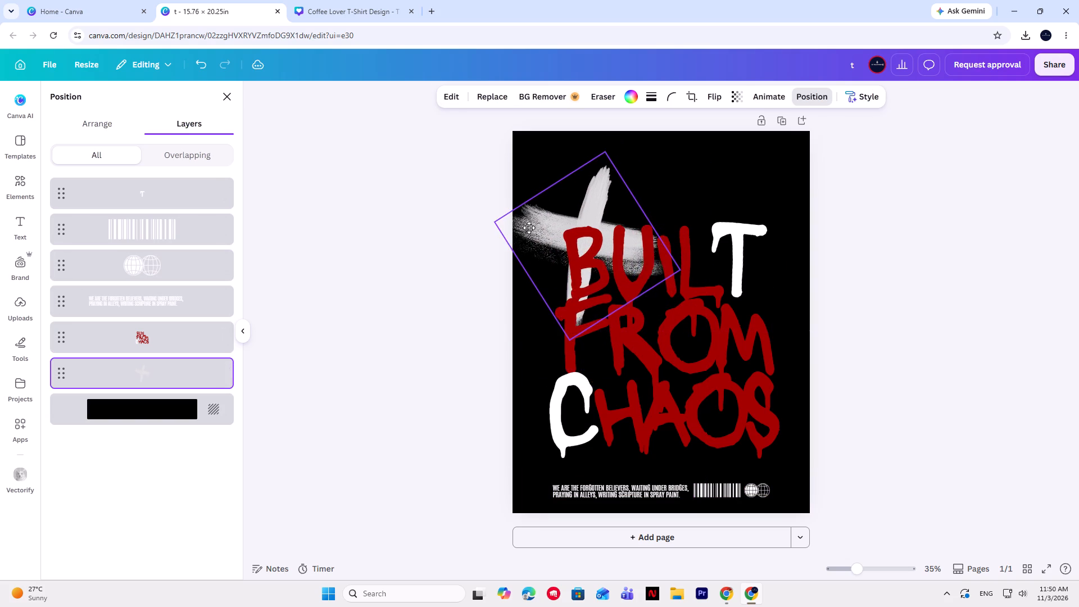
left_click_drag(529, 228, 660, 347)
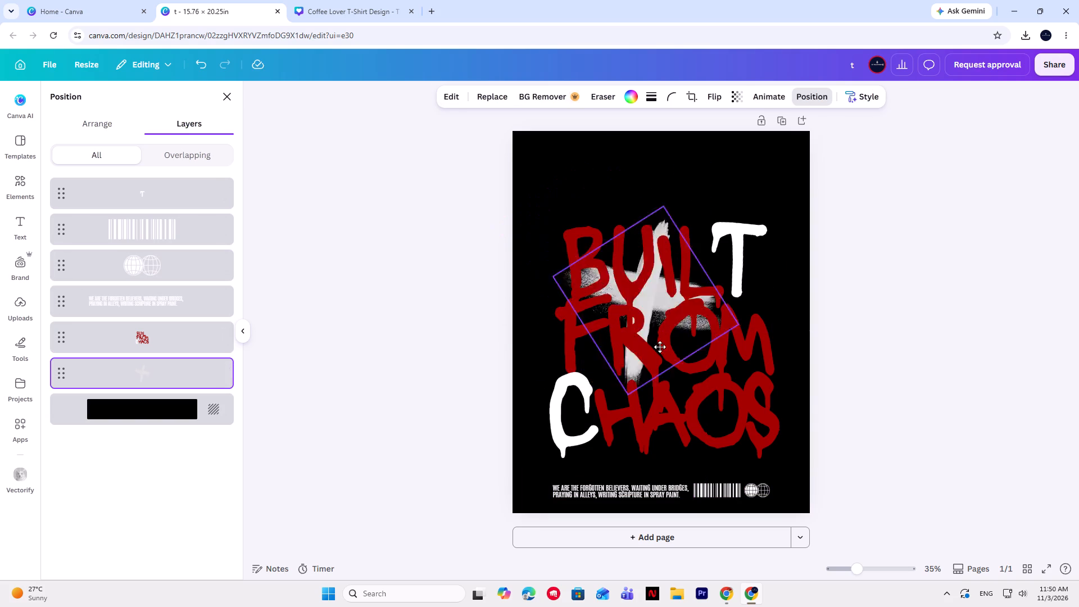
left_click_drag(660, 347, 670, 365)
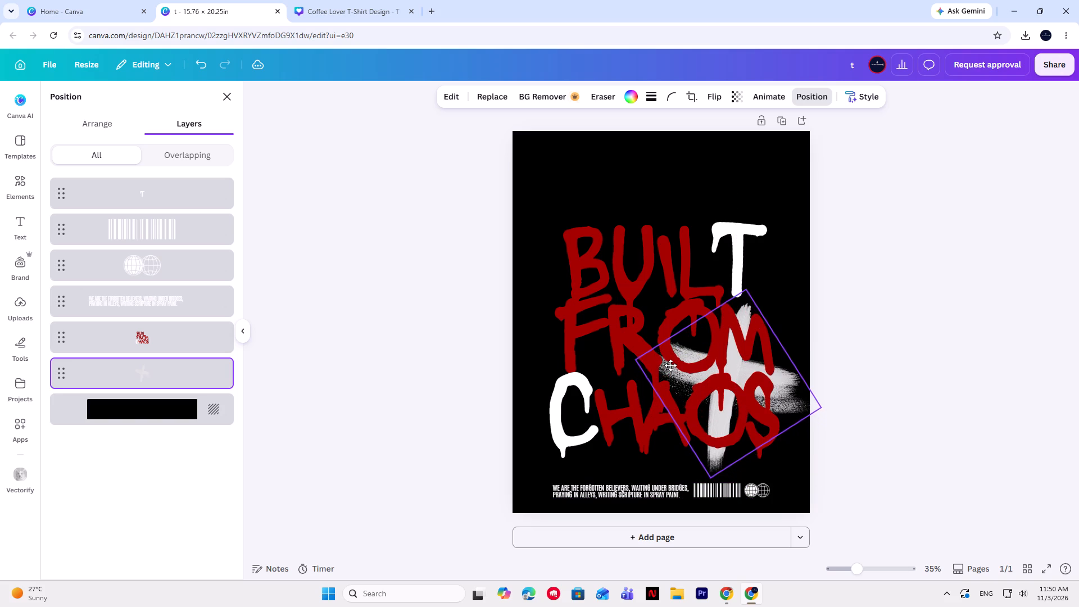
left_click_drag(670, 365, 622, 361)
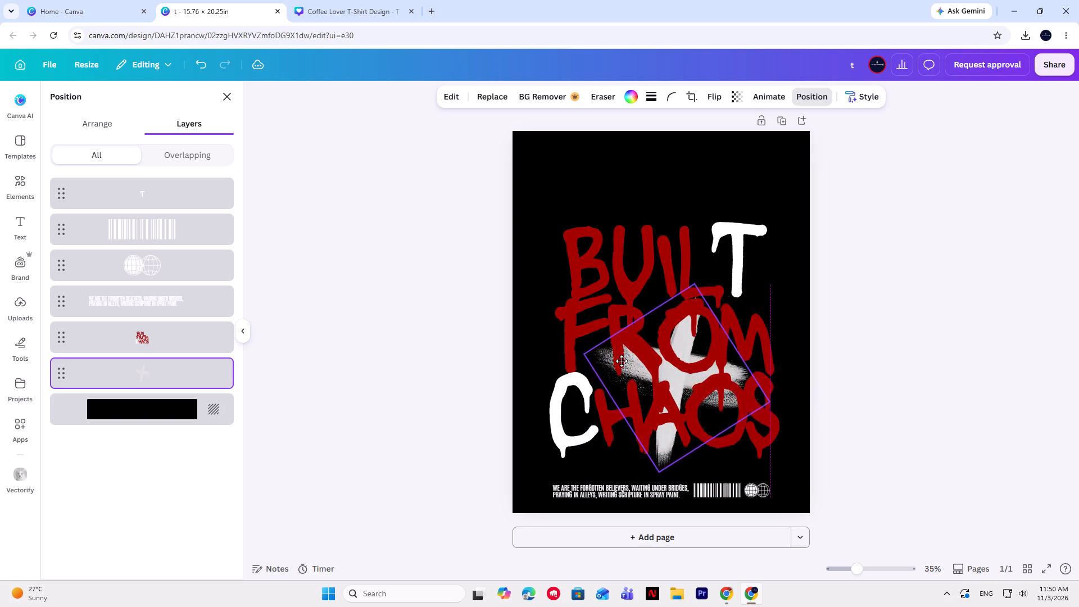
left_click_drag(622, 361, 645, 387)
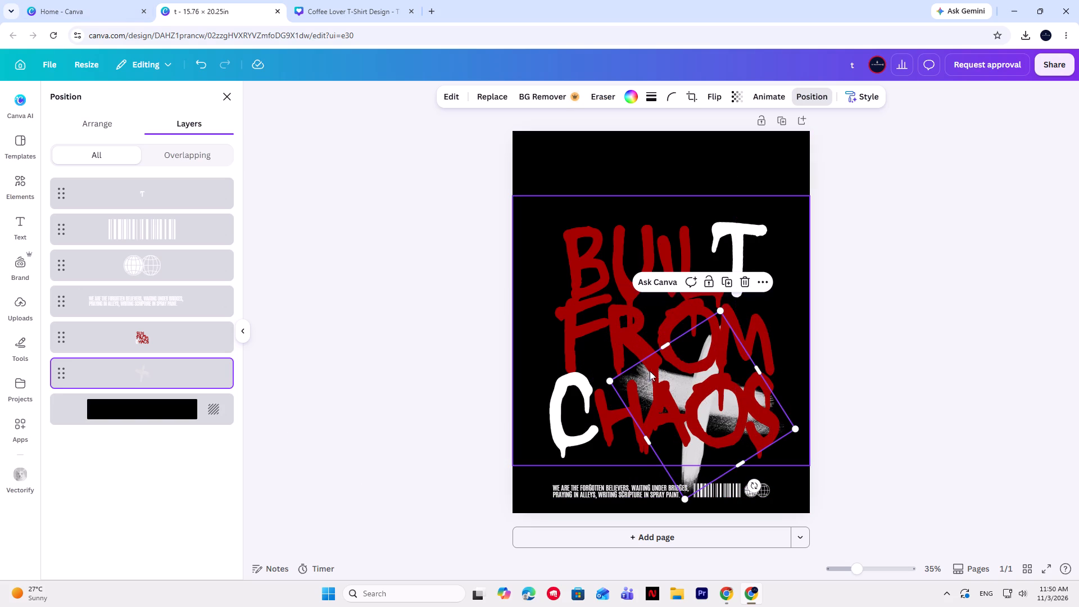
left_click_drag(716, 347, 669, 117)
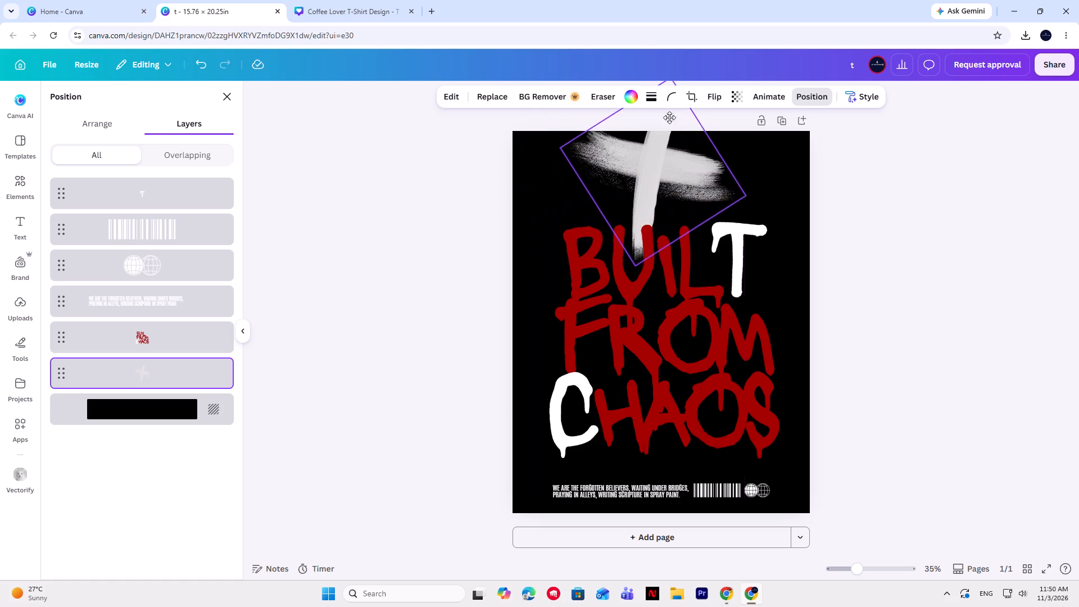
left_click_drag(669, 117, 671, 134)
Undo all the brush-stroke X changes, including its addition, back to the white splattered X above BUILT.
key("ctrl+z")
key("ctrl+z")
key("ctrl+z")
key("ctrl+z")
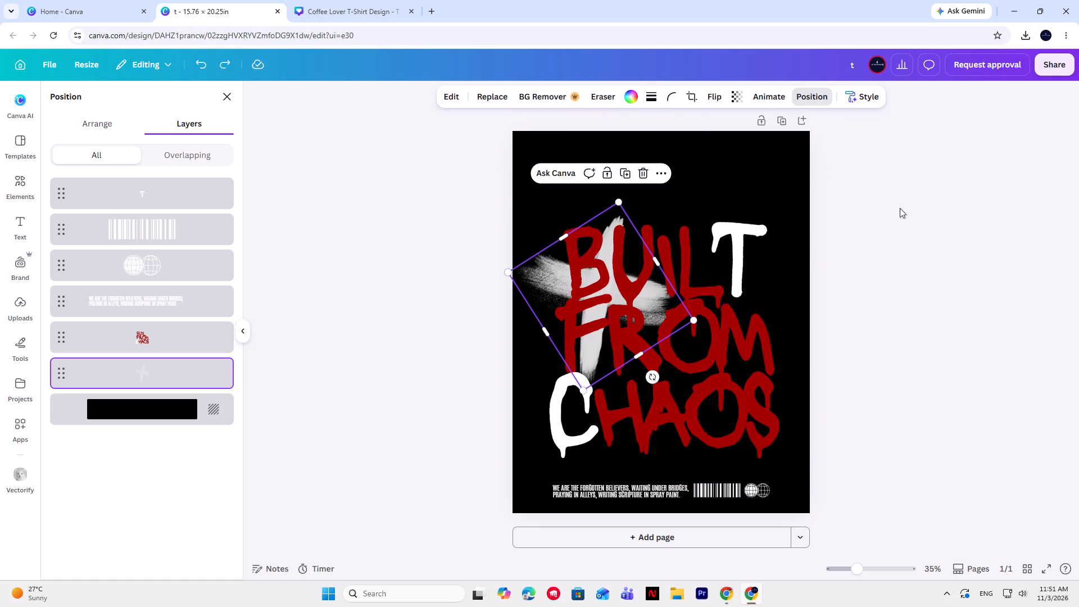
key("ctrl+z")
key("ctrl+z")
key("ctrl+z")
key("ctrl+z")
key("ctrl+z")
key("ctrl+z")
key("ctrl+z")
key("ctrl+z")
key("ctrl+z")
key("ctrl+z")
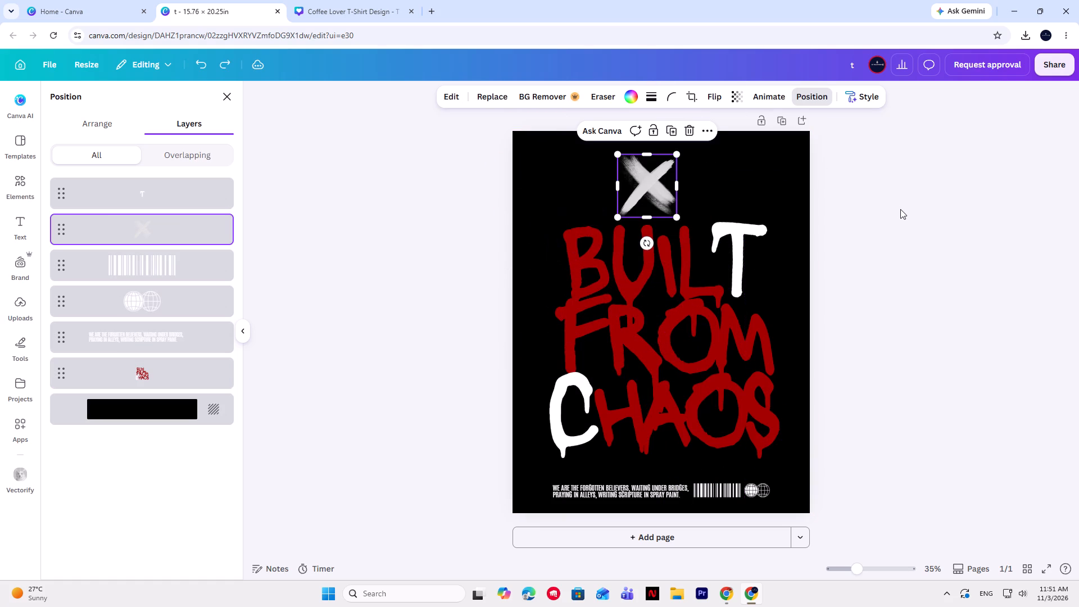
key("ctrl+z")
key("ctrl+z")
key("ctrl+z")
key("ctrl+z")
key("ctrl+z")
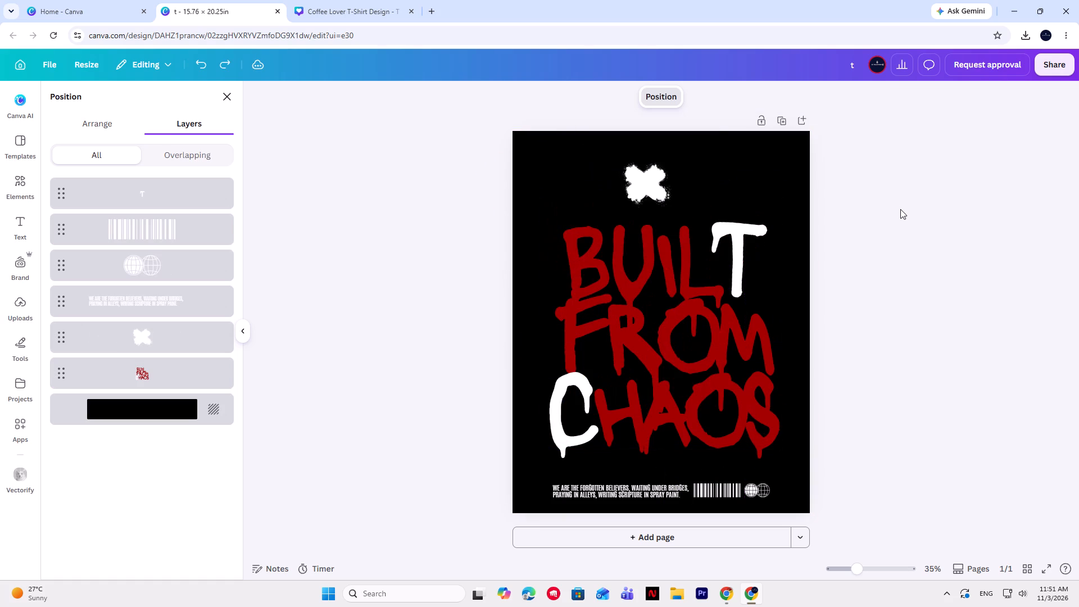
Enlarge the white splattered X slightly and move it up, centred above BUILT.
left_click(660, 193)
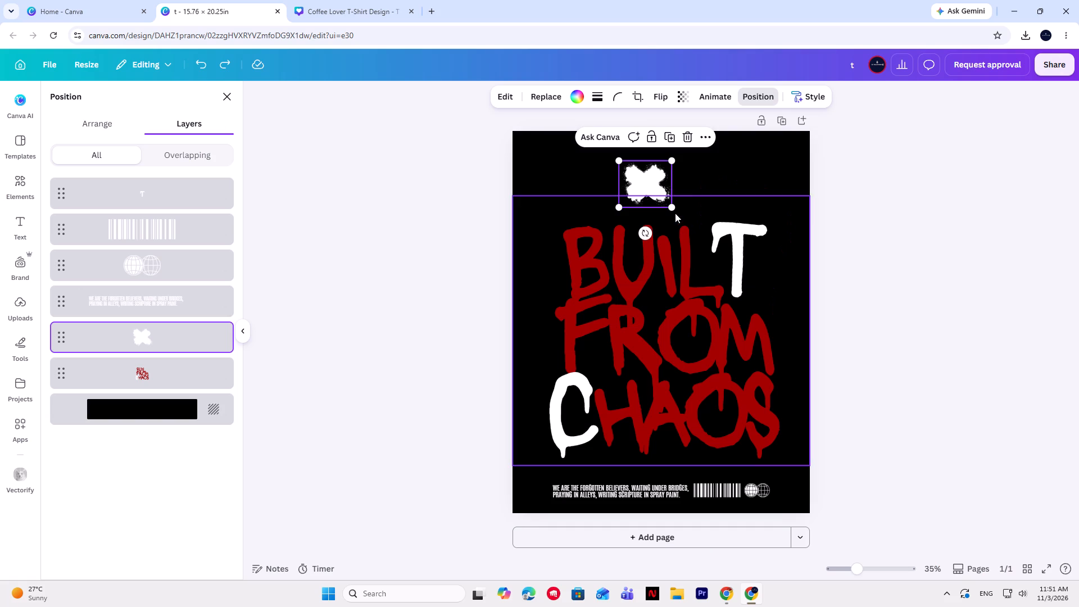
left_click_drag(675, 210, 707, 221)
left_click_drag(667, 203, 666, 185)
left_click(972, 259)
Add a second page to the design.
left_click(688, 537)
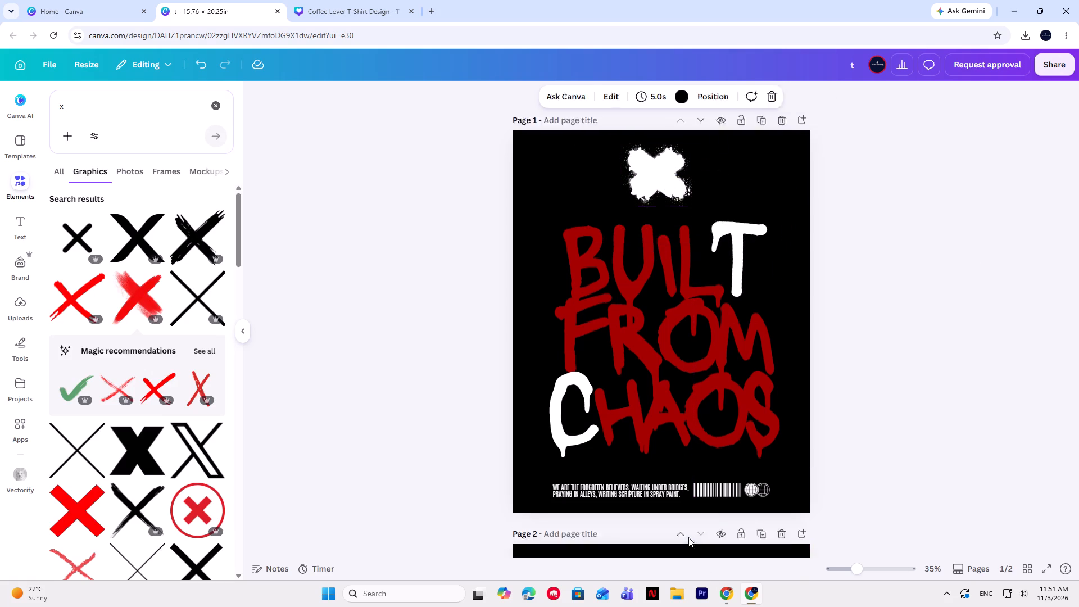
Copy the whole MEMORY photo artwork from page 5 of Coffee Lover T-Shirt Design and paste it onto page 2 of the 15.76 × 20.25 in design.
left_click(119, 6)
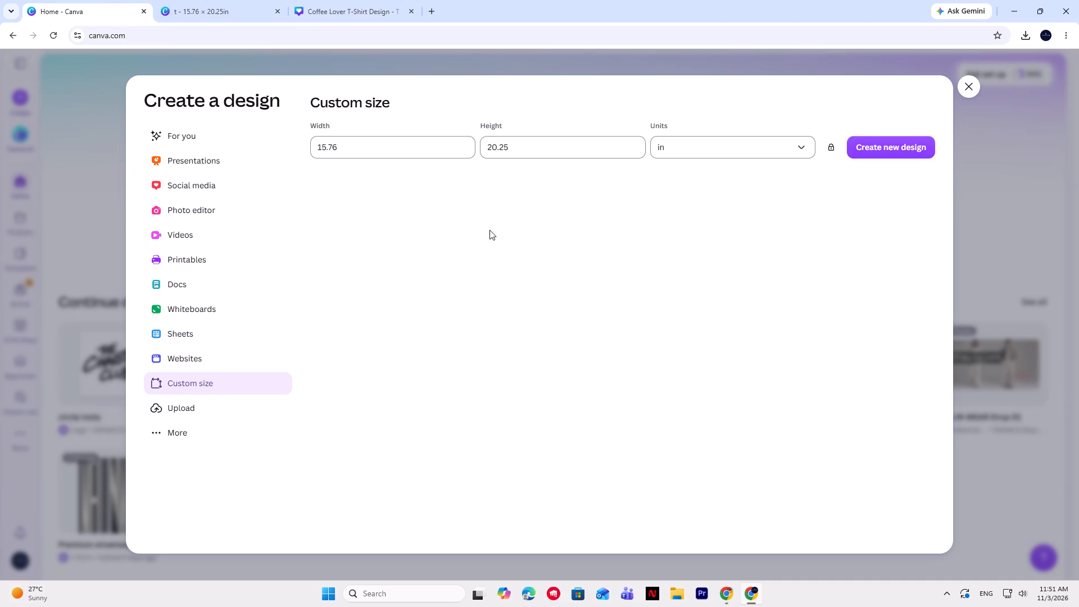
left_click(360, 6)
scroll(591, 441, "down", 4)
scroll(591, 441, "up", 5)
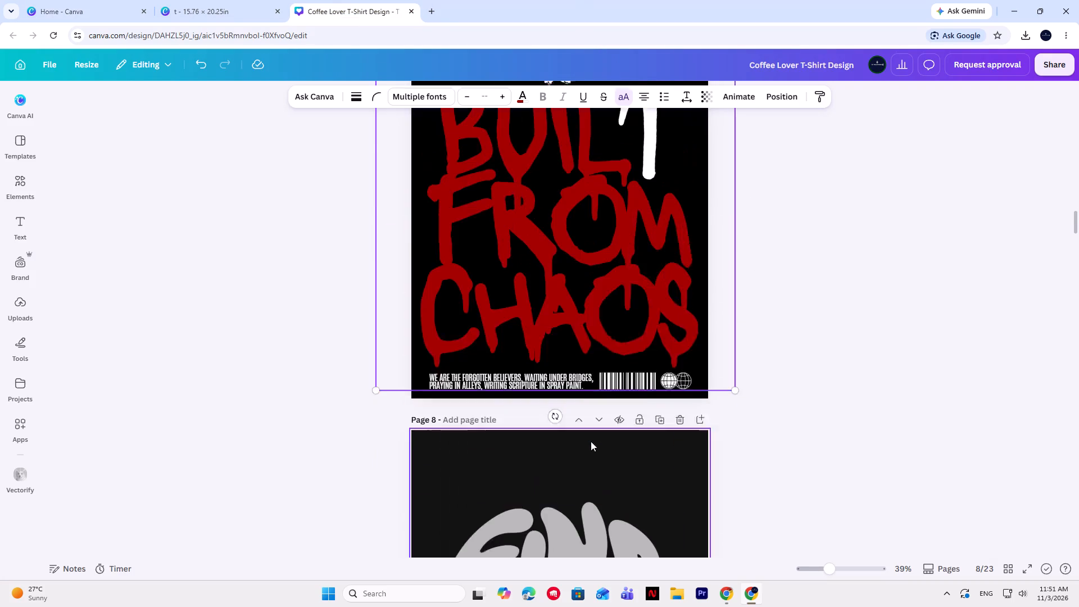
scroll(591, 441, "up", 11)
scroll(588, 405, "down", 4)
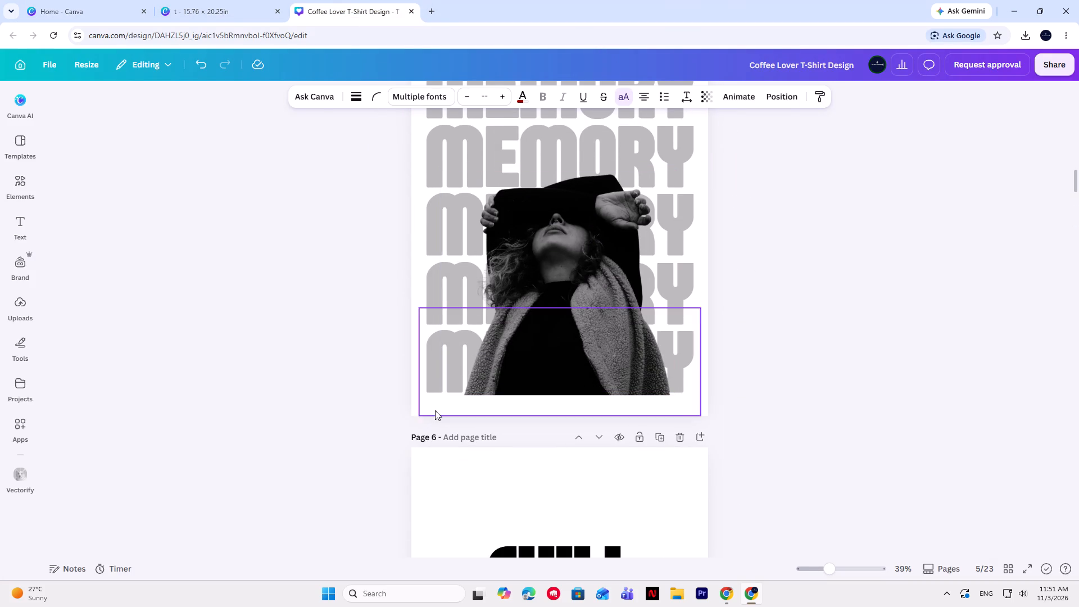
left_click(436, 409)
left_click(414, 384)
left_click(372, 366)
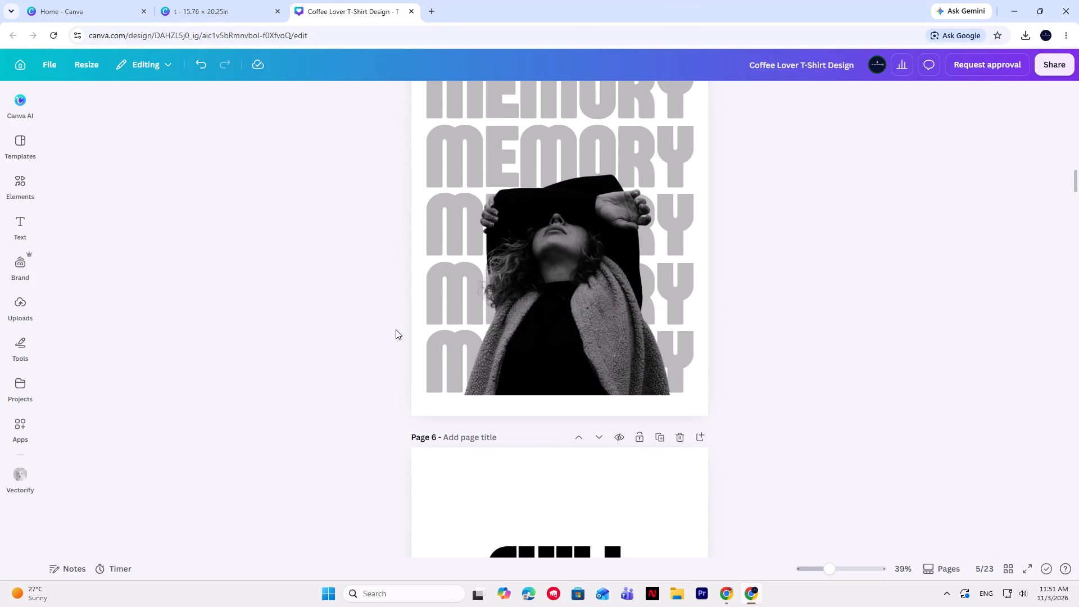
left_click(418, 227)
key("ctrl+a")
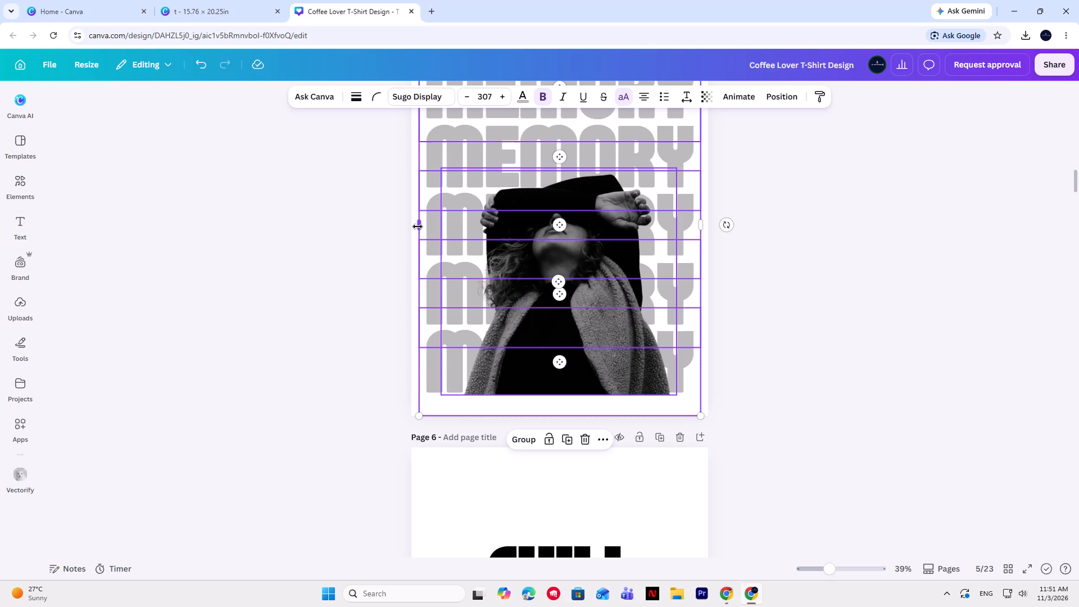
key("ctrl+c")
left_click(196, 1)
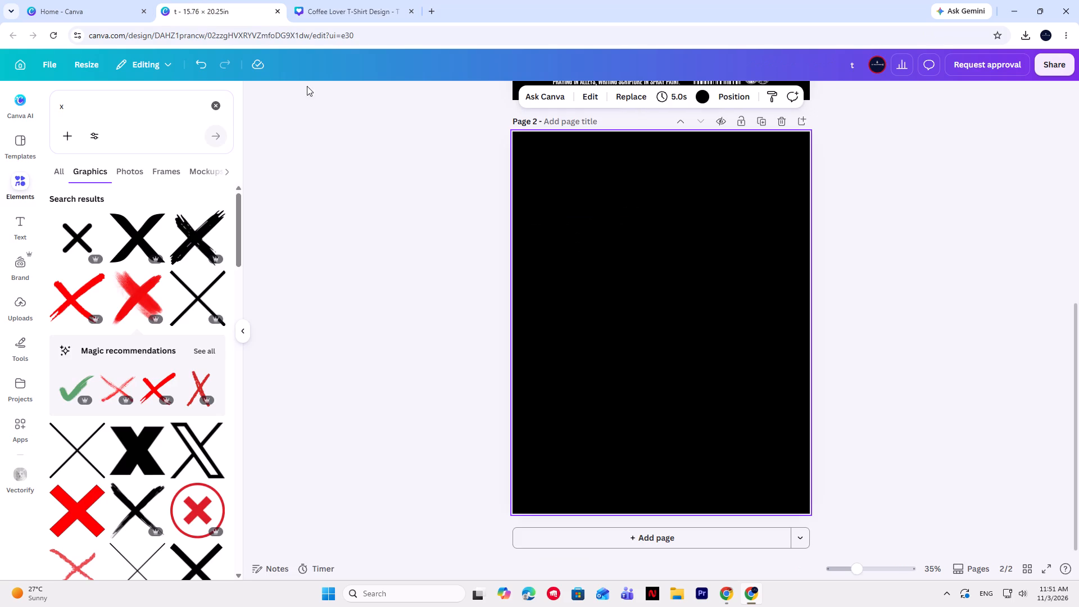
left_click(670, 419)
key("ctrl+v")
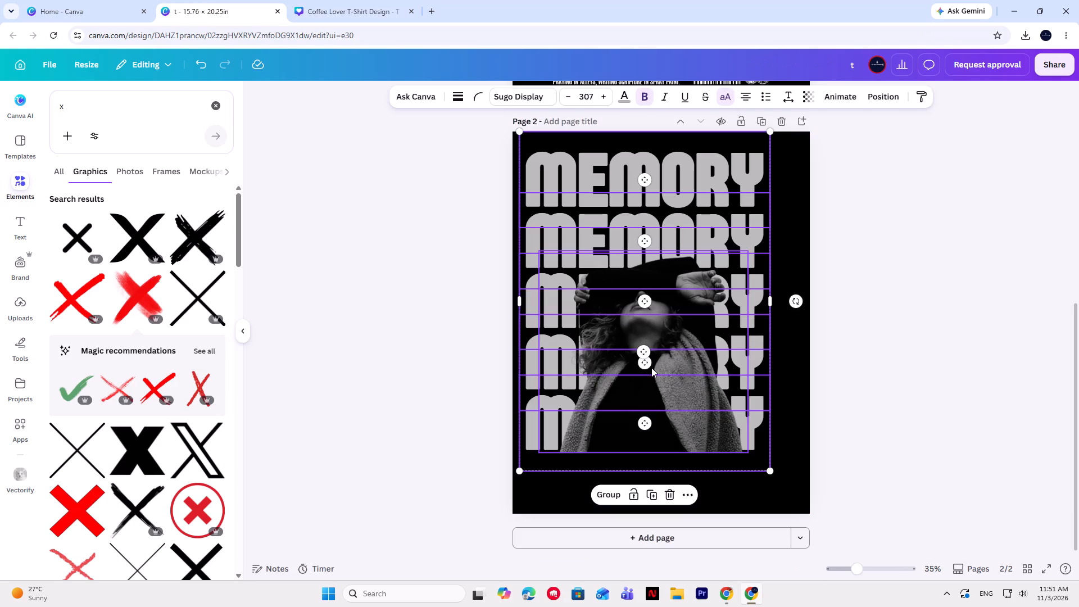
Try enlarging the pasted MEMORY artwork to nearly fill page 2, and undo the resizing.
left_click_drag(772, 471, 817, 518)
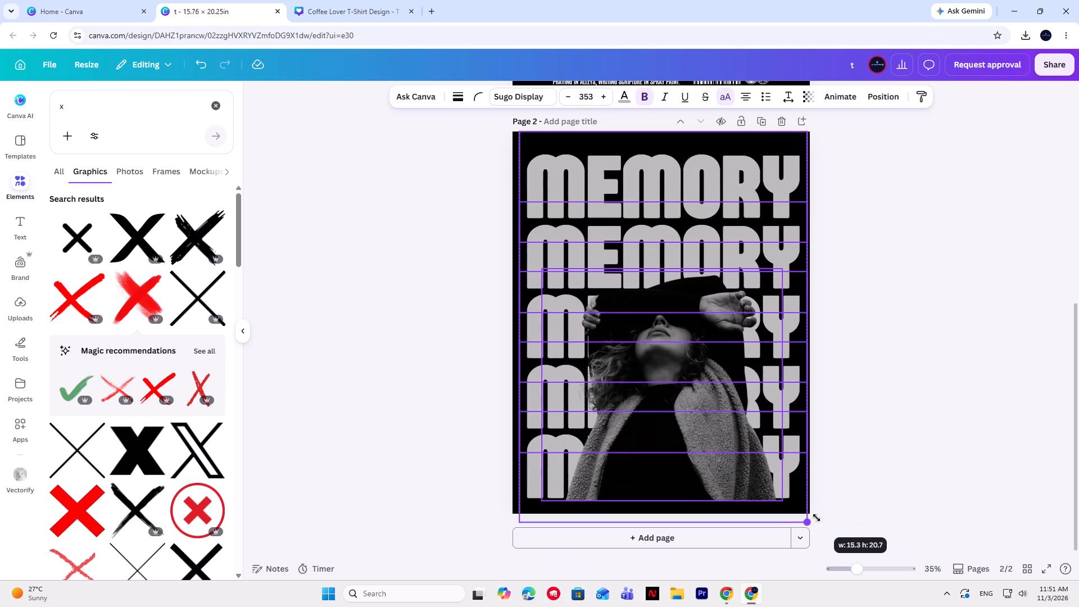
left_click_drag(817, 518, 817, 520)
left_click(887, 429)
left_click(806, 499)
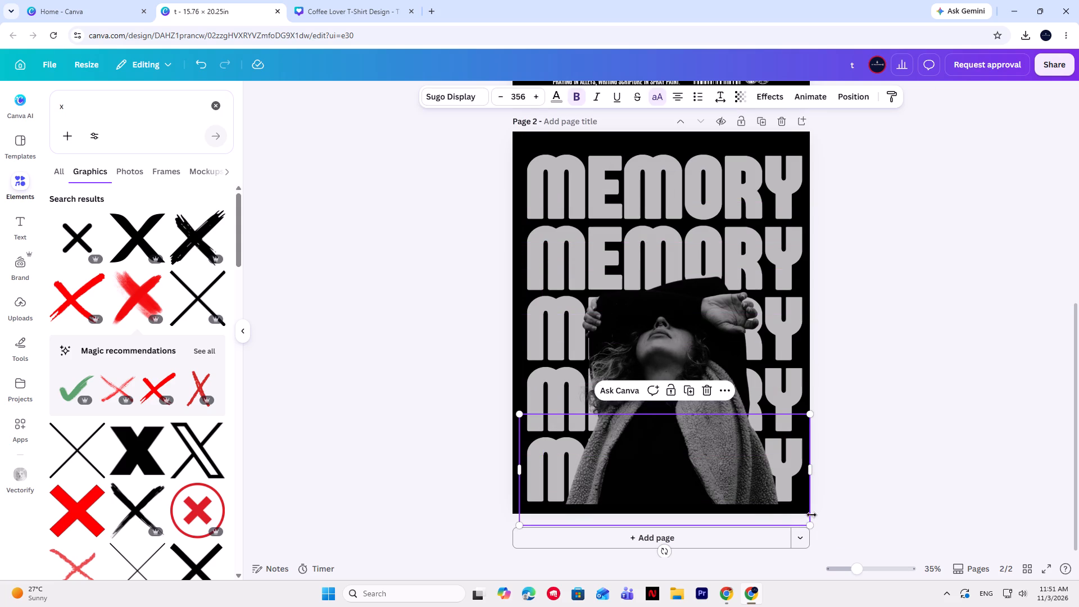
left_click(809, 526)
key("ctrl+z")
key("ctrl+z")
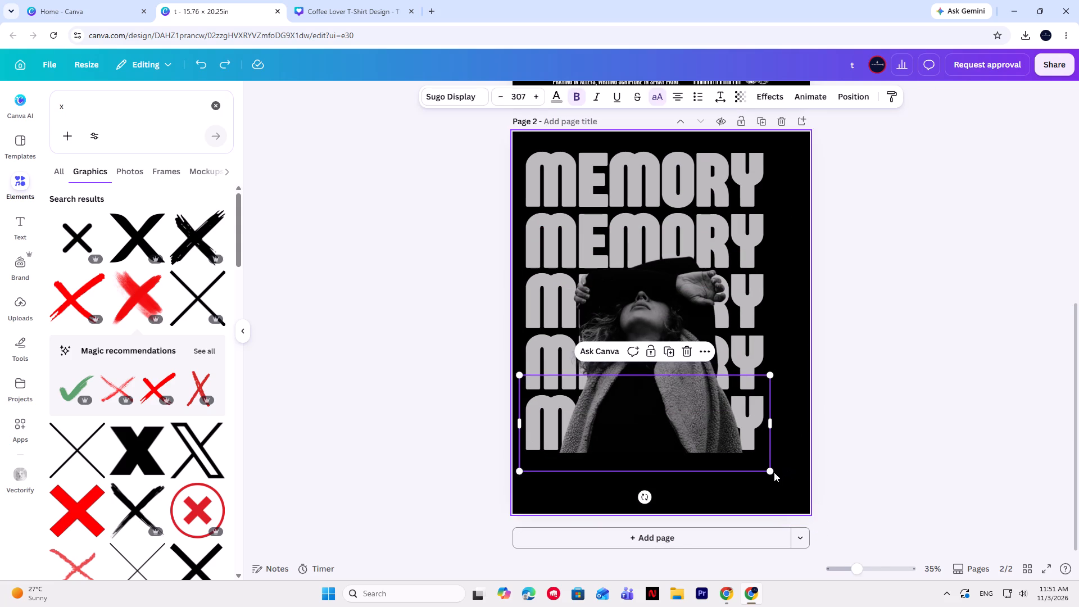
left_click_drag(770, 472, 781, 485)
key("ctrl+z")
Enlarge the entire MEMORY artwork to the full width of page 2 and centre it horizontally on the page.
key("ctrl+a")
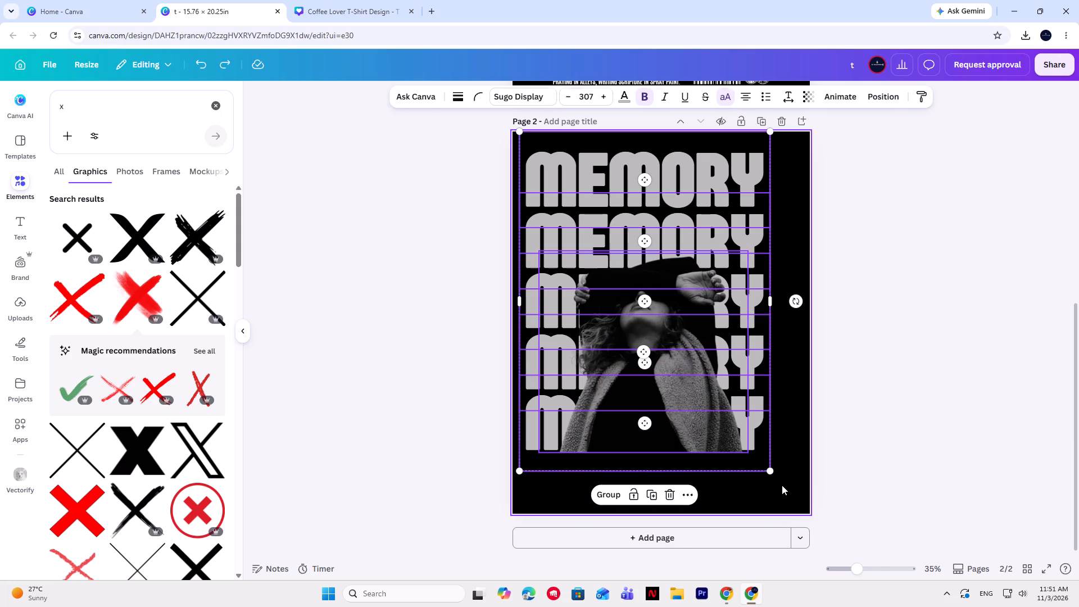
left_click_drag(772, 471, 835, 524)
left_click(953, 425)
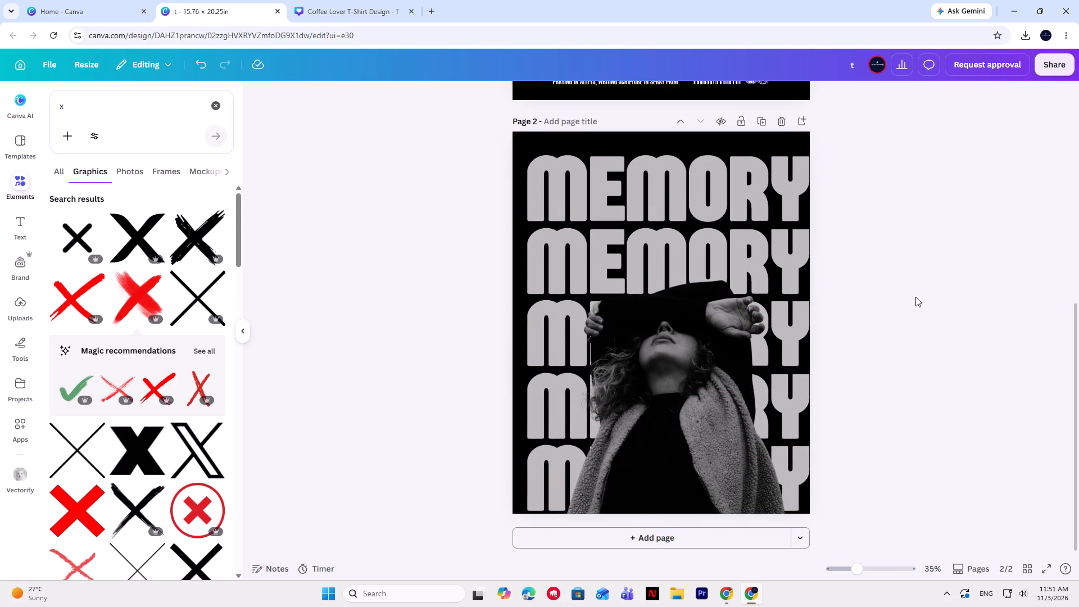
left_click(639, 159)
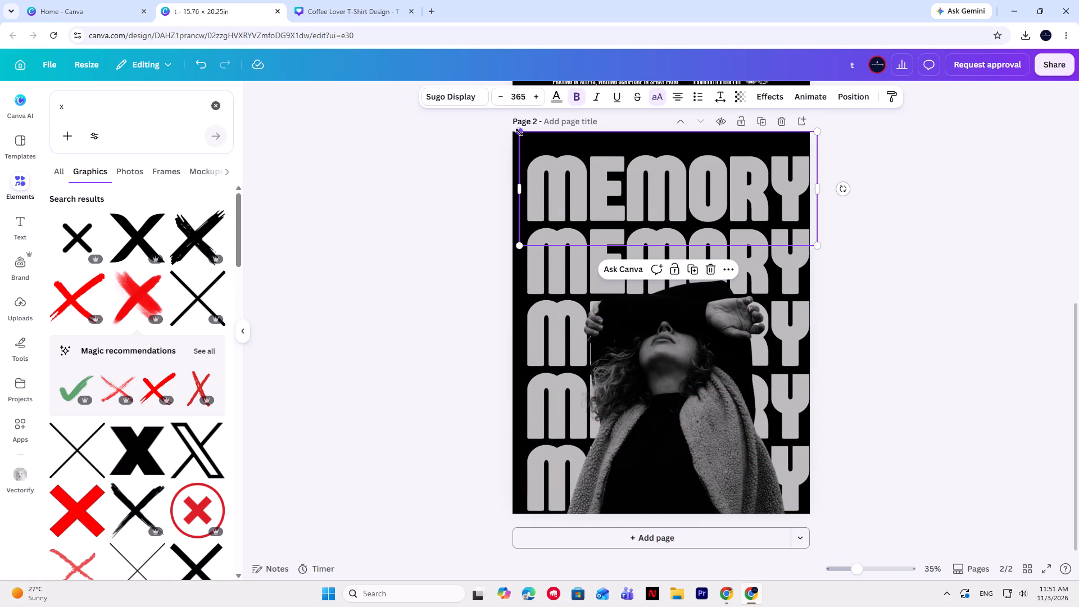
key("ctrl+a")
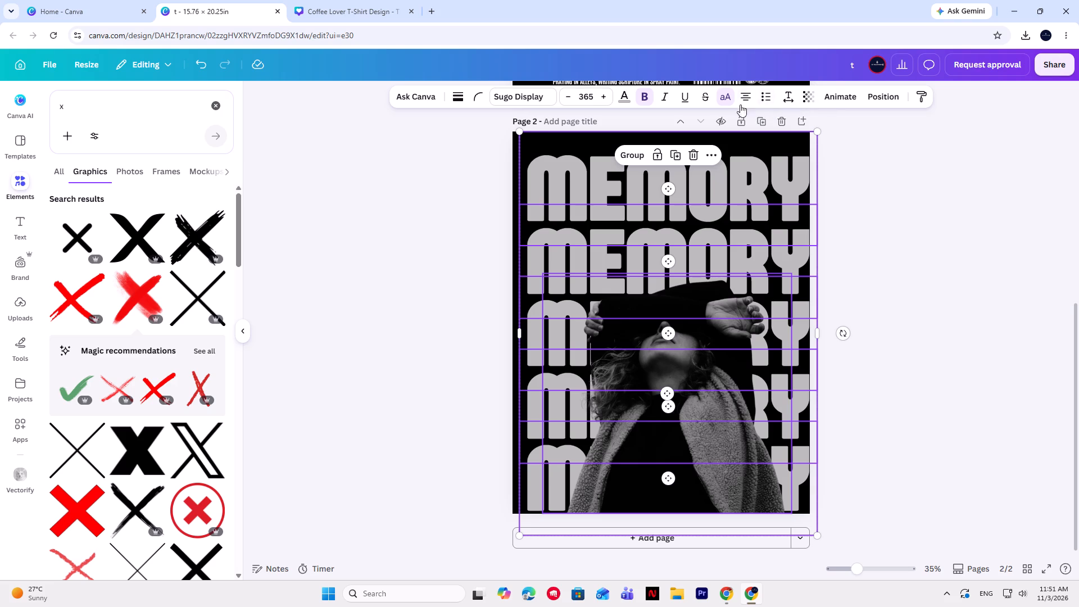
left_click_drag(694, 280, 693, 279)
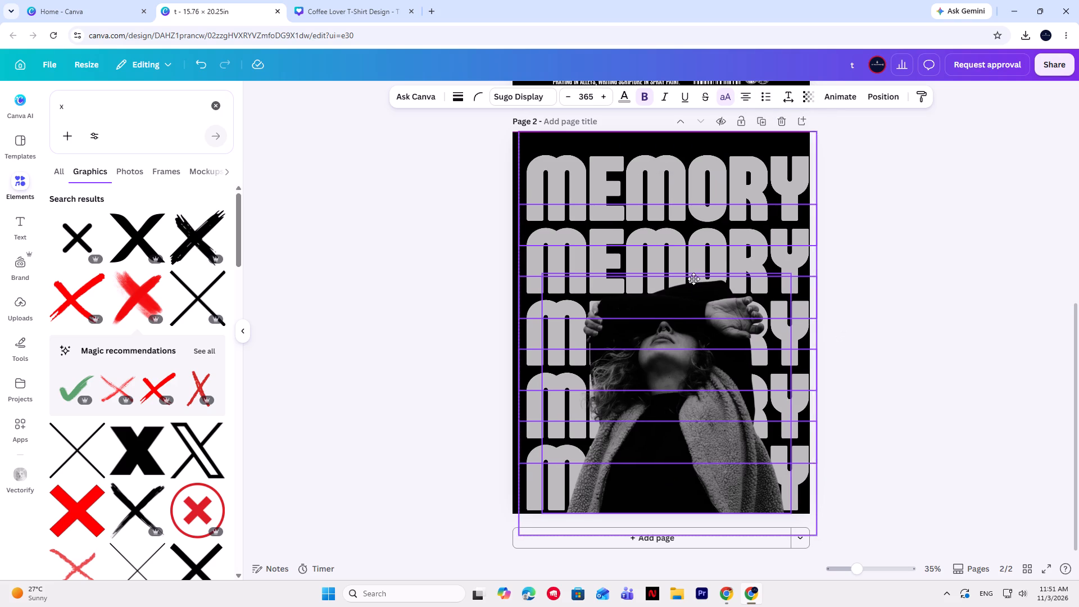
left_click_drag(693, 279, 689, 279)
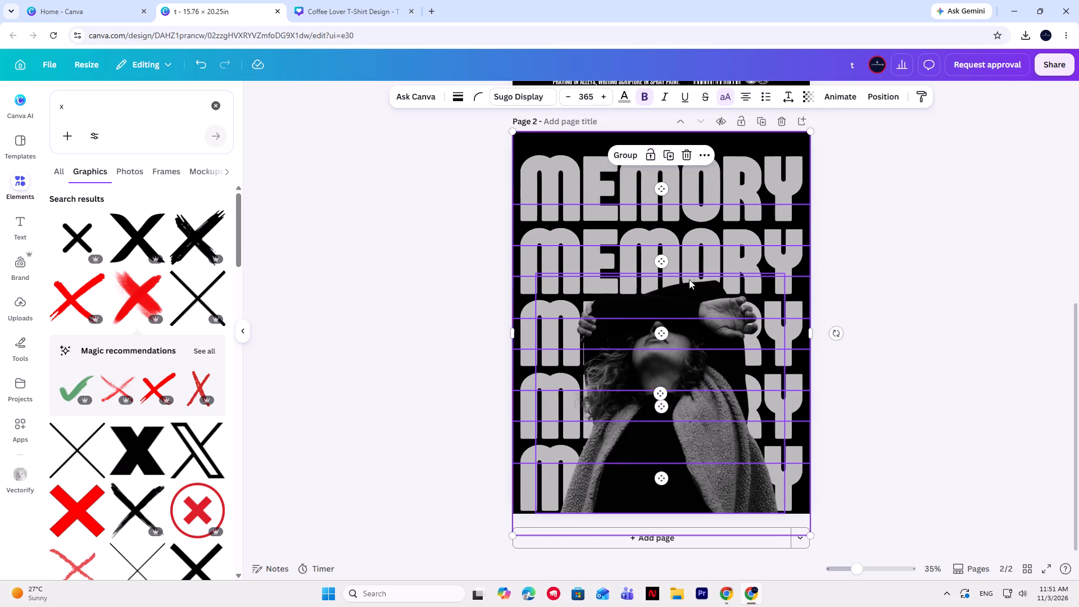
left_click(990, 317)
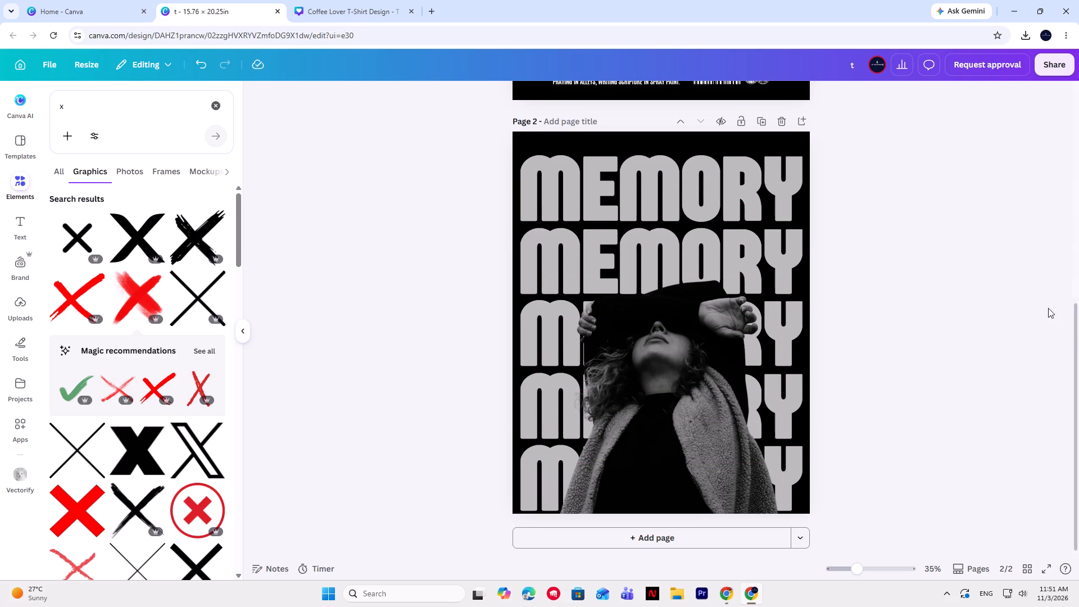
left_click(1032, 351)
In Coffee Lover T-Shirt Design, select the iced drink cup on the CHILL BREW CLUB page and colour its drink red #DC2922.
scroll(1006, 341, "up", 7)
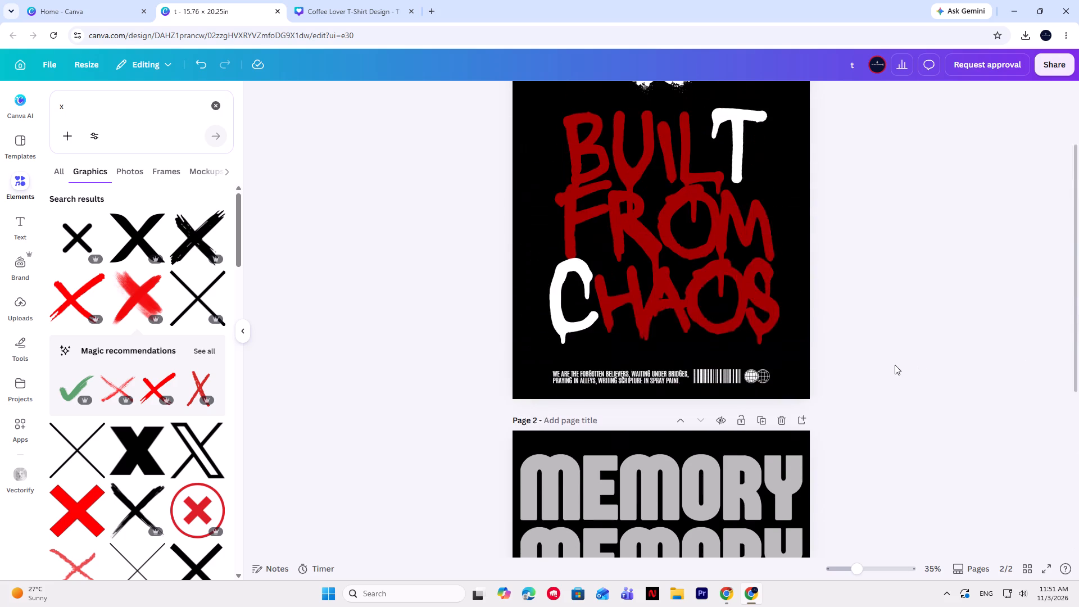
scroll(892, 374, "up", 2)
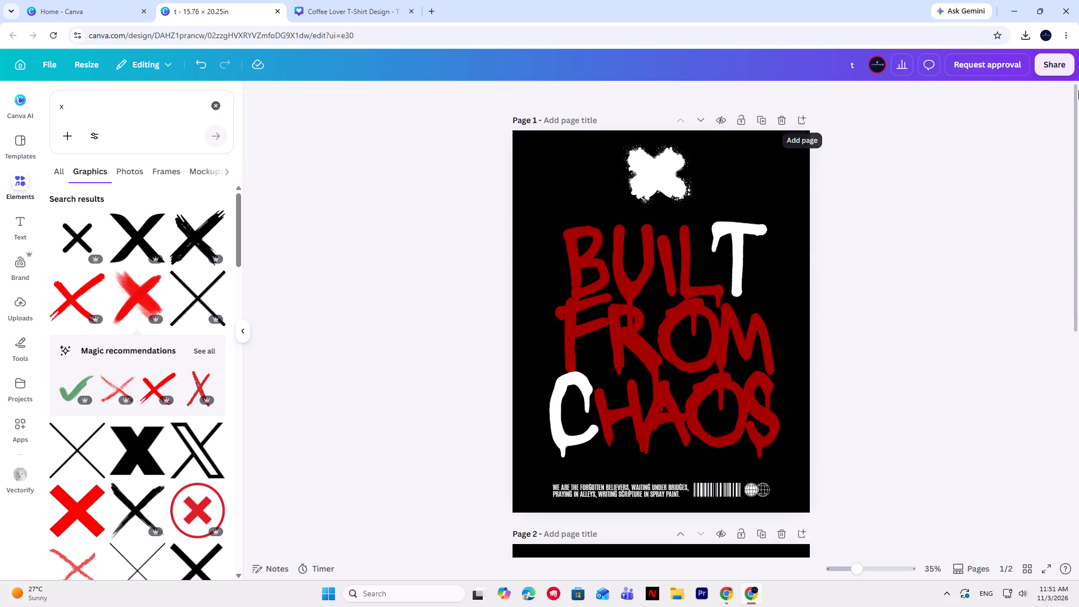
left_click(354, 0)
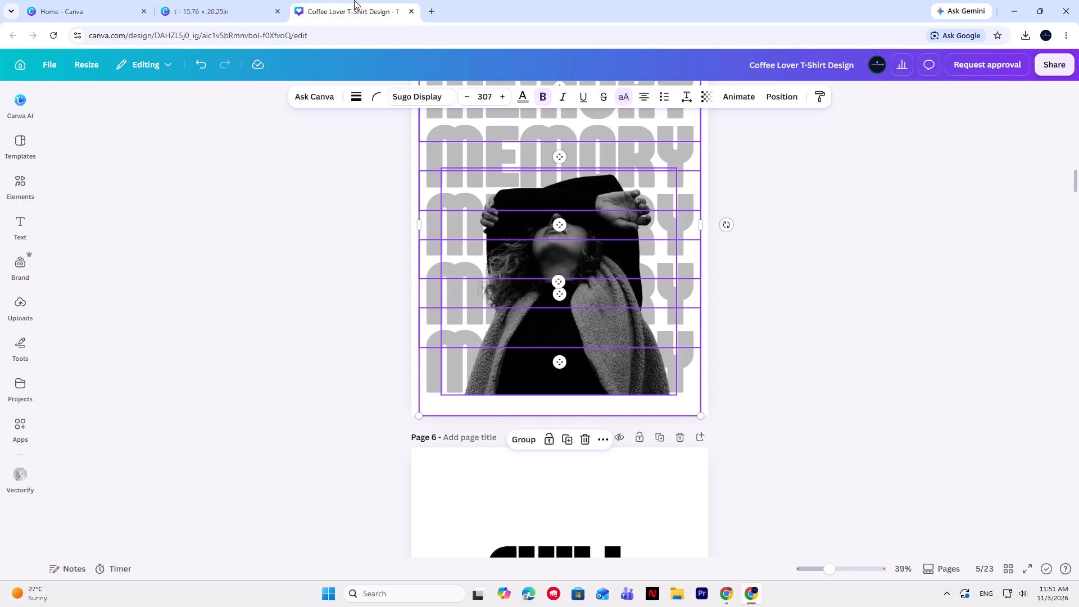
left_click(891, 305)
scroll(891, 305, "down", 7)
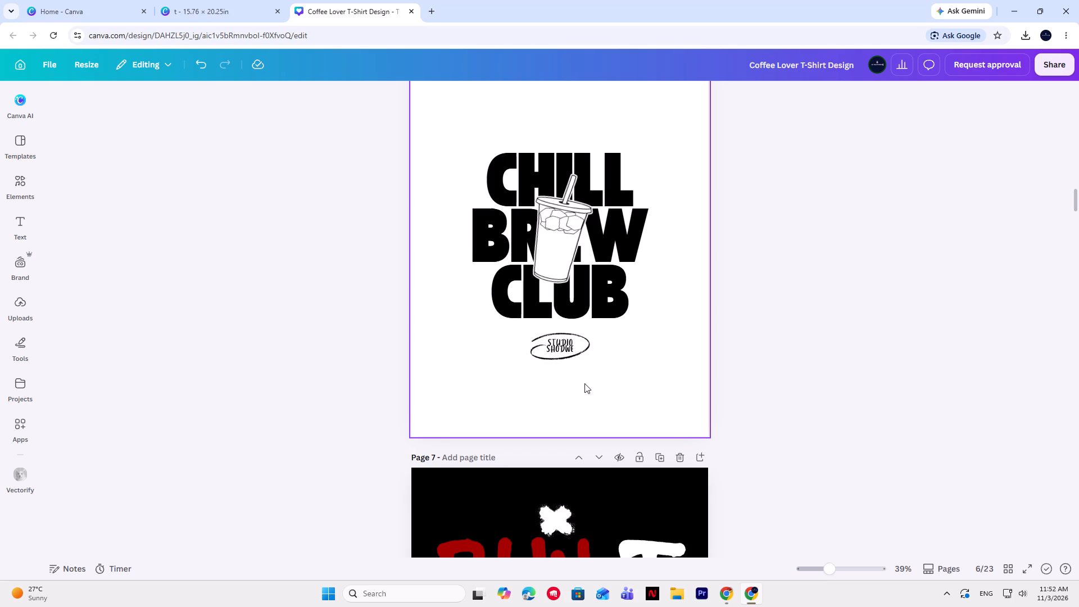
double_click(558, 255)
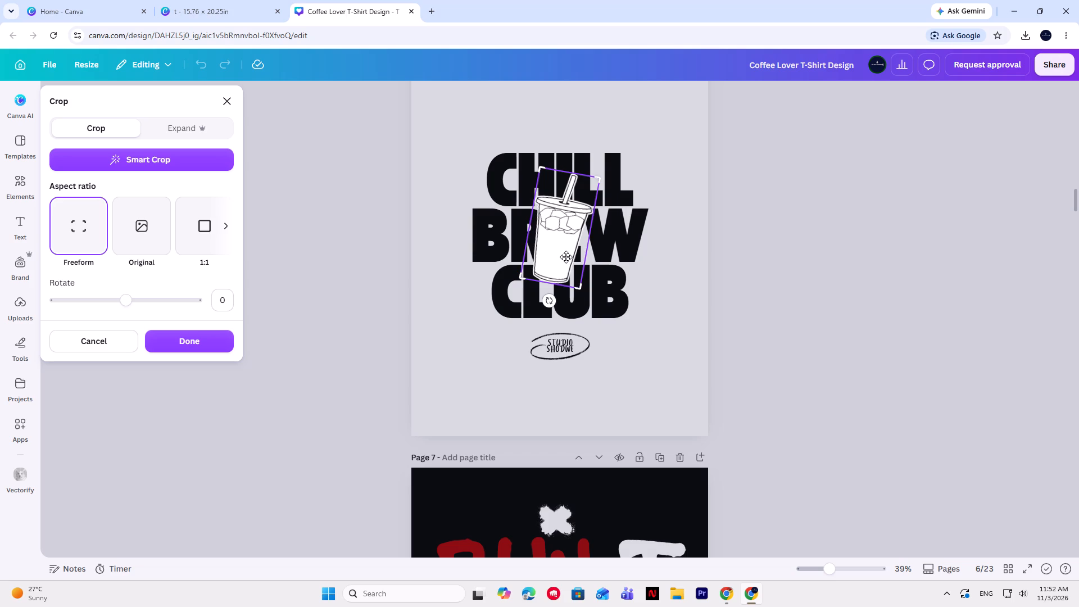
left_click(1078, 101)
left_click(284, 139)
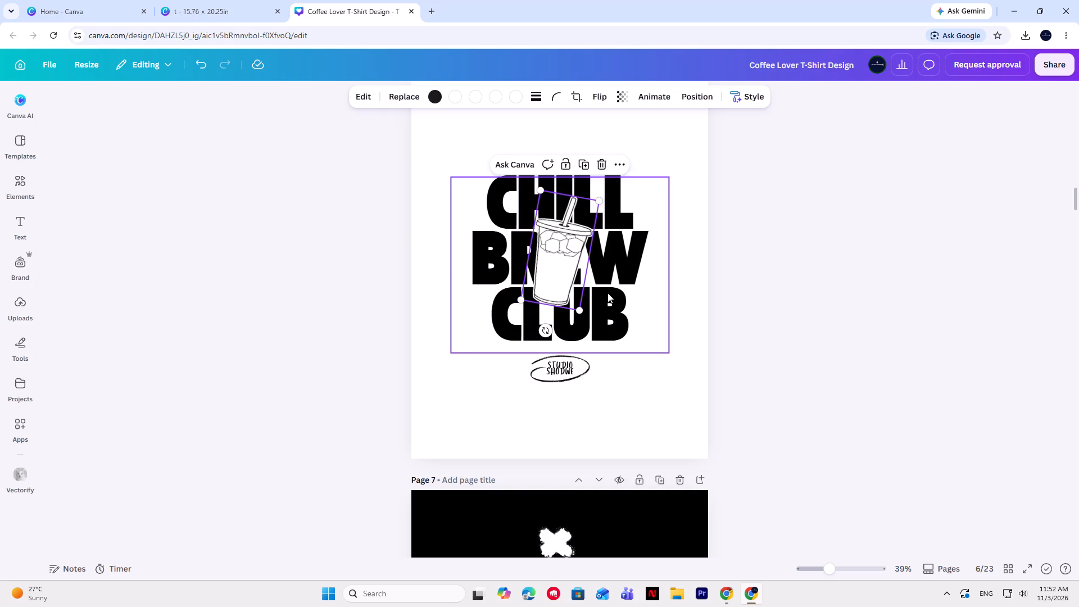
left_click(451, 96)
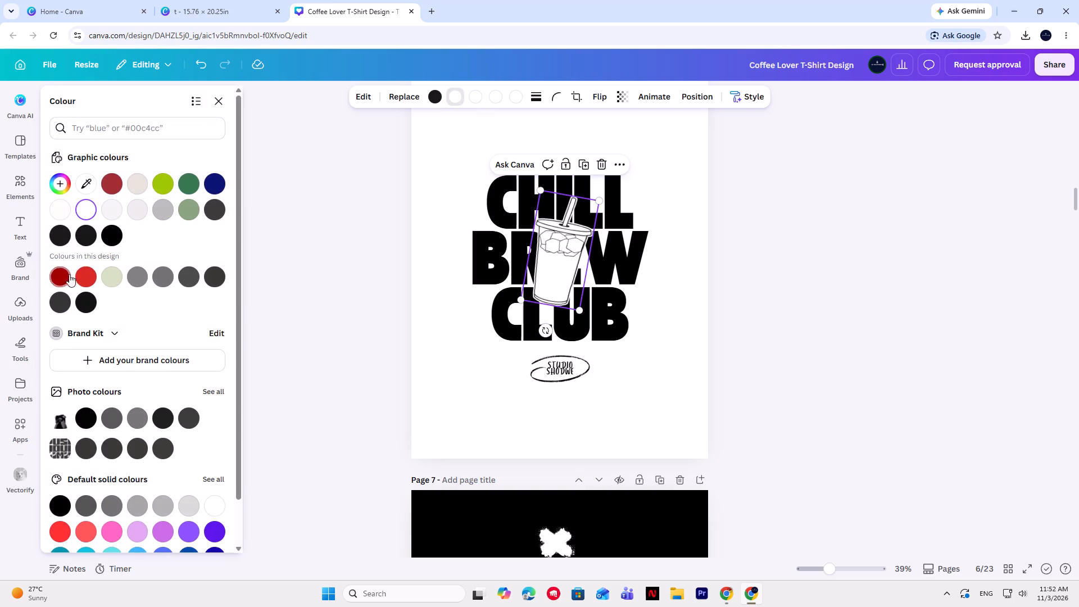
left_click(78, 275)
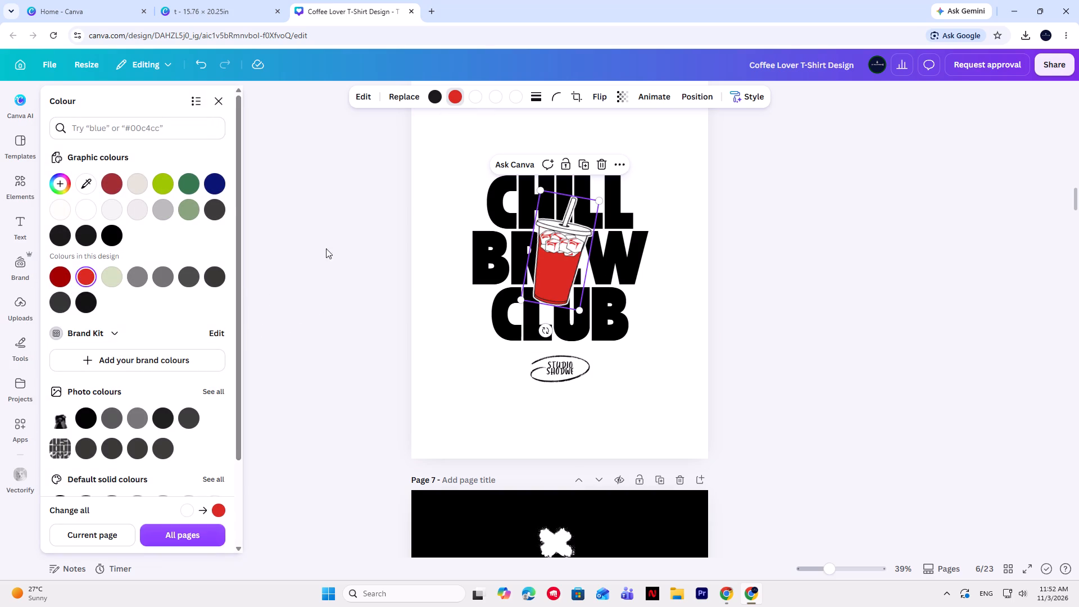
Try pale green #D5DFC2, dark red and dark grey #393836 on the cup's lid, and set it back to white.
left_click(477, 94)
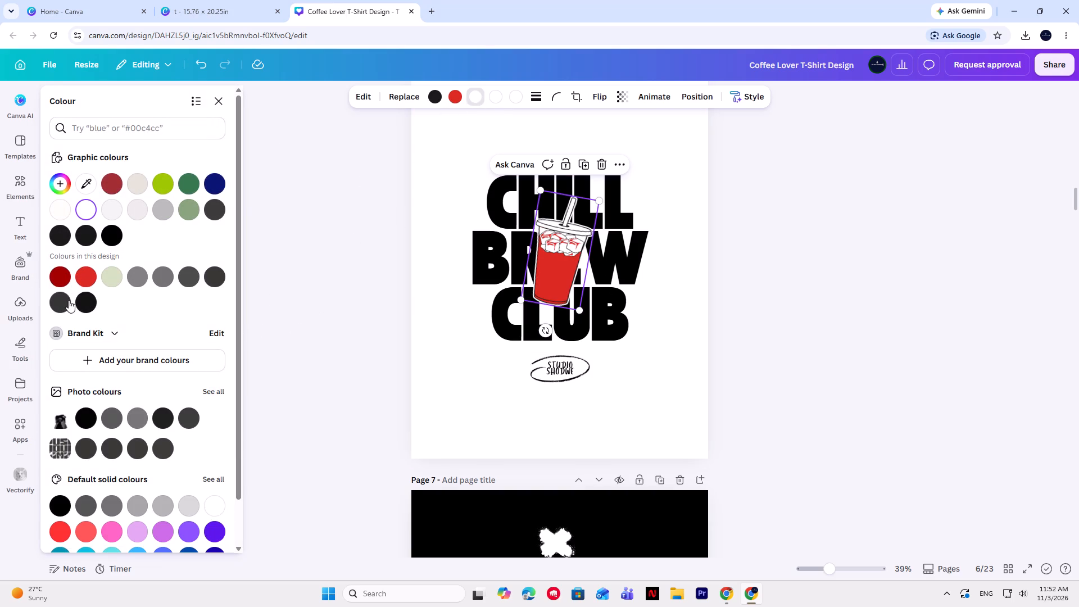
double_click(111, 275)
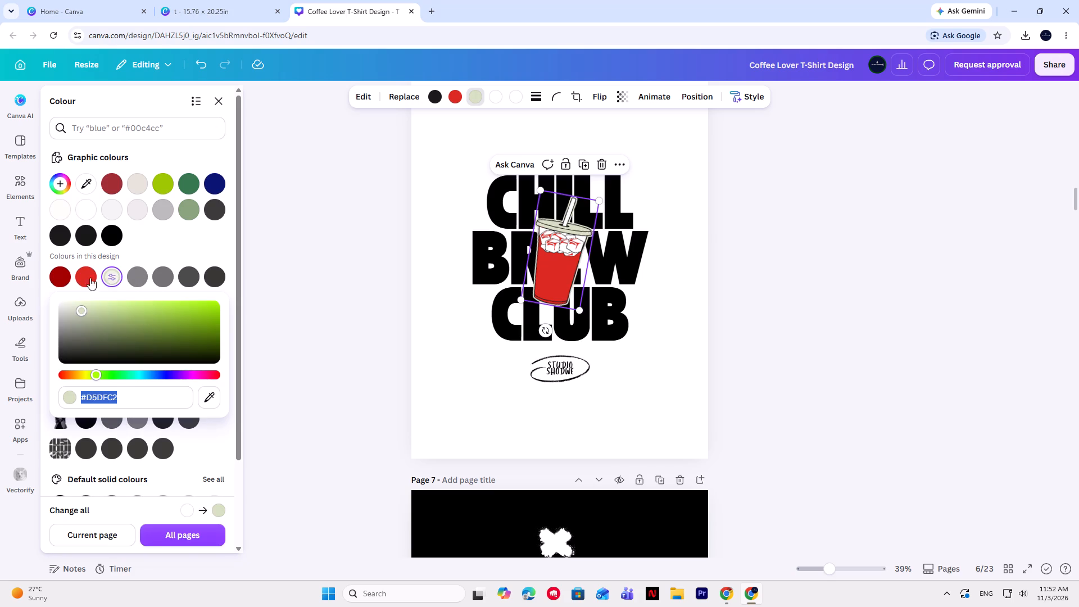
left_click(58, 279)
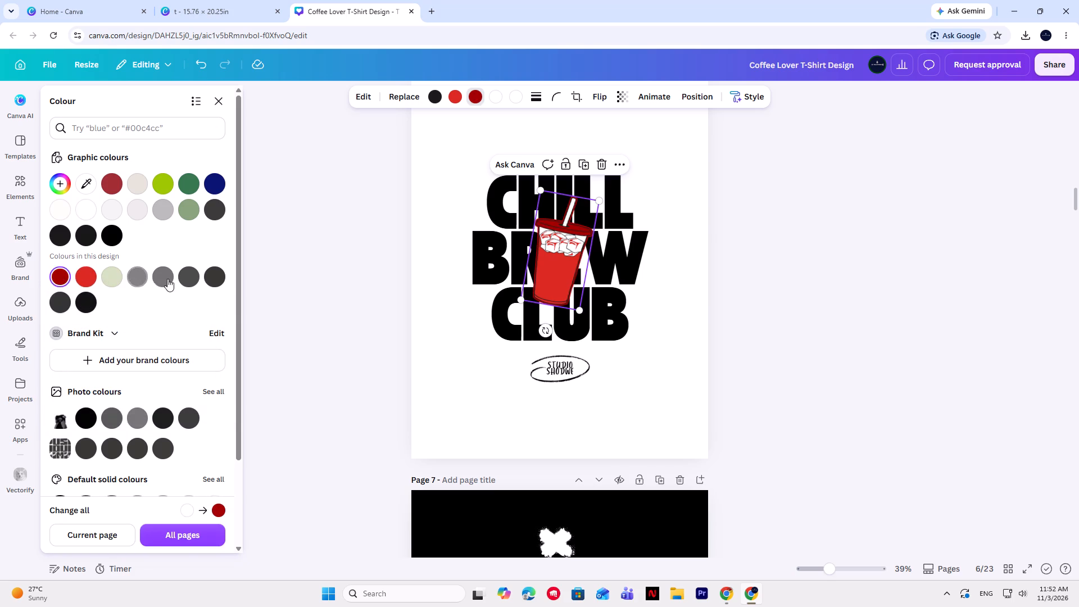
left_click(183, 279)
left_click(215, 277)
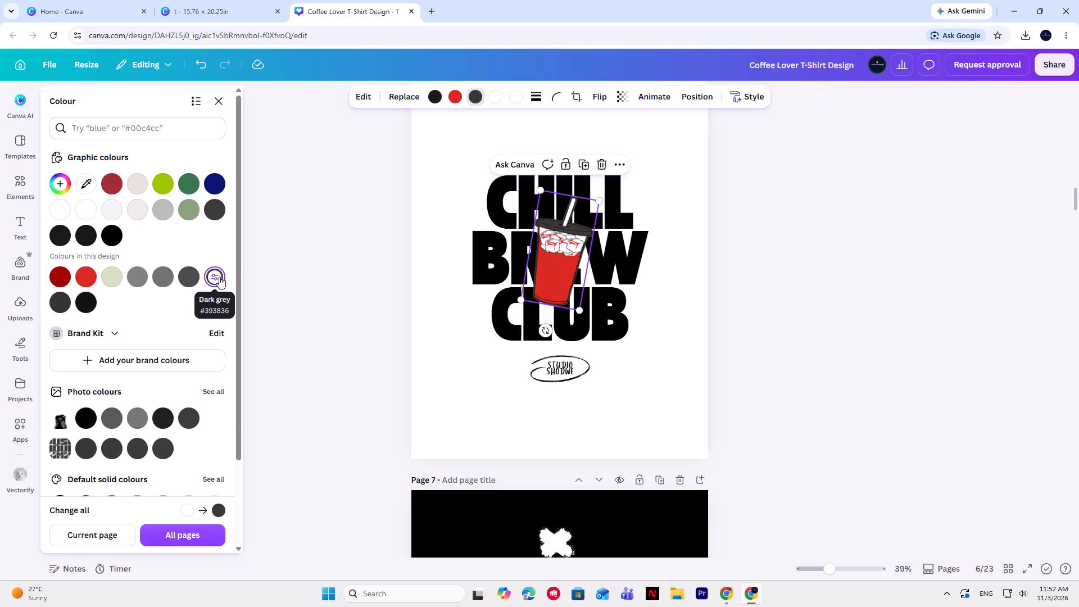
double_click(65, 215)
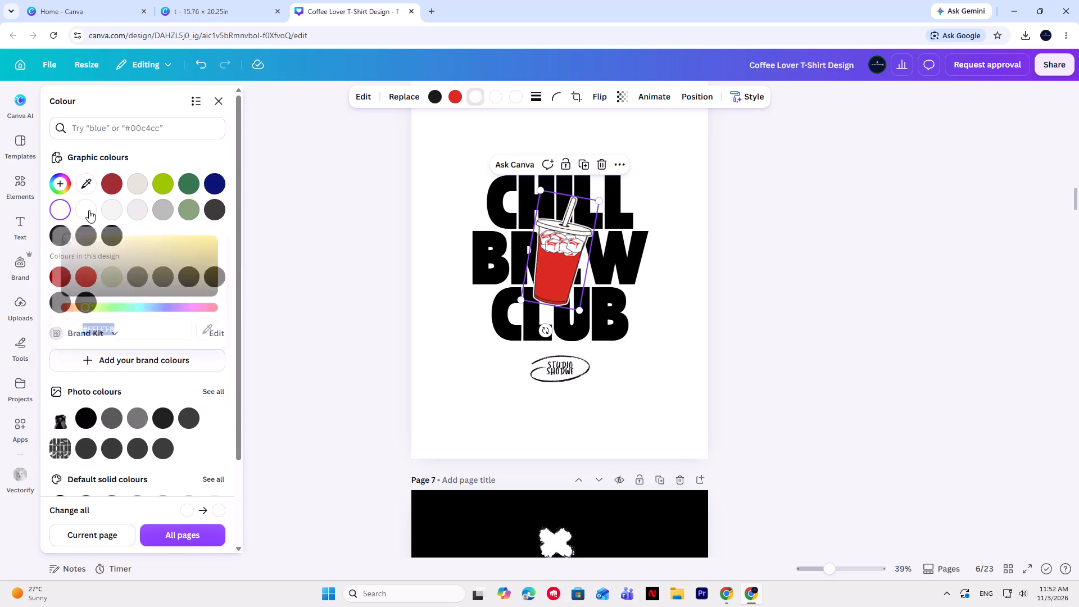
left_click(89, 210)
Try light grey and red #DC2922 for the cup's drink colour, and set it to blue #2283DC.
left_click(457, 98)
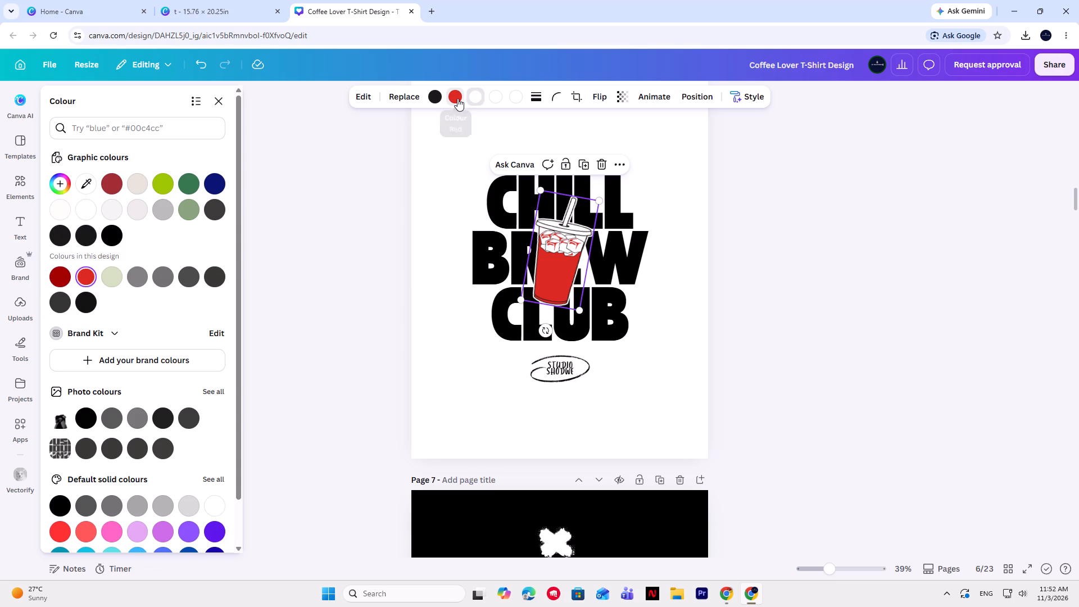
left_click(141, 212)
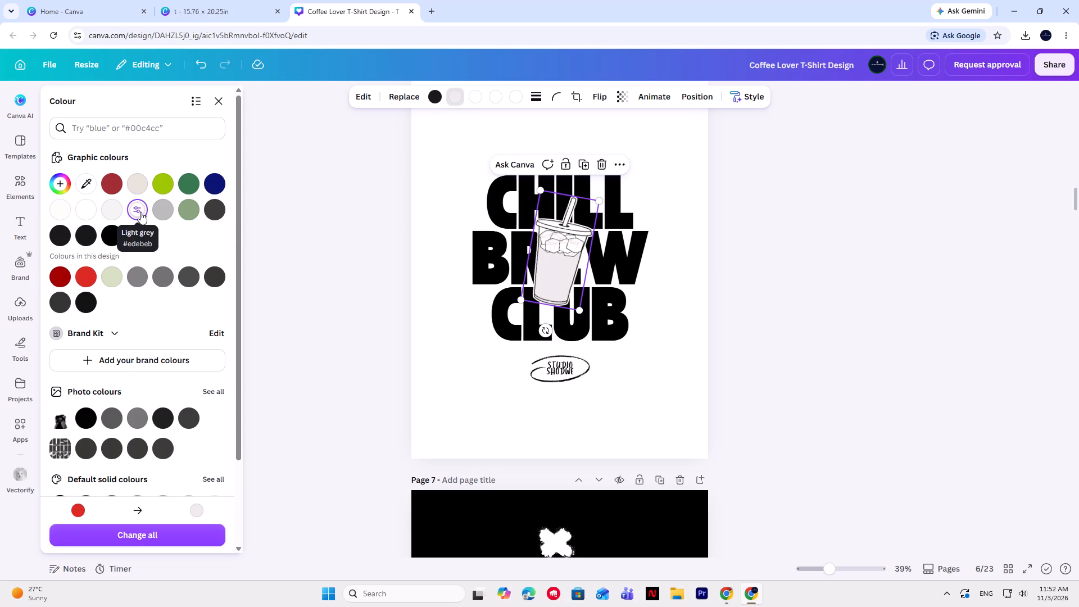
double_click(89, 280)
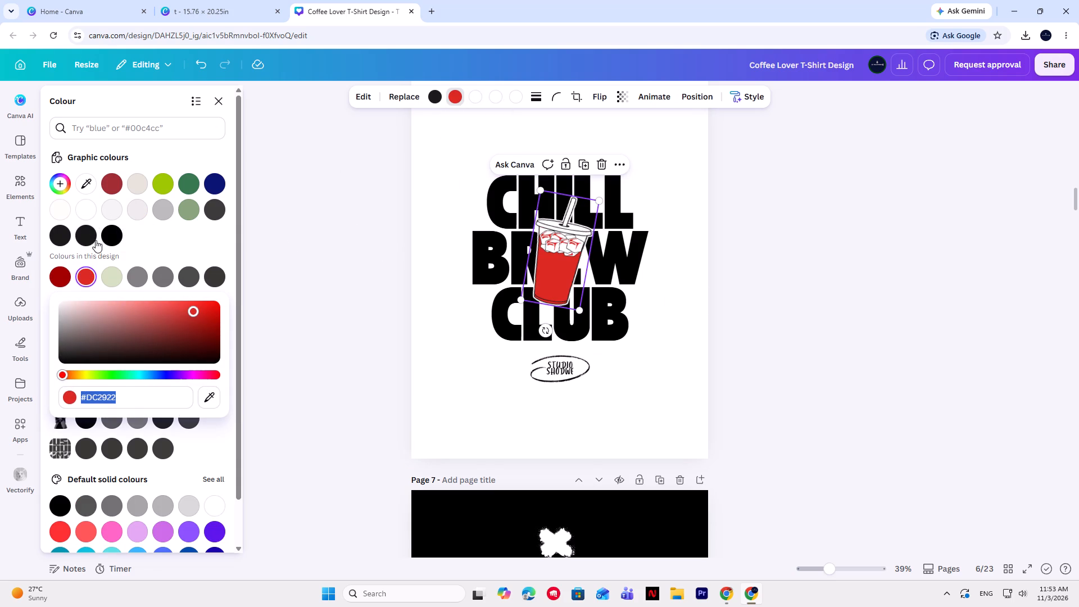
left_click(152, 374)
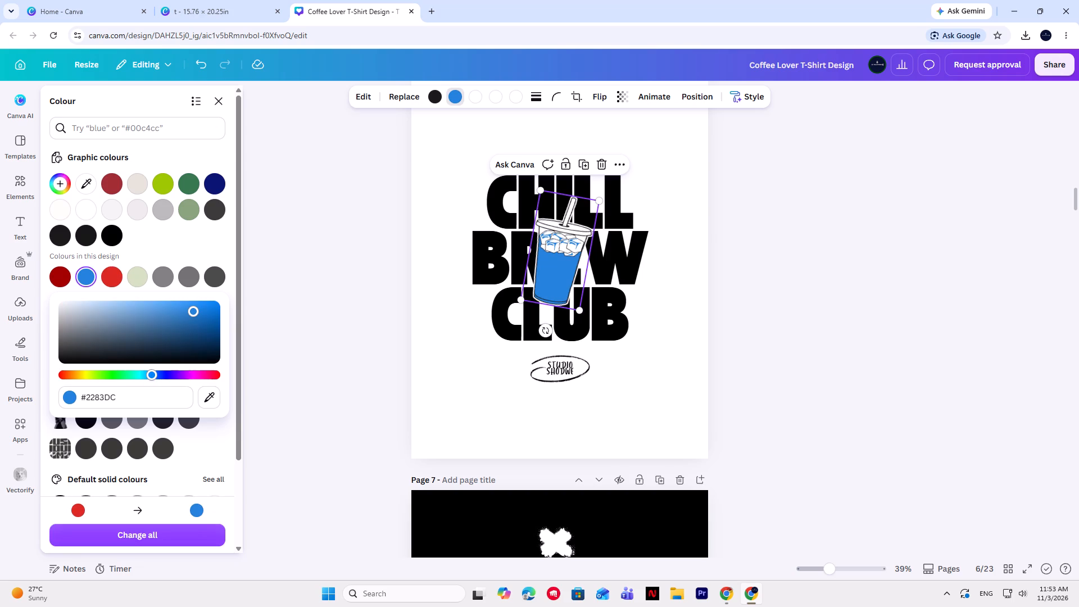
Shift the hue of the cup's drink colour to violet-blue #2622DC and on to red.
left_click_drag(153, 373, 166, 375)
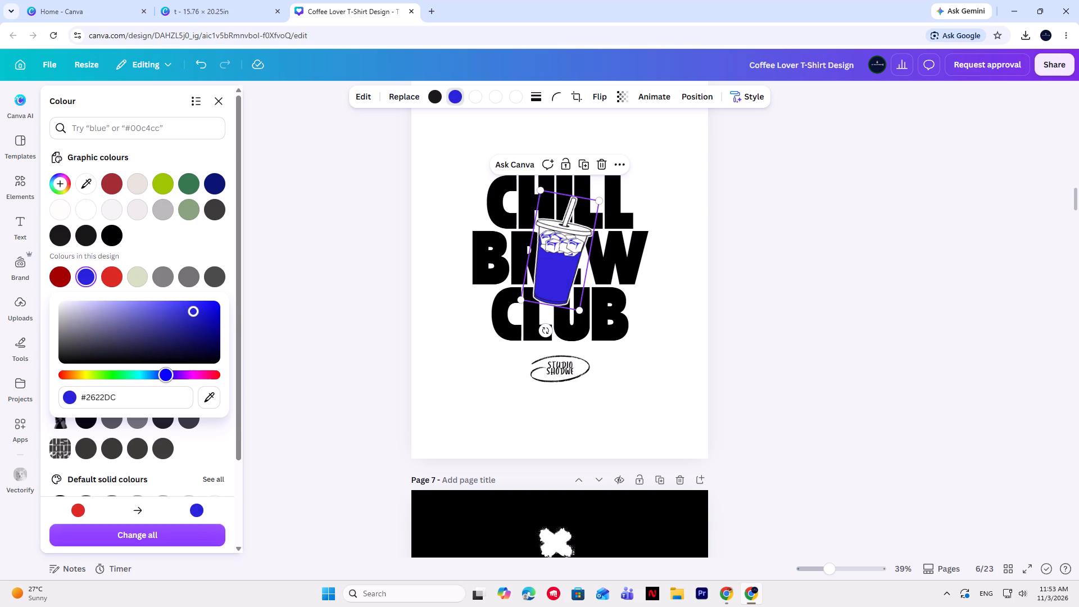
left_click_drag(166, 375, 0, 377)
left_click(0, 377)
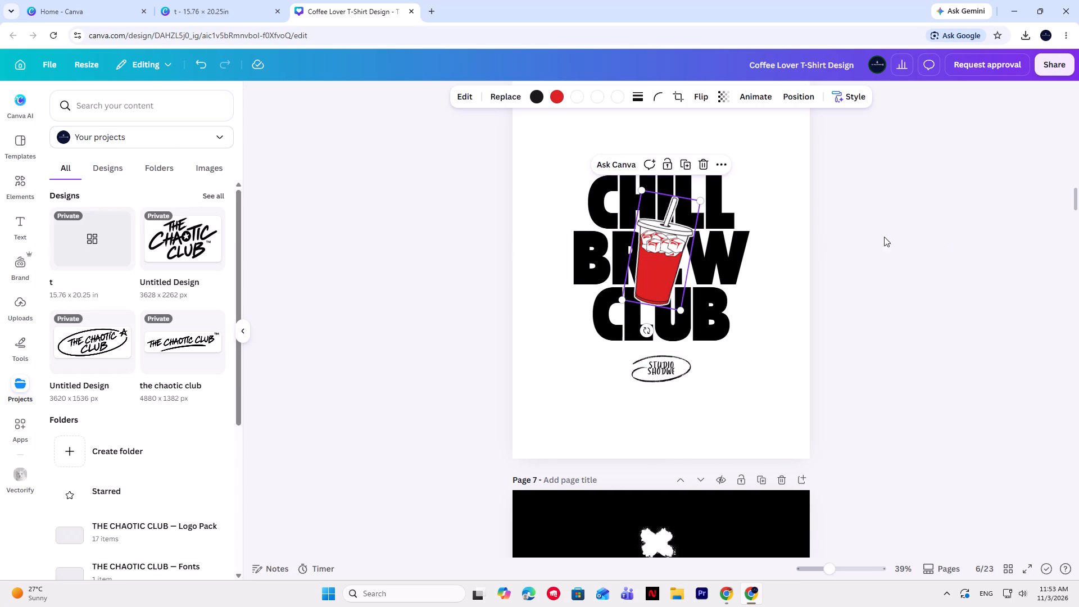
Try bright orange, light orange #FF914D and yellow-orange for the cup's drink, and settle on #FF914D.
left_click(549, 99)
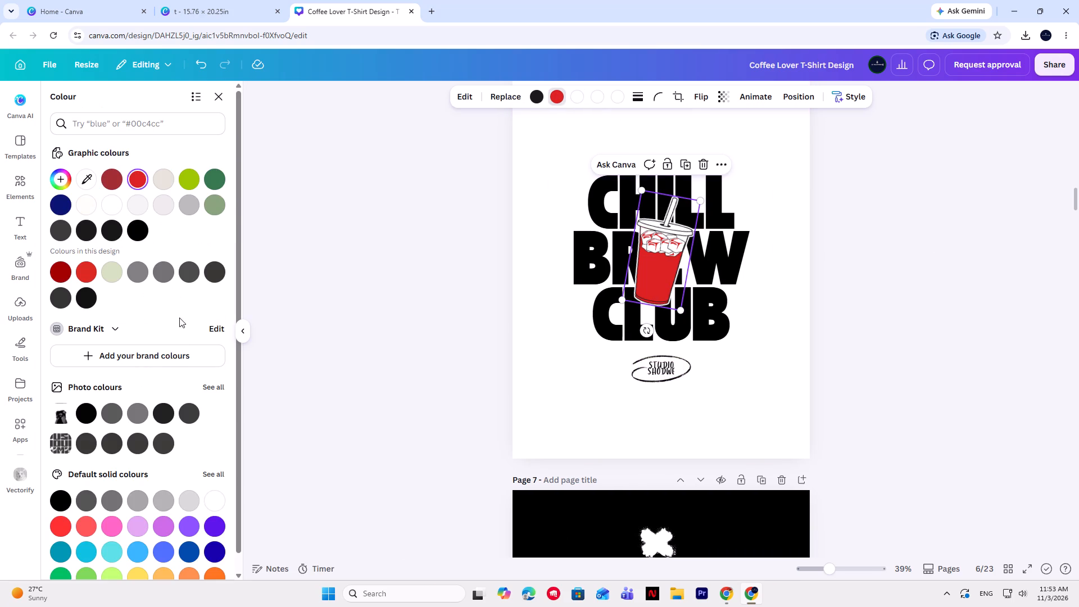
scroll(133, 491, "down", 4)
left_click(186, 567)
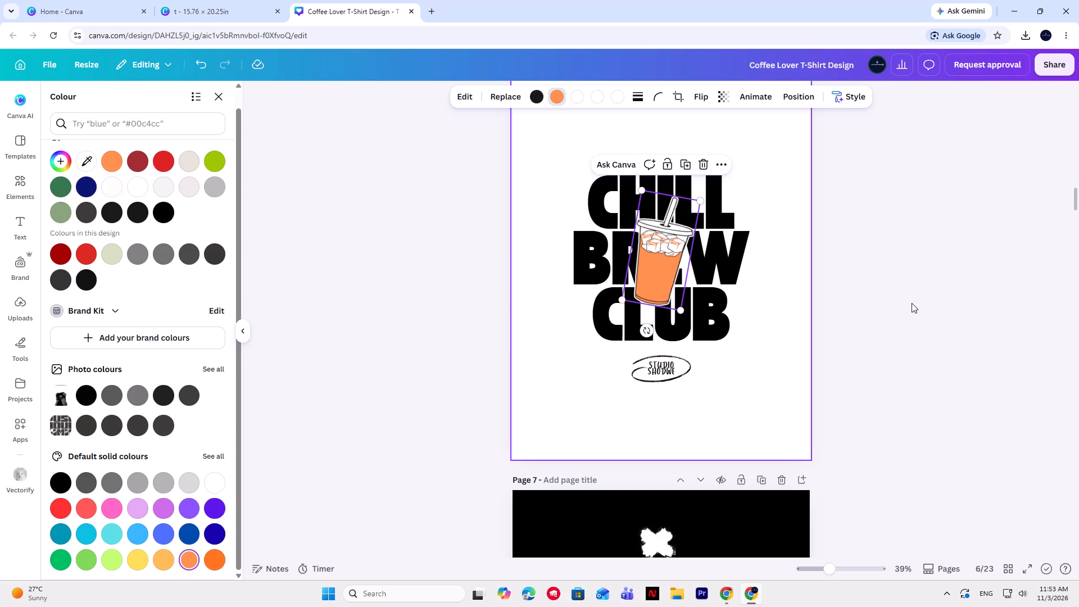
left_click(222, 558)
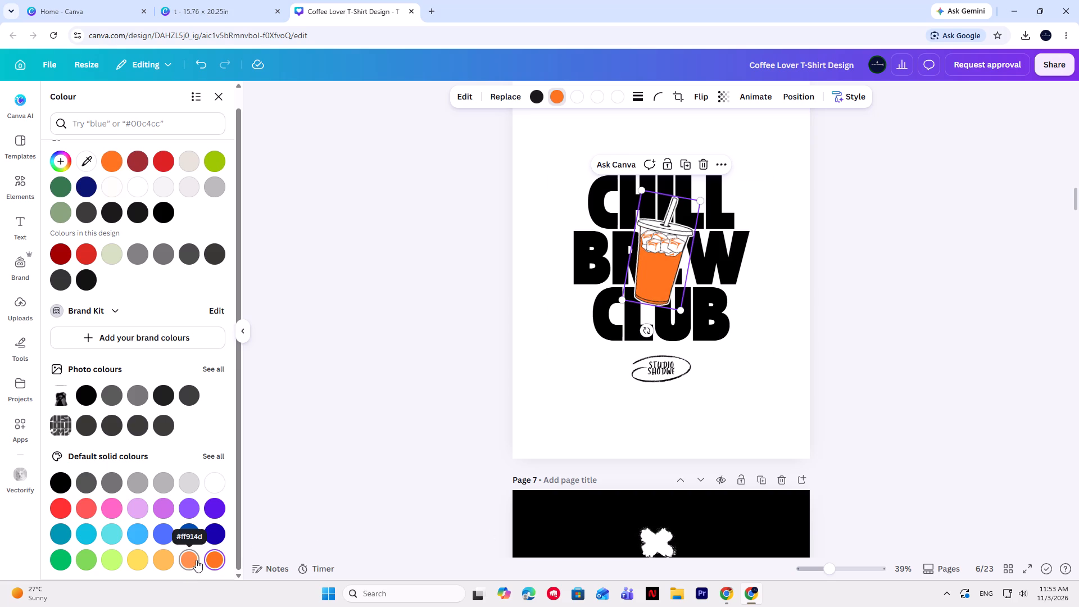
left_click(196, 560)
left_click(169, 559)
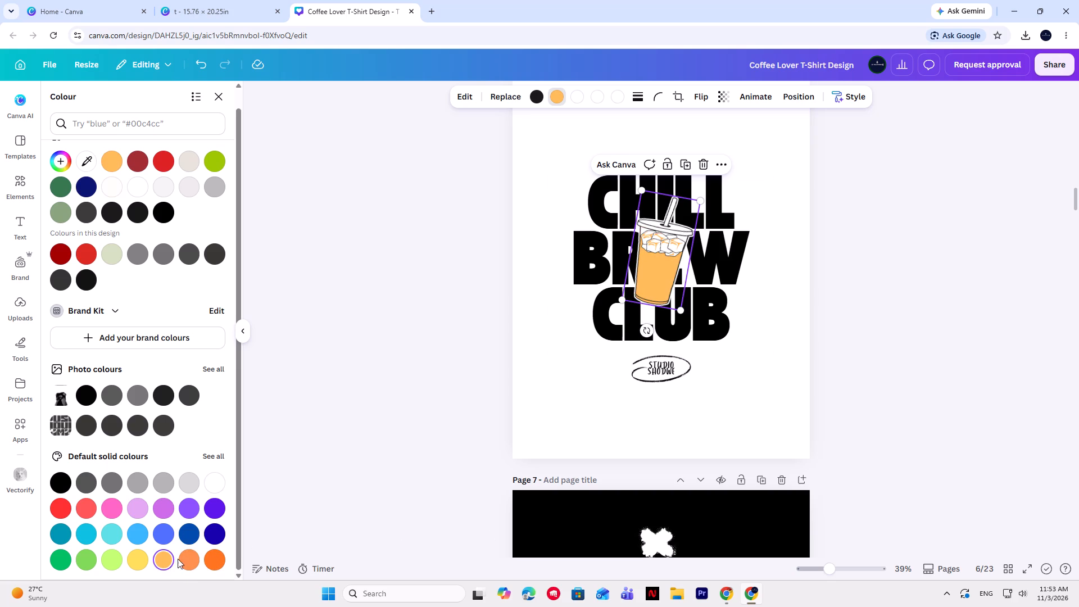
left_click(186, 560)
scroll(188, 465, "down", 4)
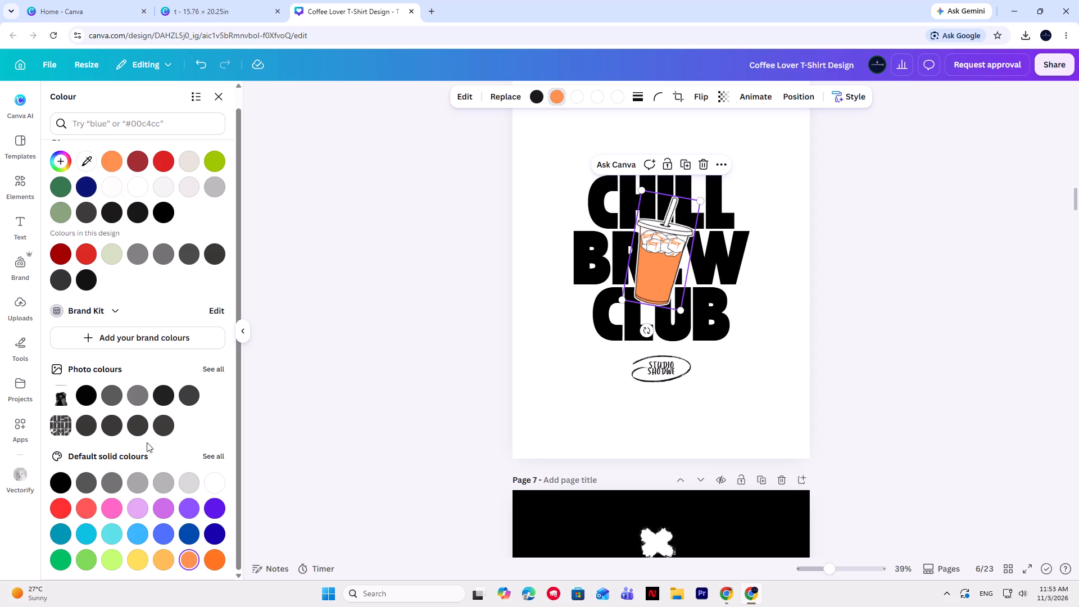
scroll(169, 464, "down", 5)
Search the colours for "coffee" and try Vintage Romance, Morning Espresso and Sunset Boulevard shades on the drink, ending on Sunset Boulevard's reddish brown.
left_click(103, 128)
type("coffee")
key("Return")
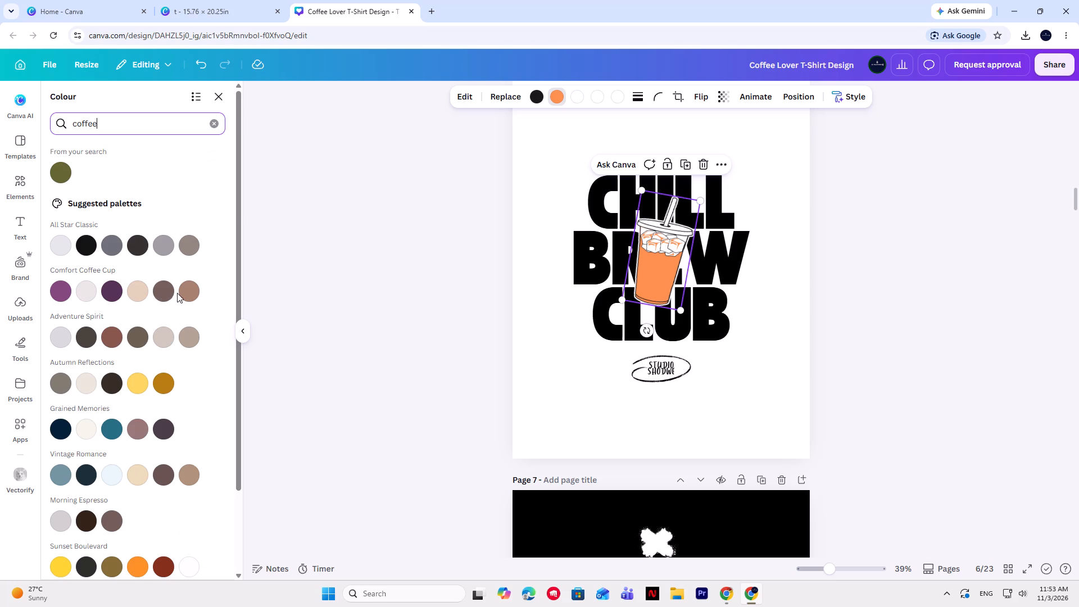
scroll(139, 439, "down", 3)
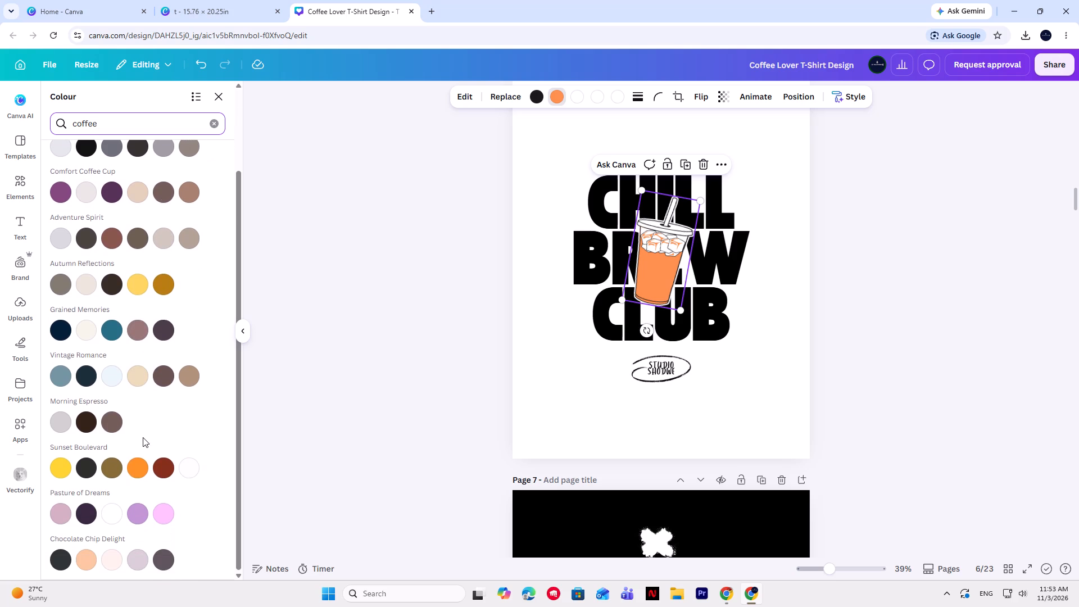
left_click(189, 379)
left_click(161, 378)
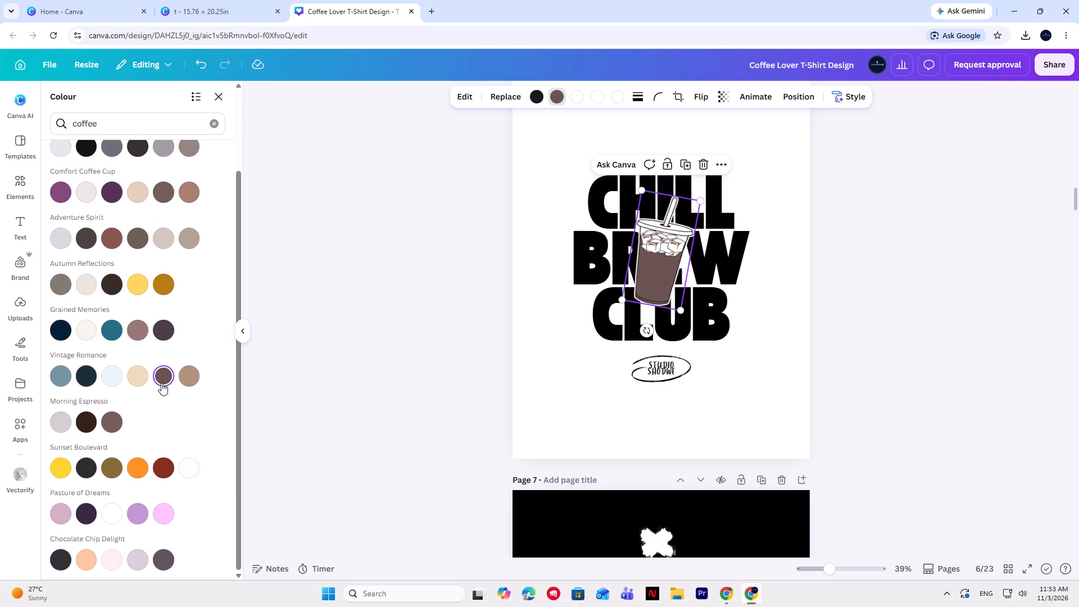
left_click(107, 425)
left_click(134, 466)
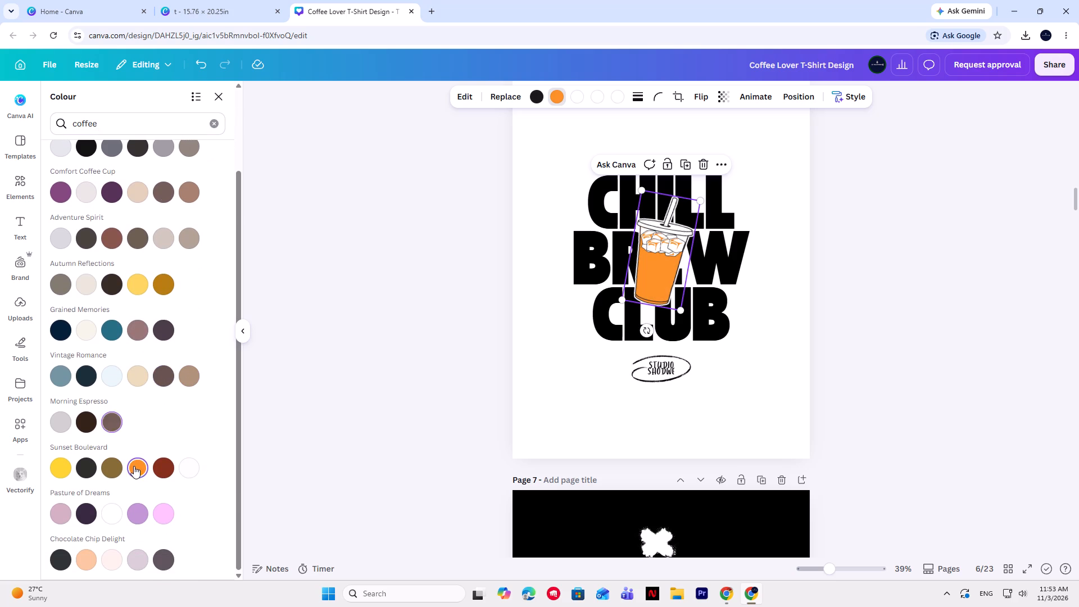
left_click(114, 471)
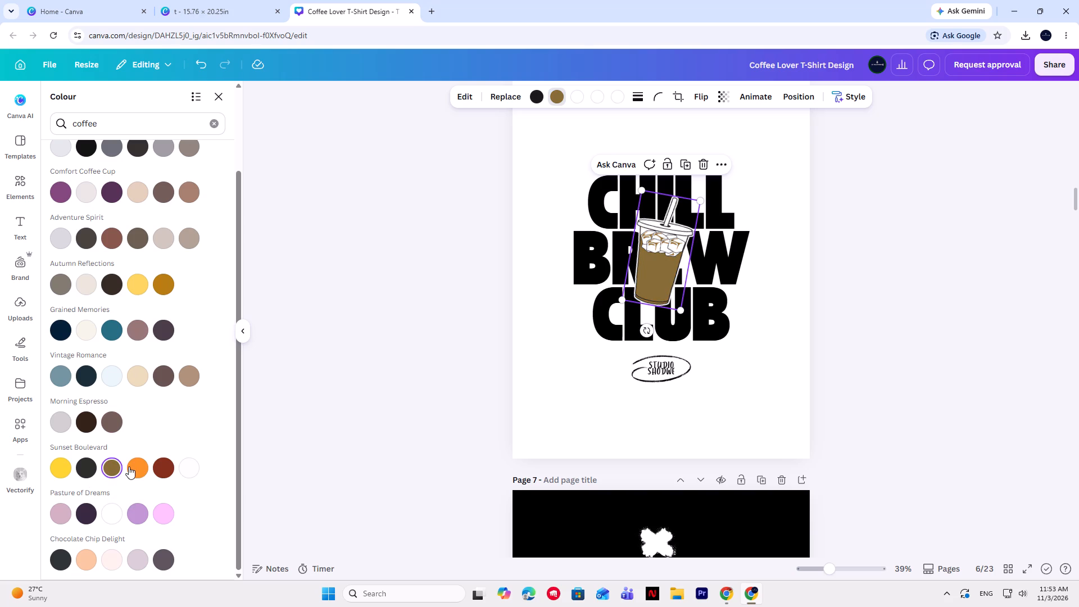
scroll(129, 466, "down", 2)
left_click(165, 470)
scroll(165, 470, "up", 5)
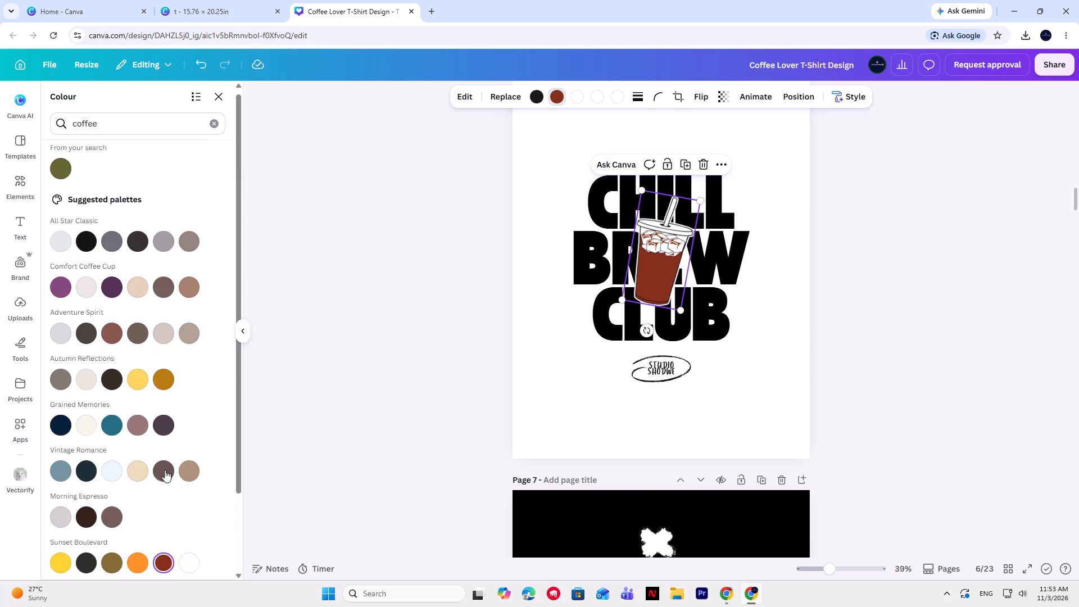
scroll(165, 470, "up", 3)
Clear the colour search and set the cup's drink to the default solid light orange #FF914D.
left_click(220, 106)
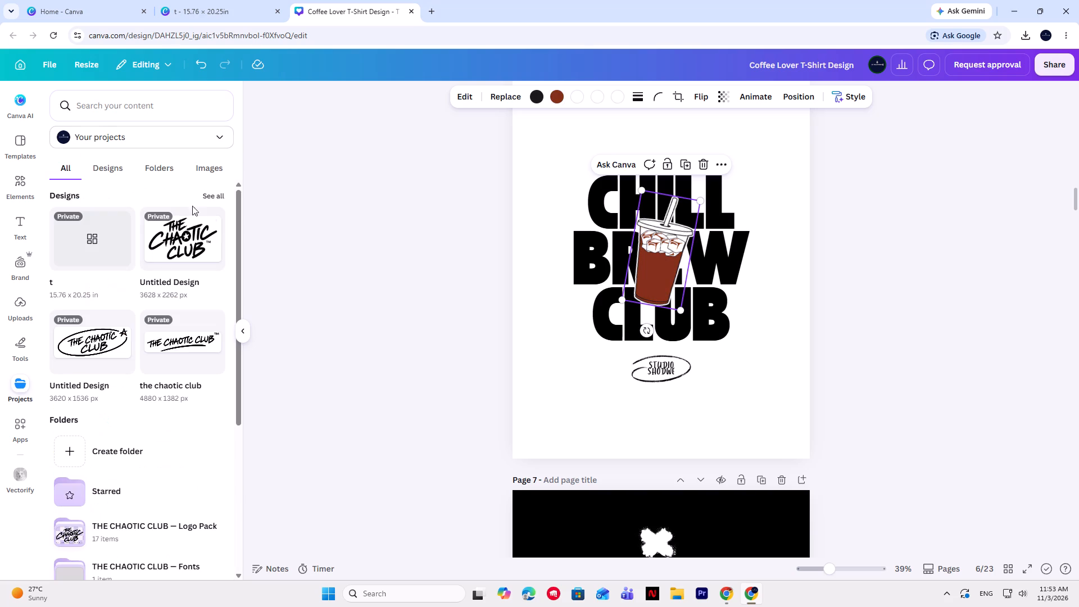
left_click(551, 98)
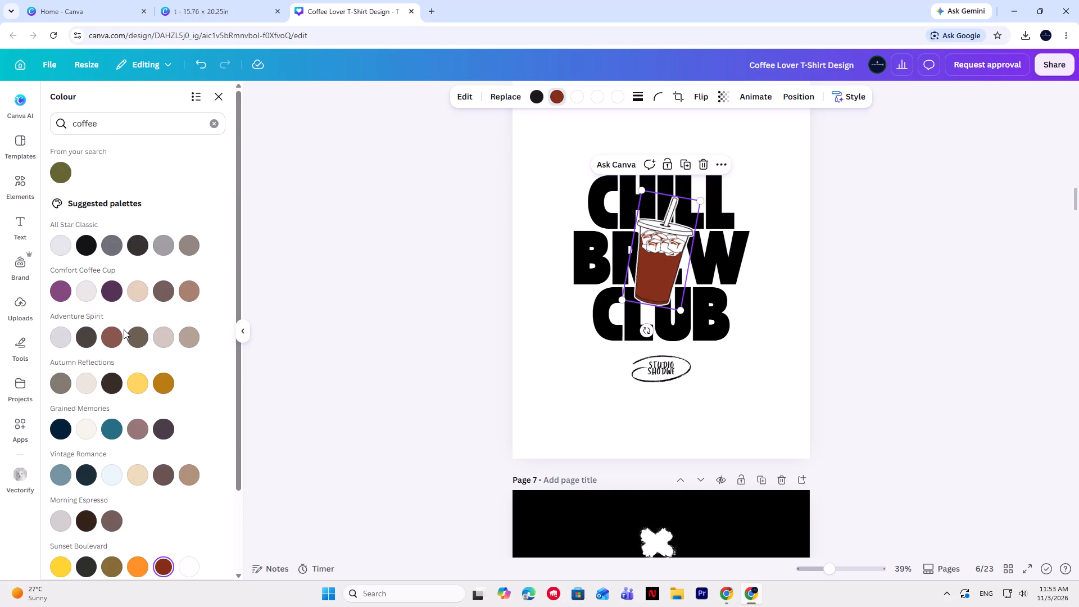
left_click(216, 121)
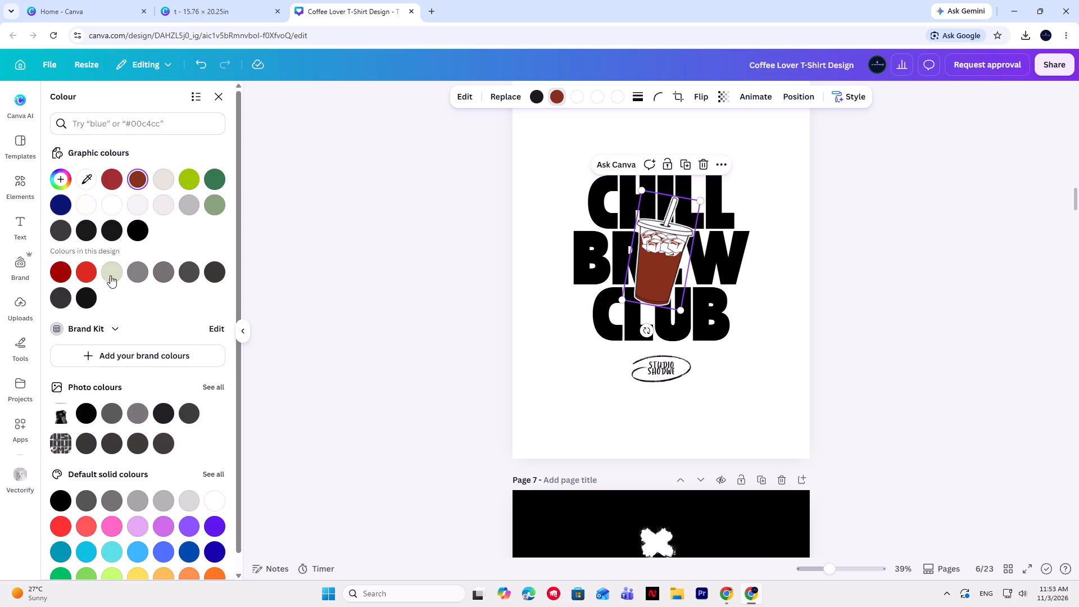
scroll(147, 407, "down", 5)
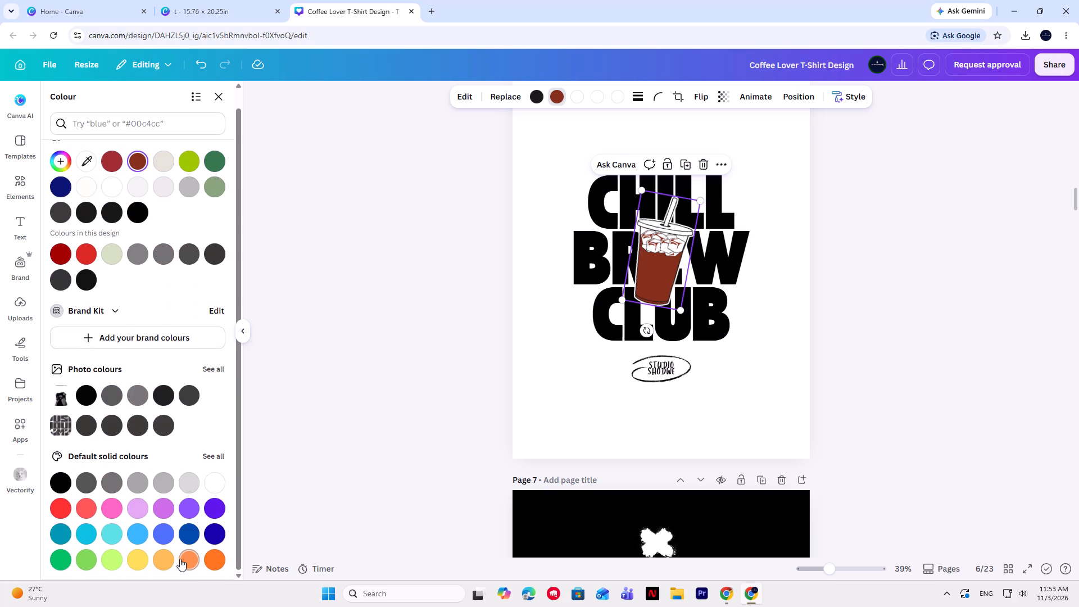
left_click(180, 559)
left_click(917, 259)
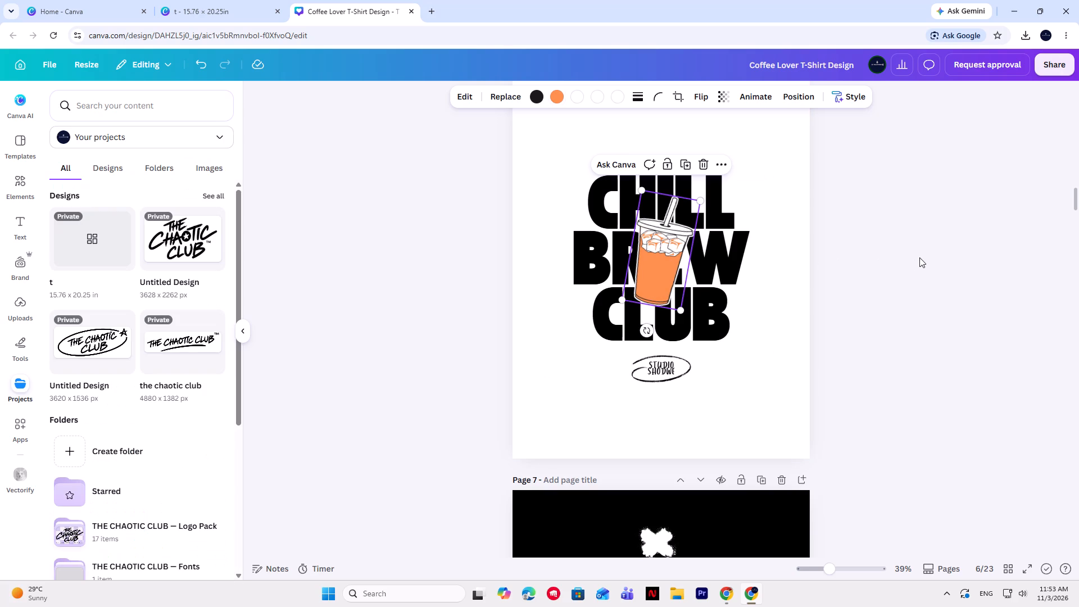
left_click(922, 258)
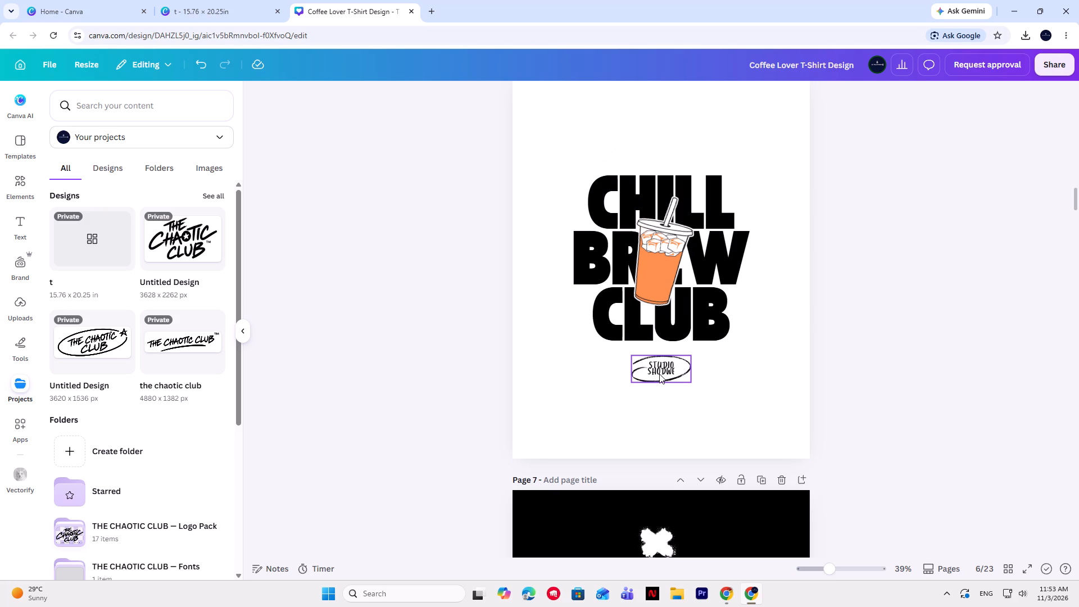
Delete the STUDIO SHODWE text together with its oval outline below the CHILL BREW CLUB lettering.
left_click_drag(696, 390, 625, 363)
left_click(625, 363)
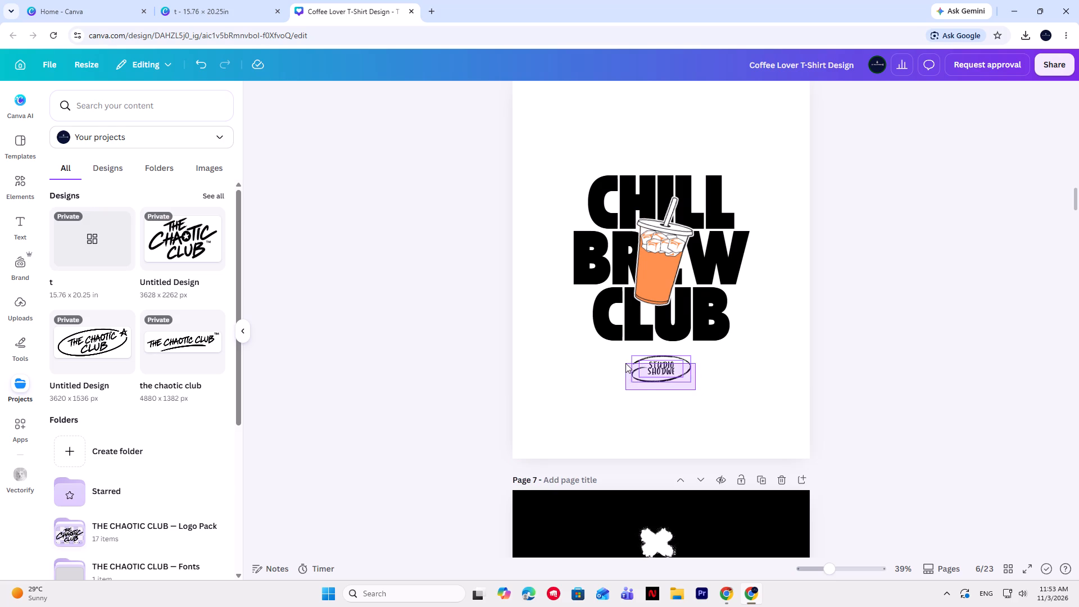
double_click(699, 392)
left_click_drag(694, 403, 627, 364)
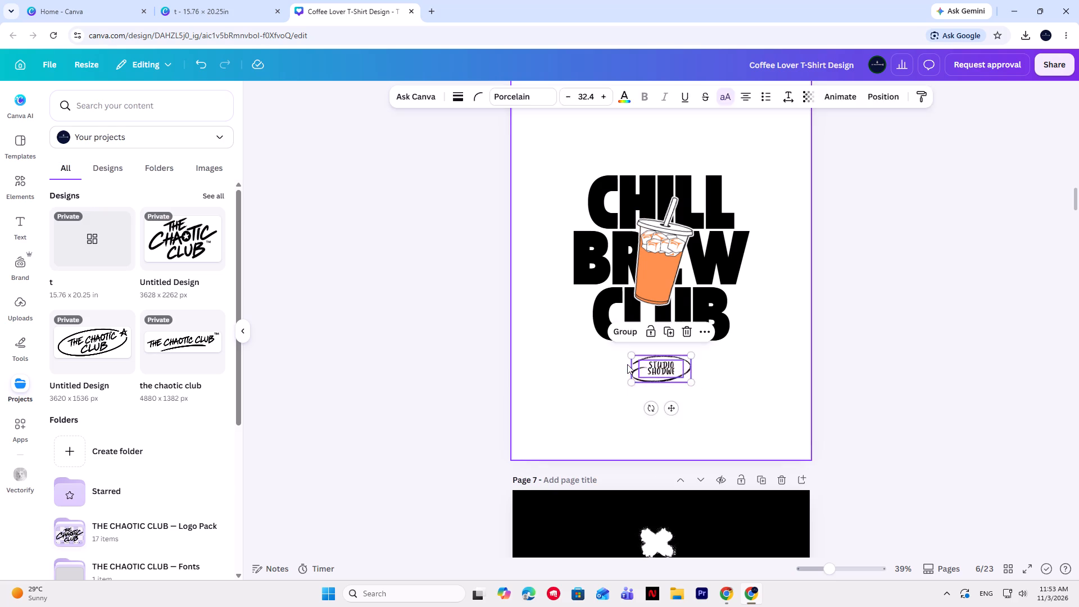
key("Delete")
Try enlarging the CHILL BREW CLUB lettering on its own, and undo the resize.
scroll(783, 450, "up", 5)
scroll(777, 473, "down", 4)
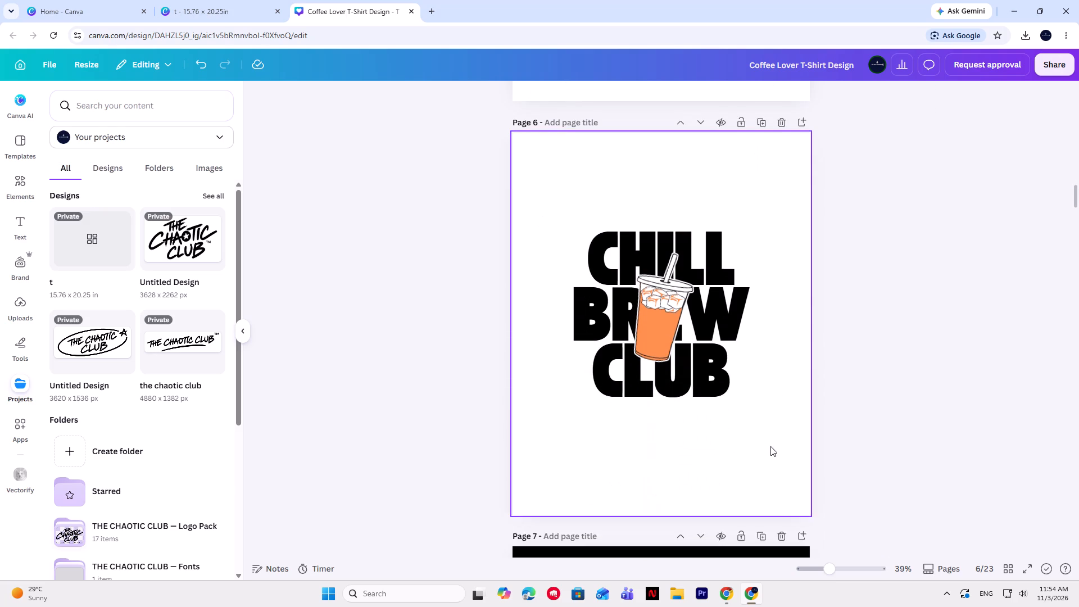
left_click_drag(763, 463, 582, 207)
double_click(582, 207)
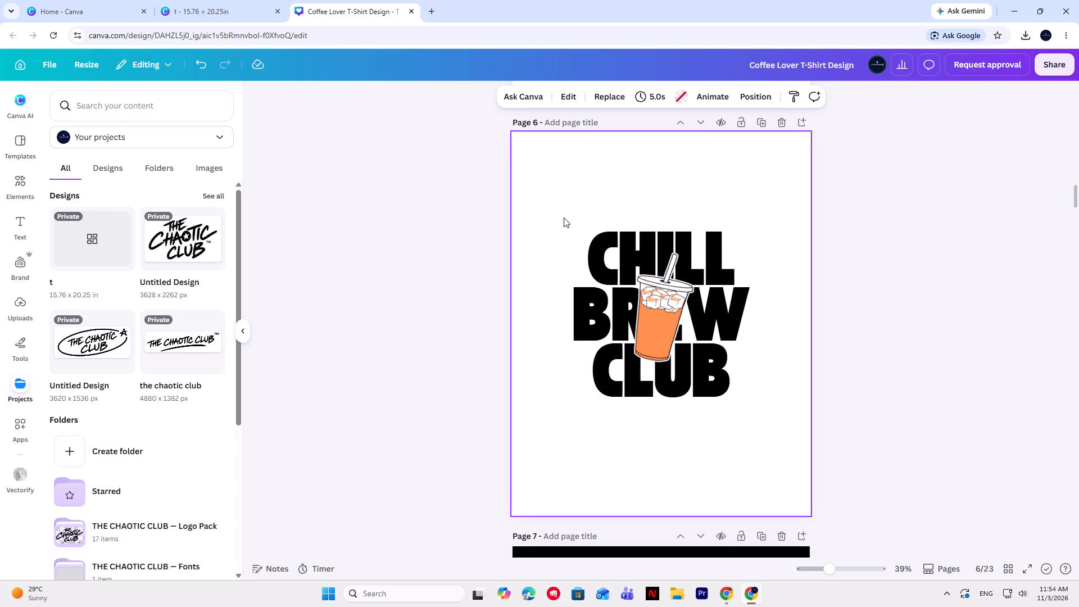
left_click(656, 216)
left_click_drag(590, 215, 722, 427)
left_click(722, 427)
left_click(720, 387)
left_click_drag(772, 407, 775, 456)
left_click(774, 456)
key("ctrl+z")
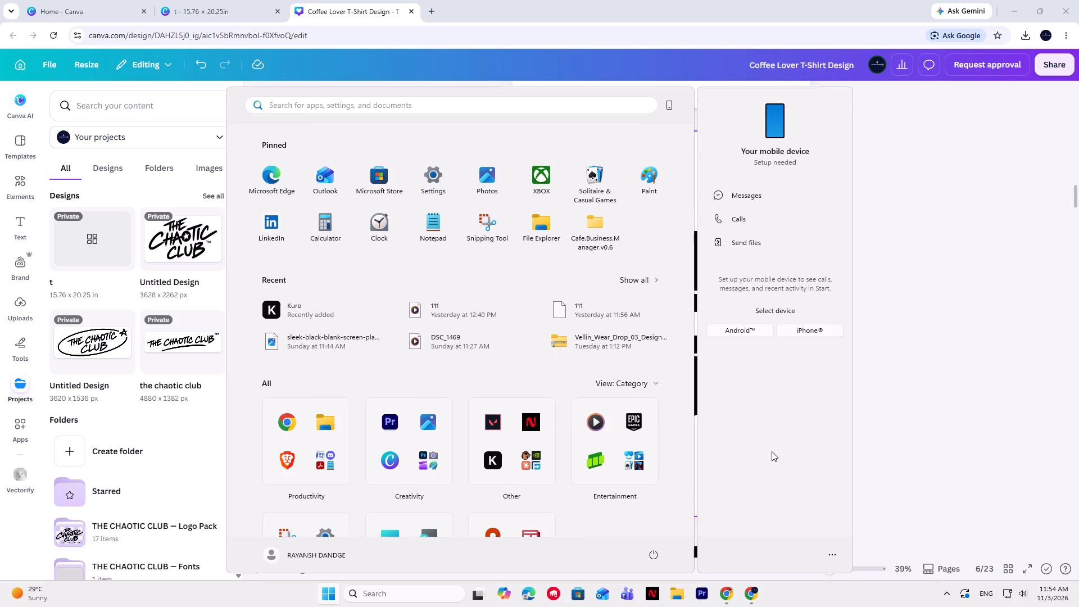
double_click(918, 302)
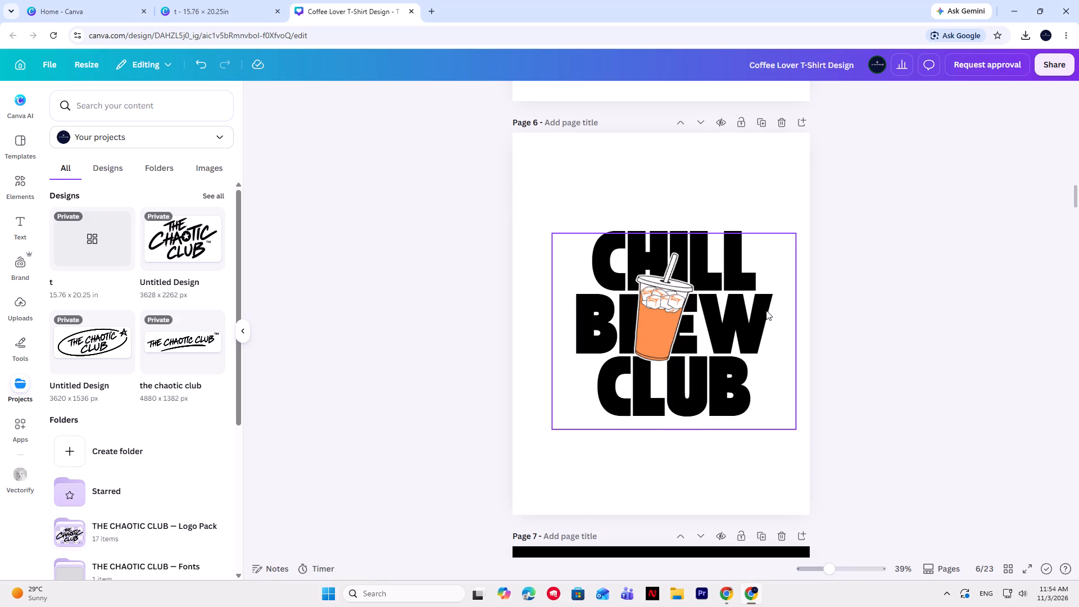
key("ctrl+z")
Enlarge the lettering and cup together to nearly the full page width, font size 233, and centre them horizontally in the page's upper part.
key("ctrl+a")
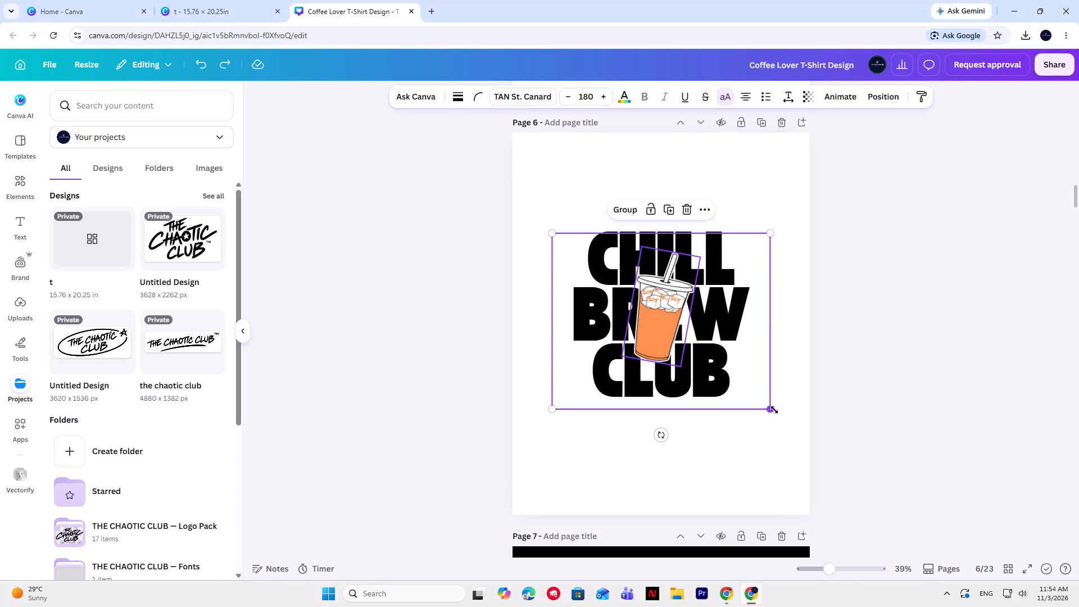
left_click_drag(774, 410, 782, 532)
left_click(781, 528)
left_click_drag(764, 415, 735, 347)
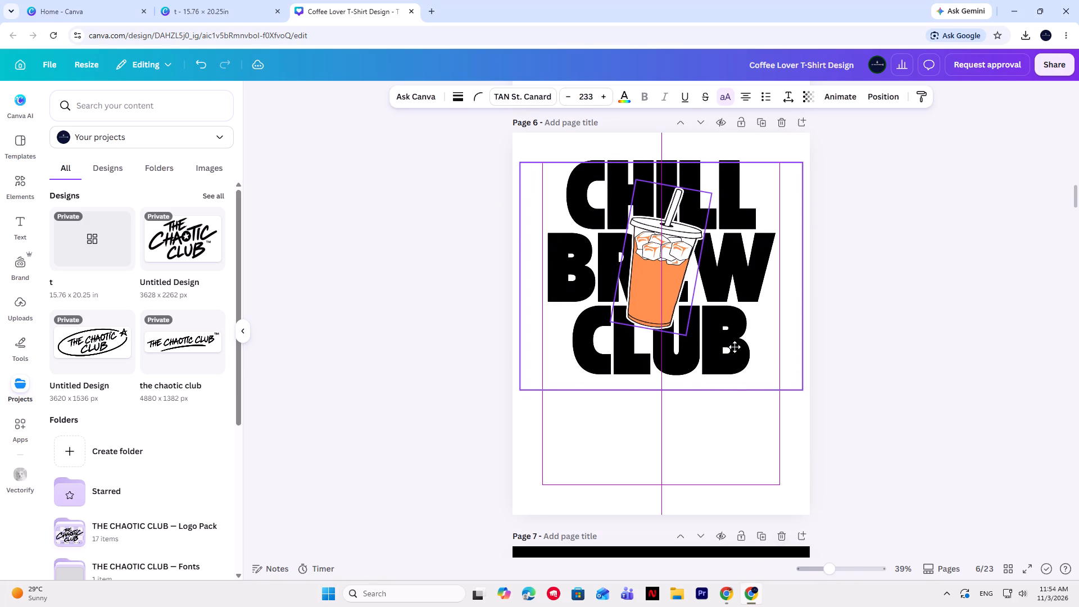
left_click_drag(735, 347, 728, 347)
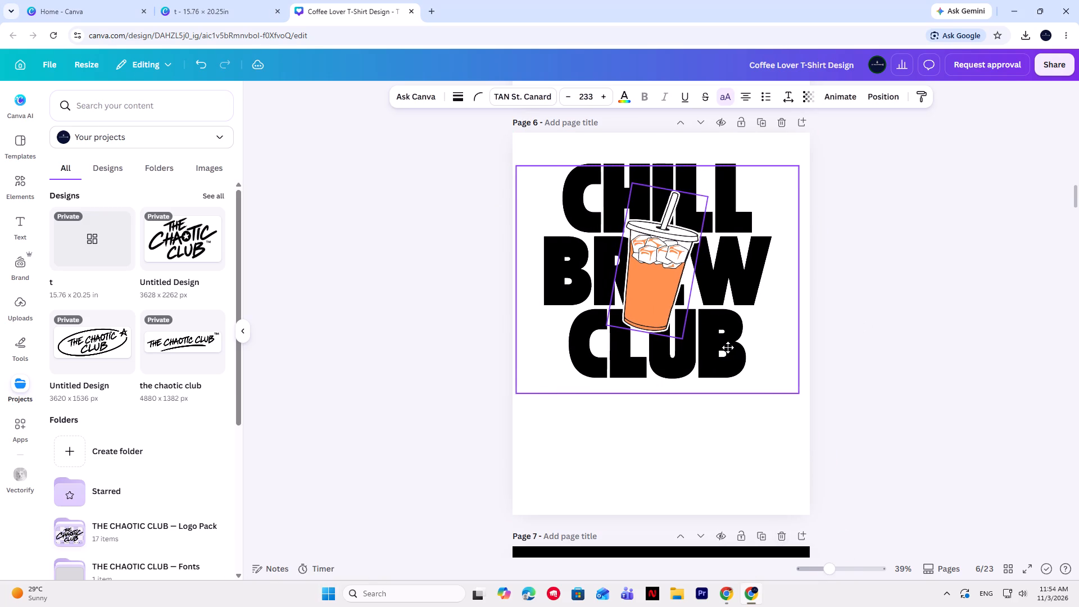
left_click_drag(728, 347, 729, 347)
left_click(729, 347)
Copy the CHILL BREW CLUB artwork and paste it onto a new page 3 in the 15.76 × 20.25 in design.
scroll(764, 523, "down", 6)
scroll(769, 518, "up", 9)
scroll(769, 518, "down", 6)
key("ctrl+c")
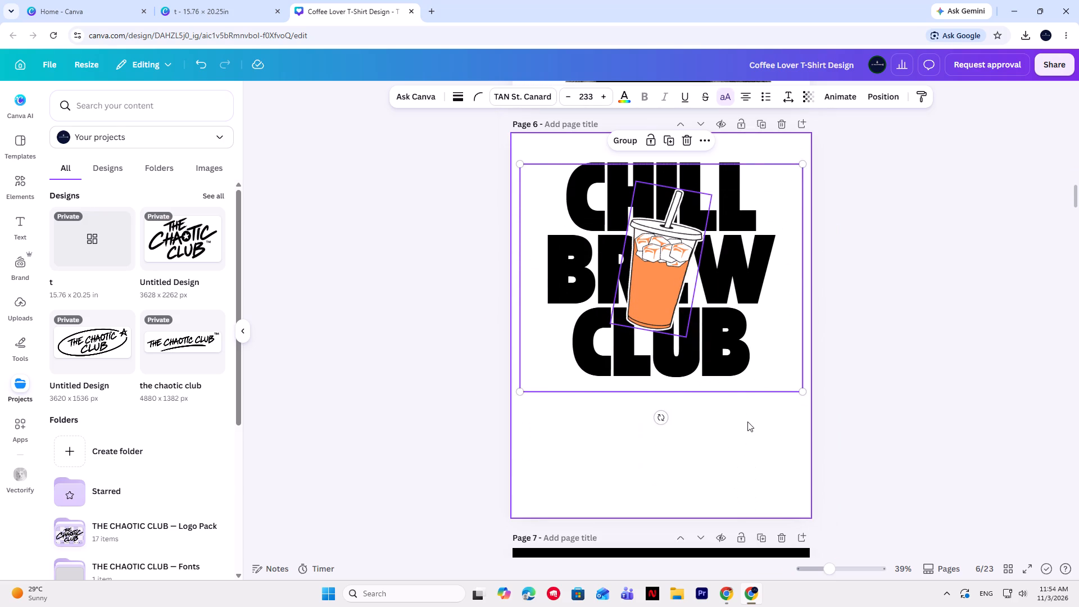
left_click(248, 0)
scroll(641, 402, "down", 7)
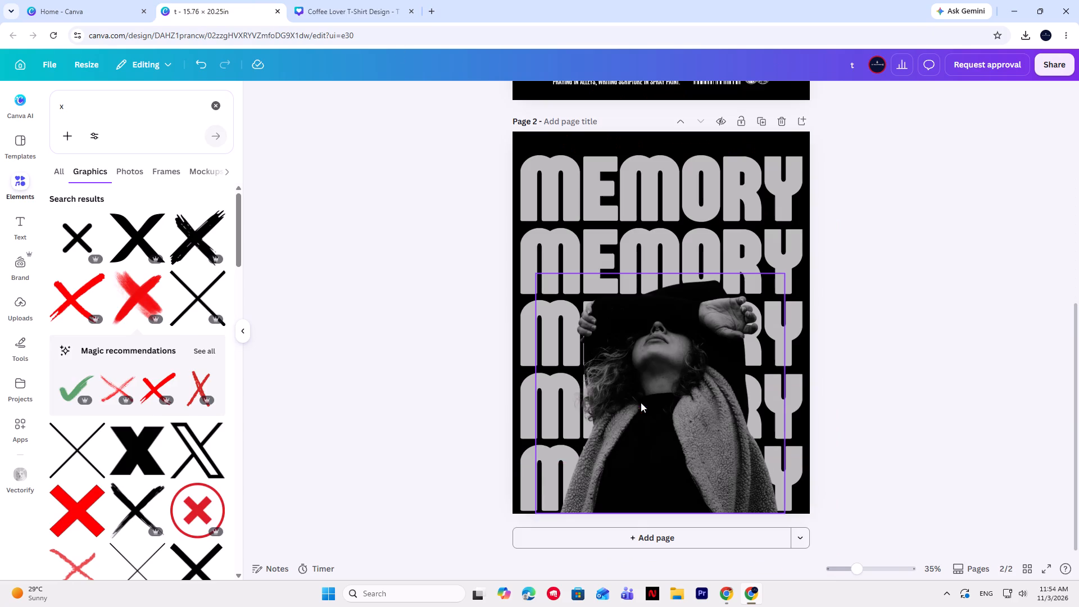
scroll(641, 402, "down", 5)
left_click(662, 534)
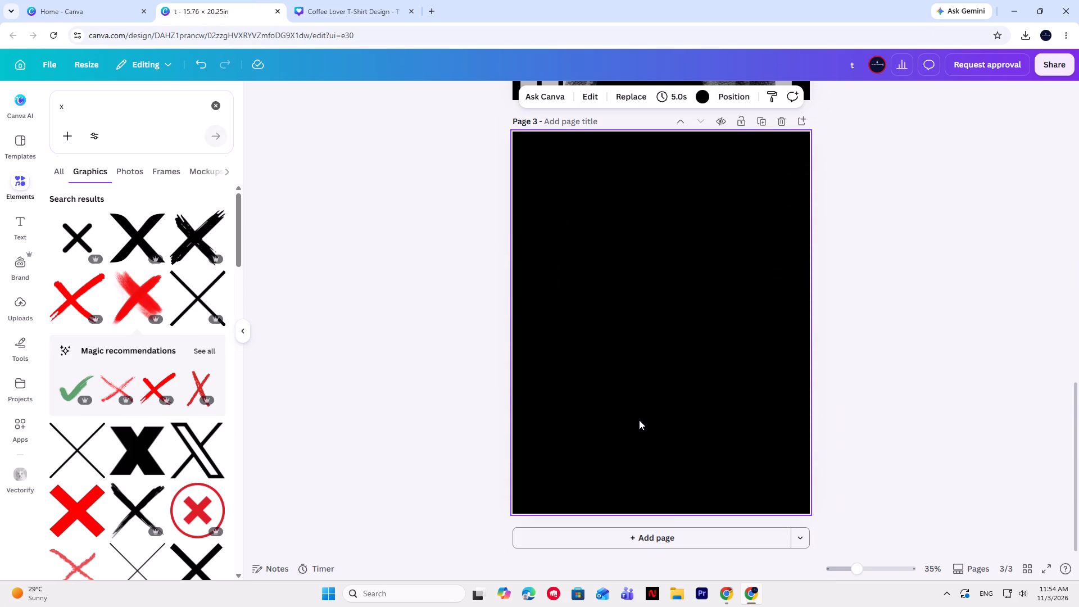
key("ctrl+v")
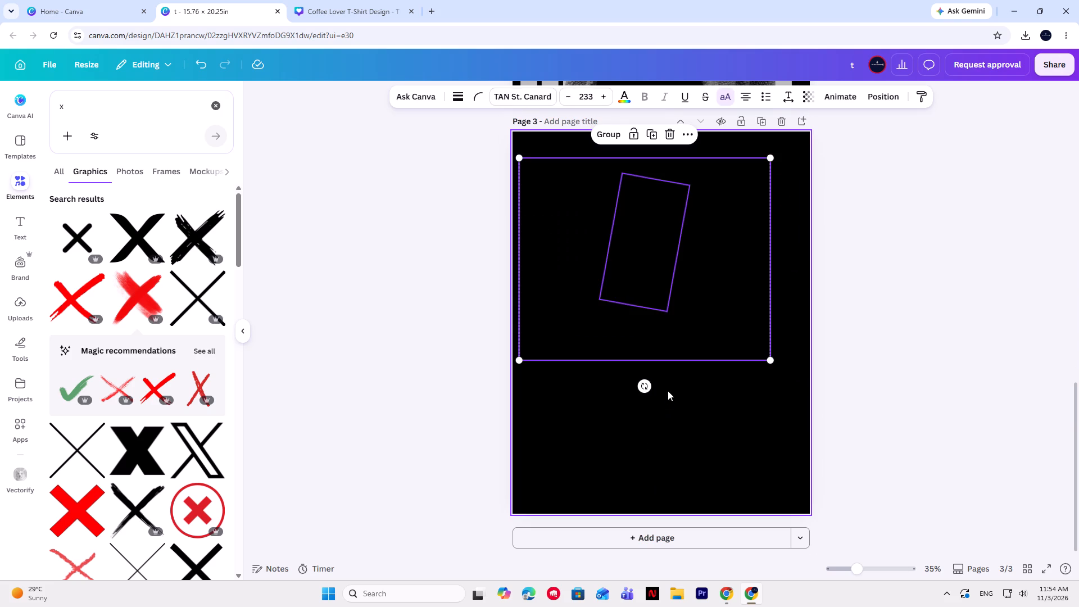
Set page 3's background colour to white.
double_click(709, 434)
left_click(709, 434)
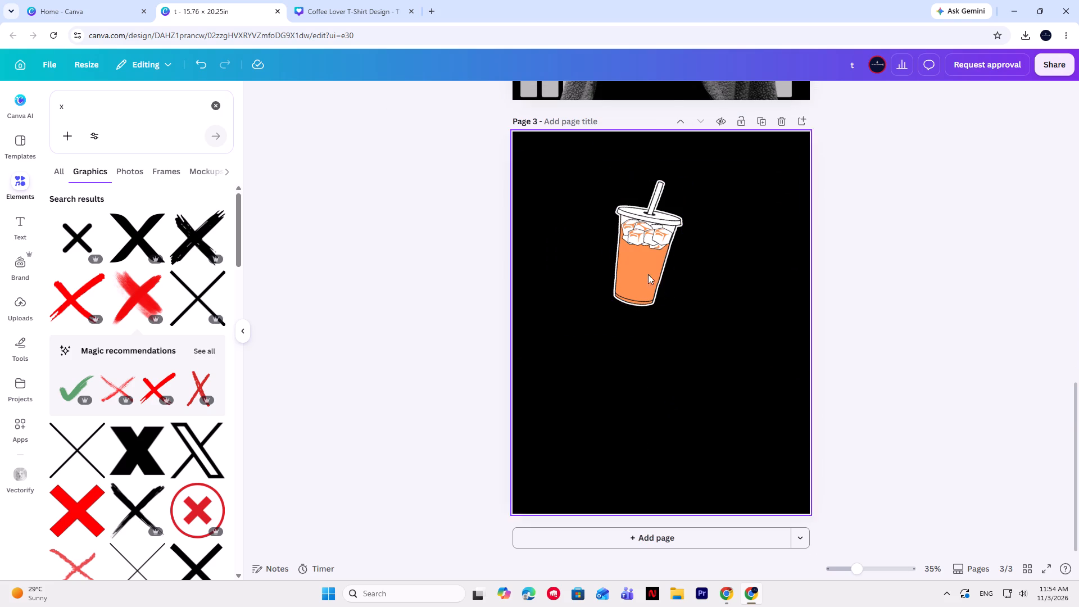
left_click(661, 441)
left_click(678, 97)
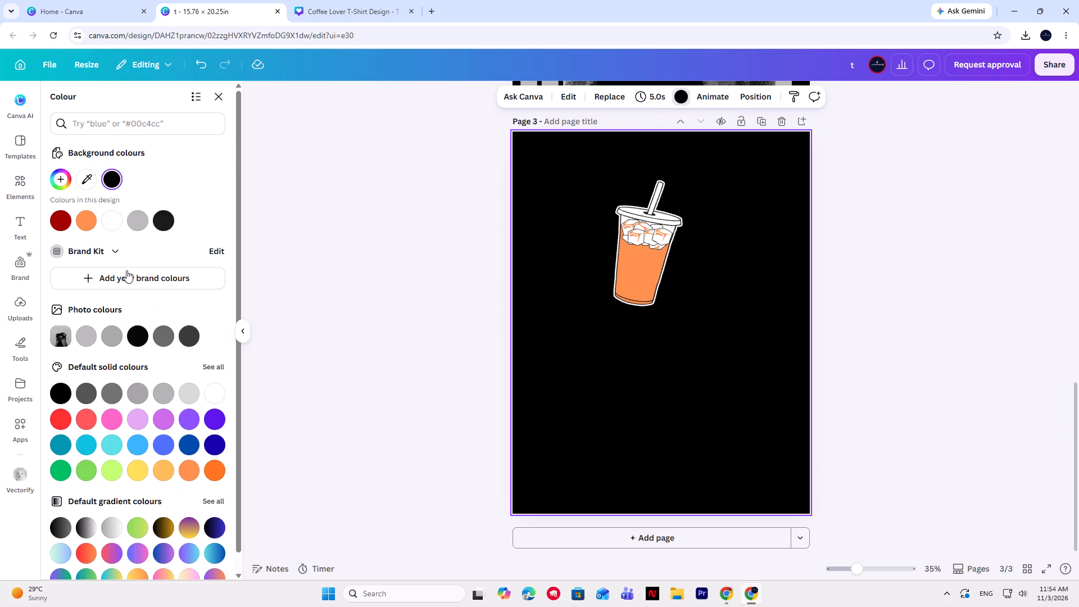
left_click(117, 227)
left_click(983, 374)
Enlarge the CHILL BREW CLUB lettering and cup together on page 3 to font size 281.
double_click(701, 409)
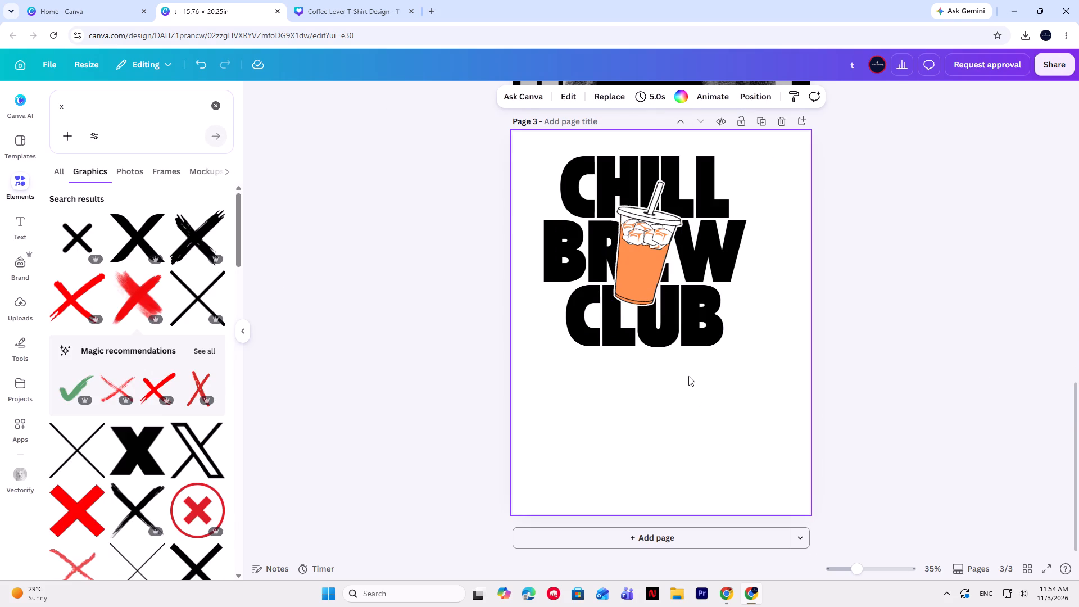
left_click(677, 322)
key("ctrl+a")
left_click_drag(770, 361, 808, 427)
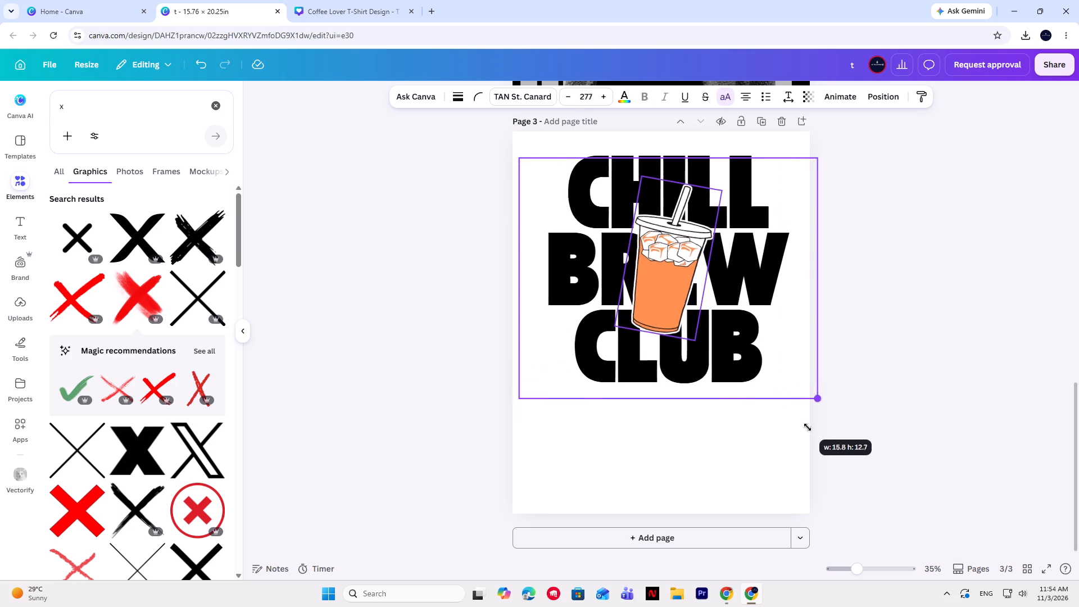
left_click_drag(808, 427, 792, 438)
left_click(792, 438)
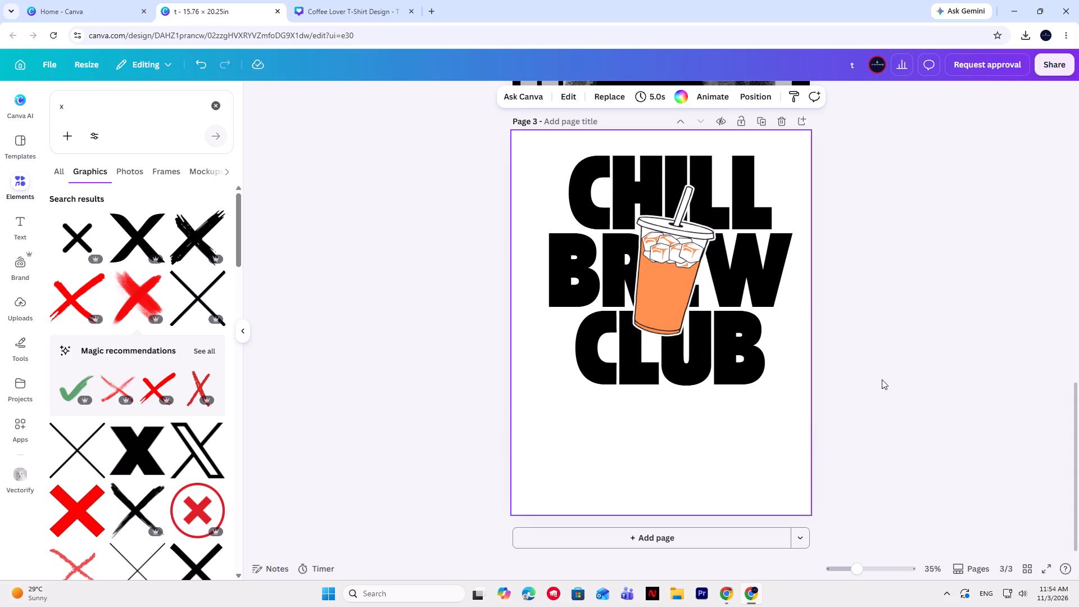
Group the lettering with the cup and enlarge the group to font size 294.
left_click(732, 296)
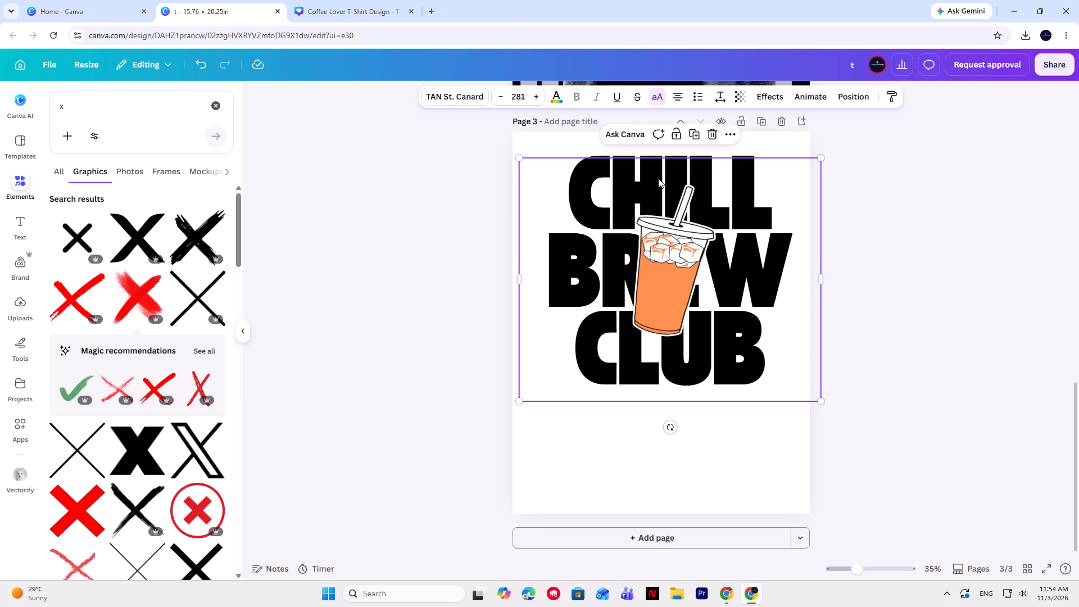
key("ctrl+a")
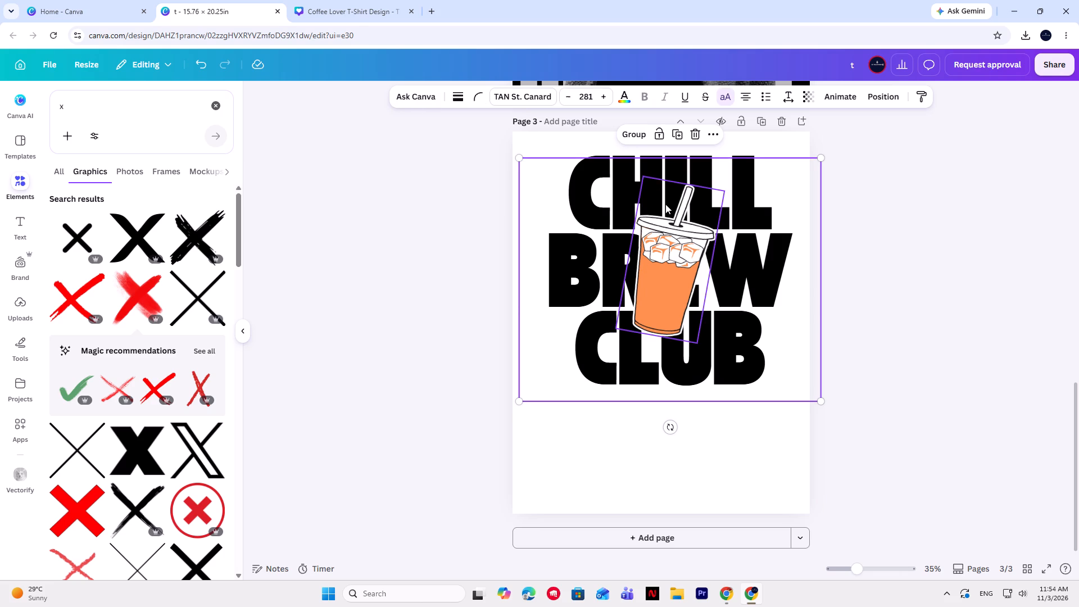
left_click(642, 133)
left_click_drag(819, 405, 830, 420)
left_click(830, 420)
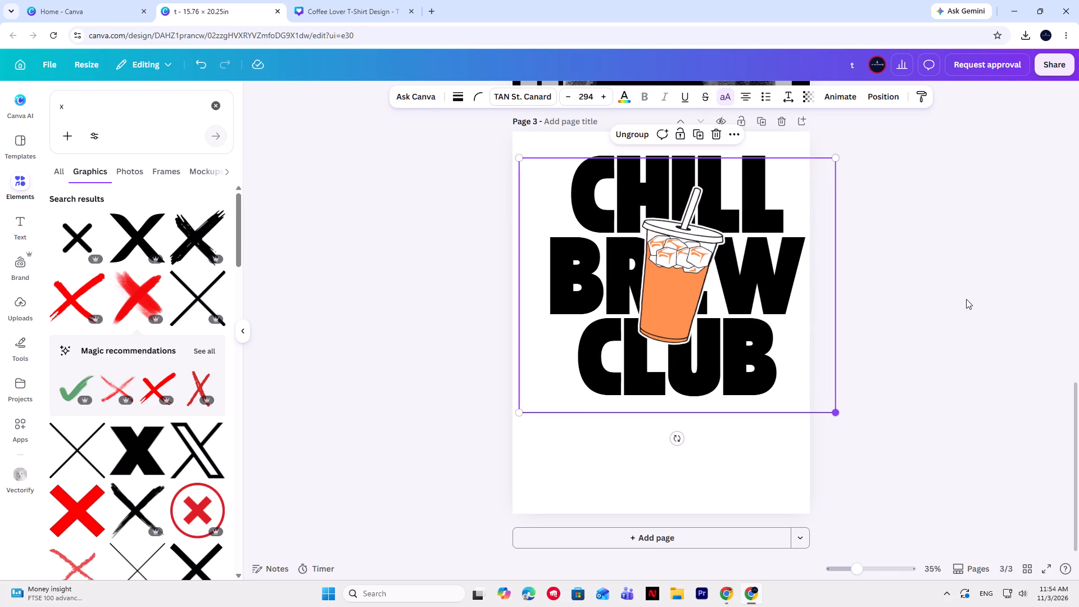
left_click(966, 299)
Centre the grouped artwork horizontally in the upper part of page 3.
left_click_drag(709, 291, 690, 286)
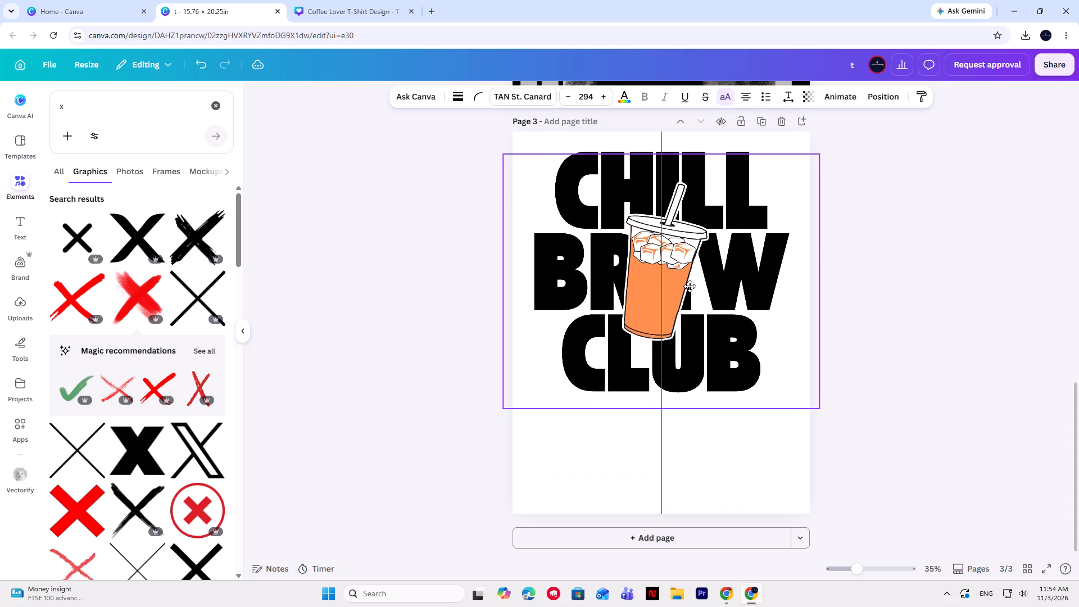
left_click_drag(690, 286, 690, 281)
left_click(690, 281)
double_click(953, 315)
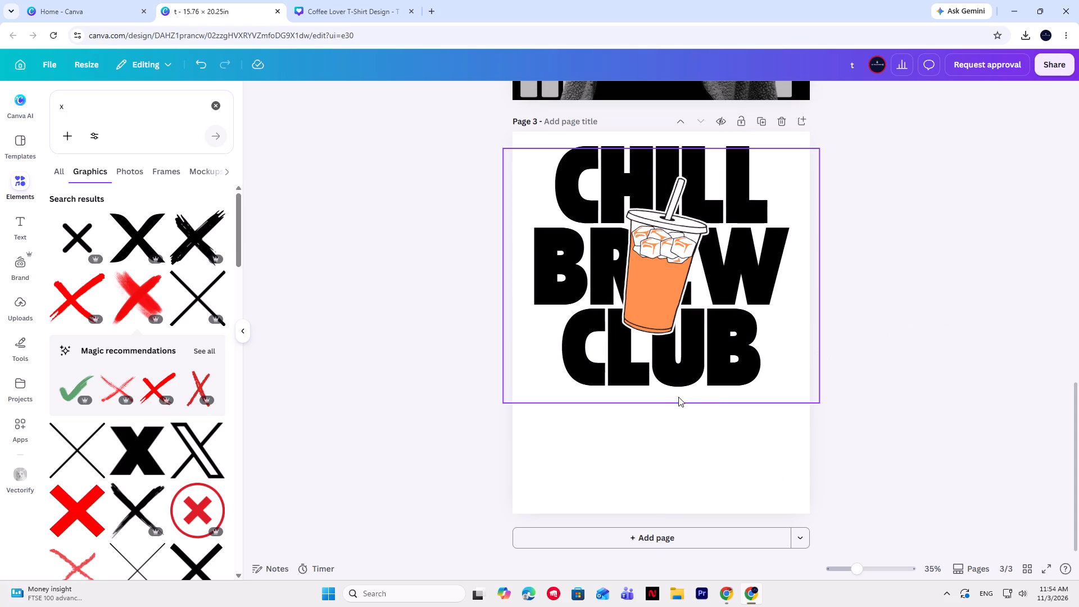
Ungroup the artwork and move the CHILL BREW CLUB lettering straight down to mid-page, leaving the cup in place.
left_click(689, 256)
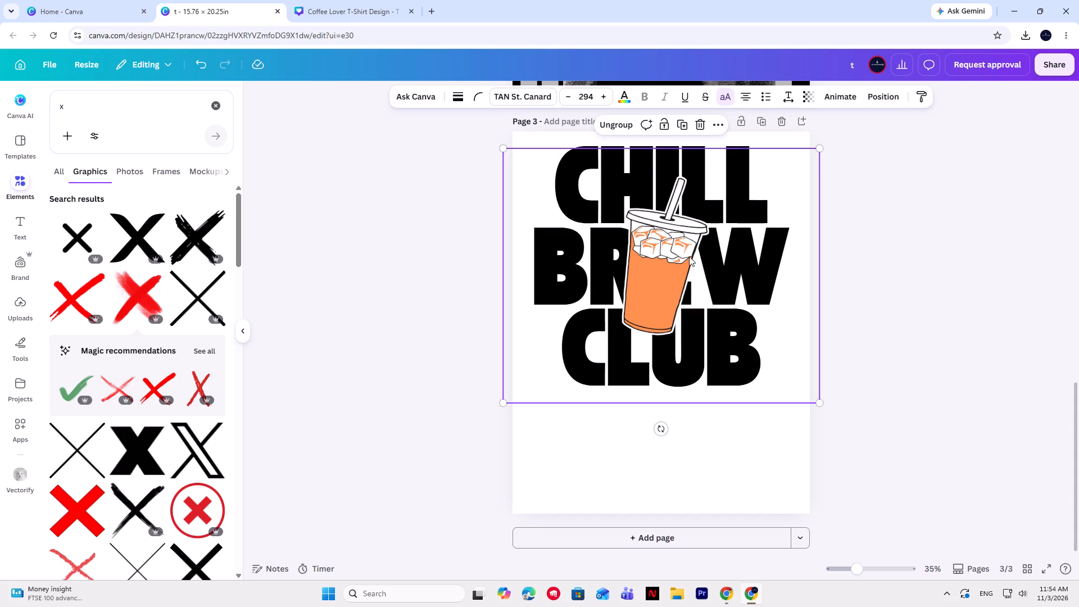
left_click(622, 122)
left_click(691, 367)
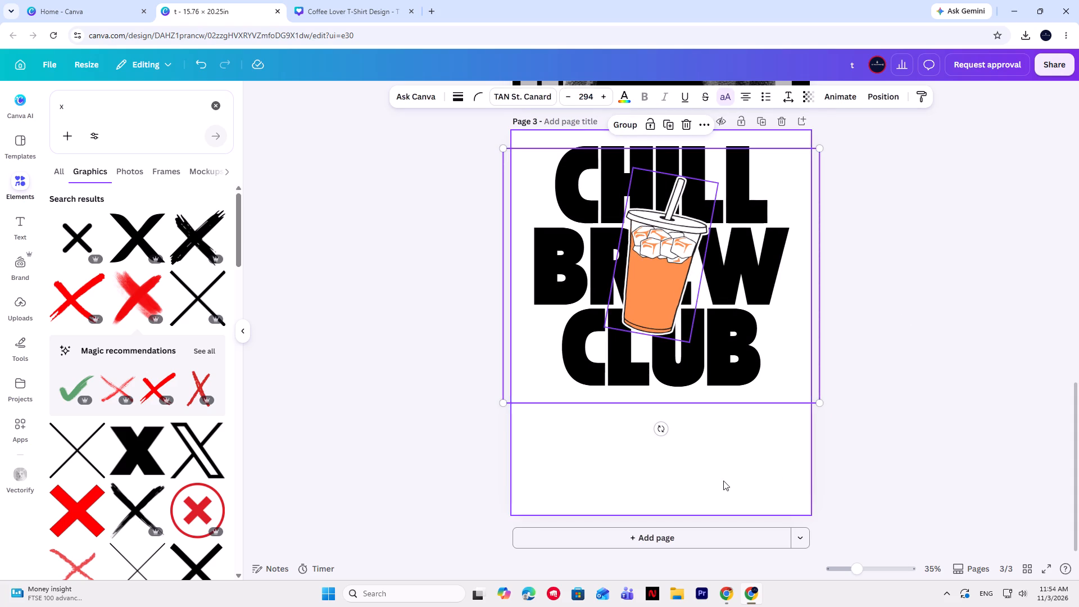
left_click(723, 481)
left_click_drag(719, 387, 721, 427)
left_click(721, 427)
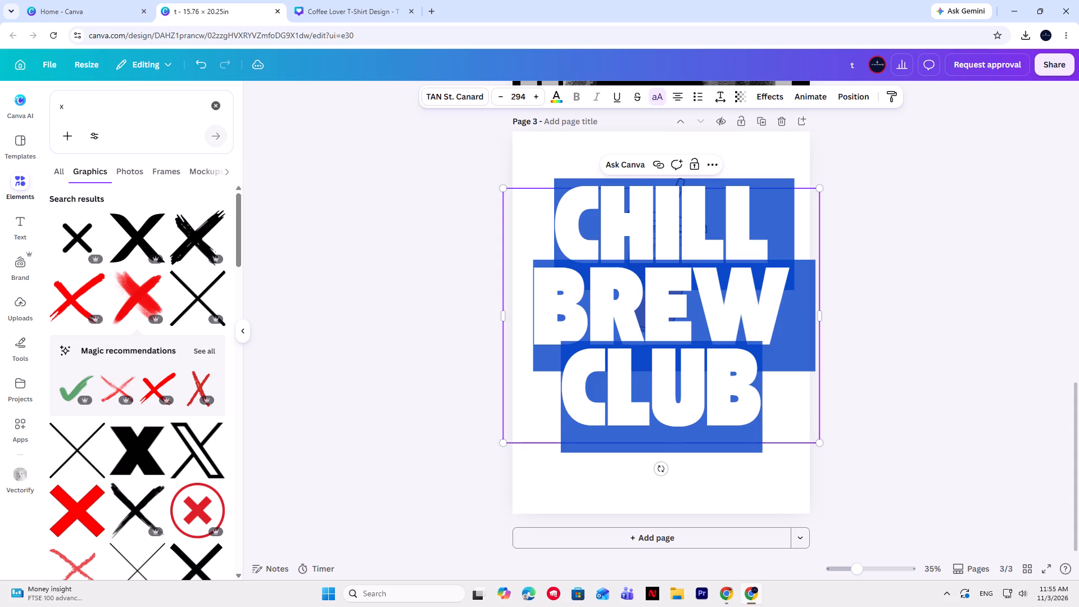
left_click(944, 317)
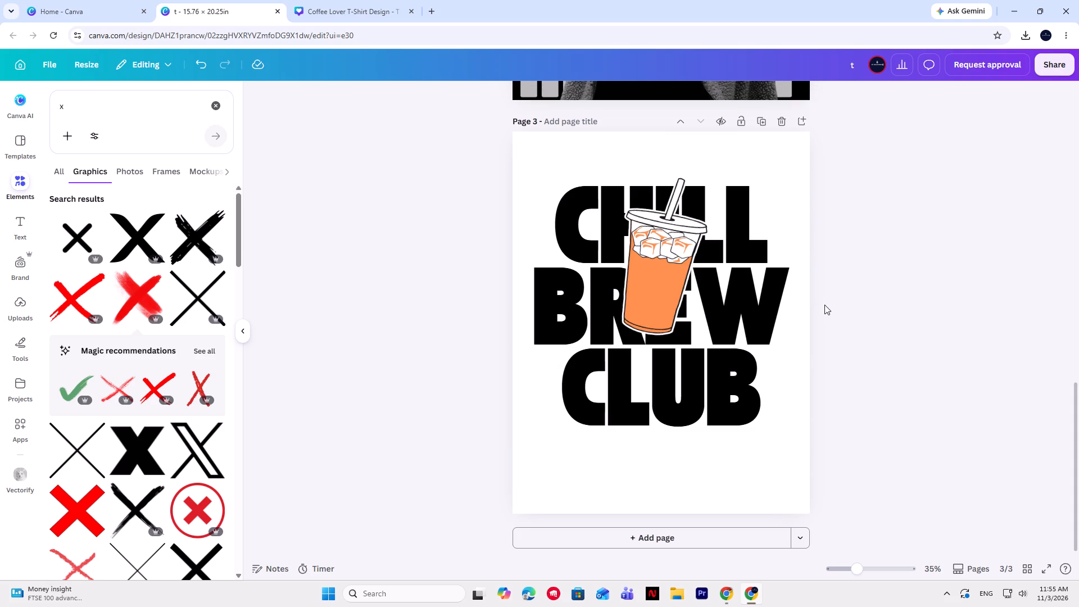
Duplicate the CHILL BREW CLUB lettering twice to get three stacked copies.
left_click(678, 406)
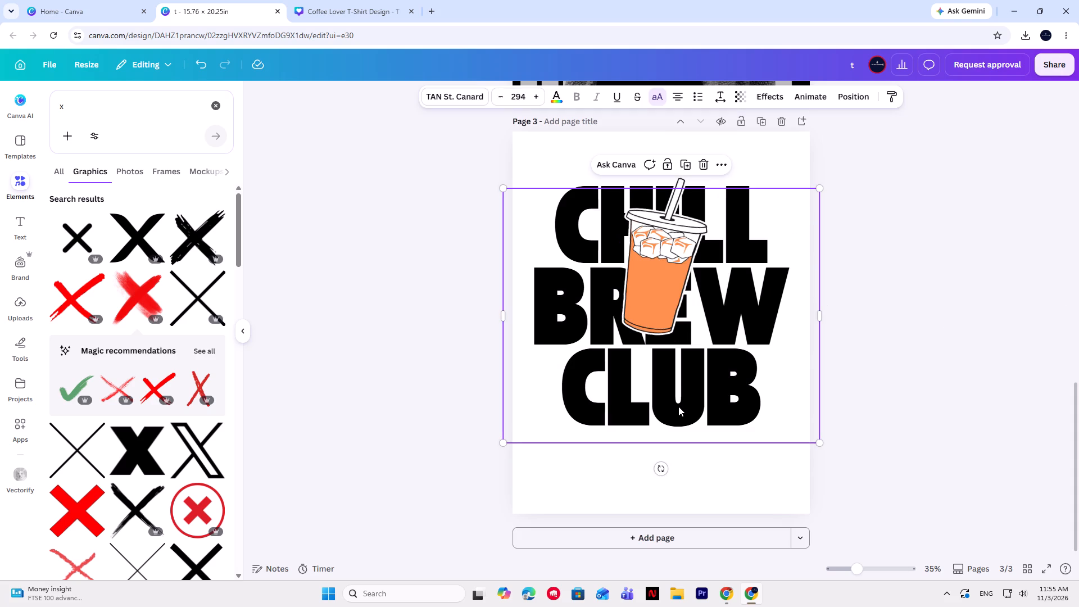
left_click(686, 167)
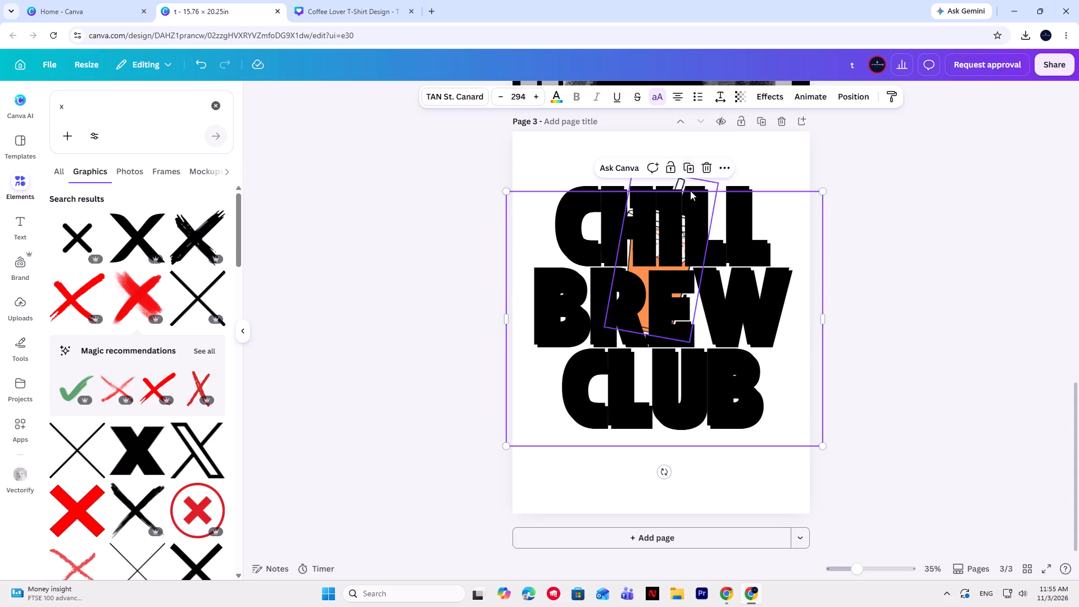
left_click(684, 281)
left_click(948, 181)
left_click(730, 350)
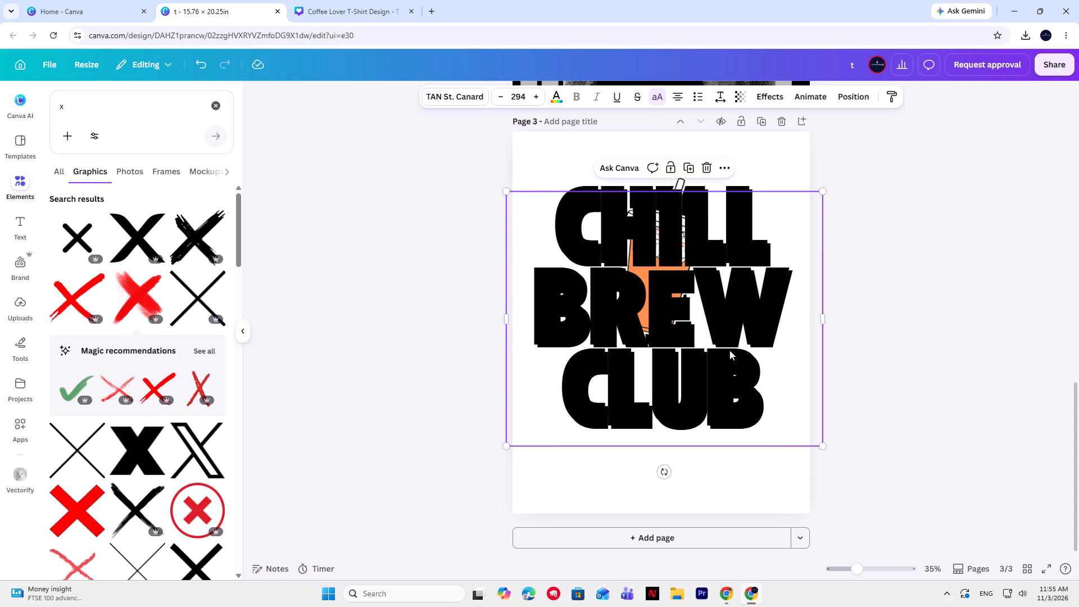
left_click(689, 169)
Delete CHILL and BREW from the topmost lettering copy so it contains only CLUB.
left_click(721, 372)
left_click(722, 309)
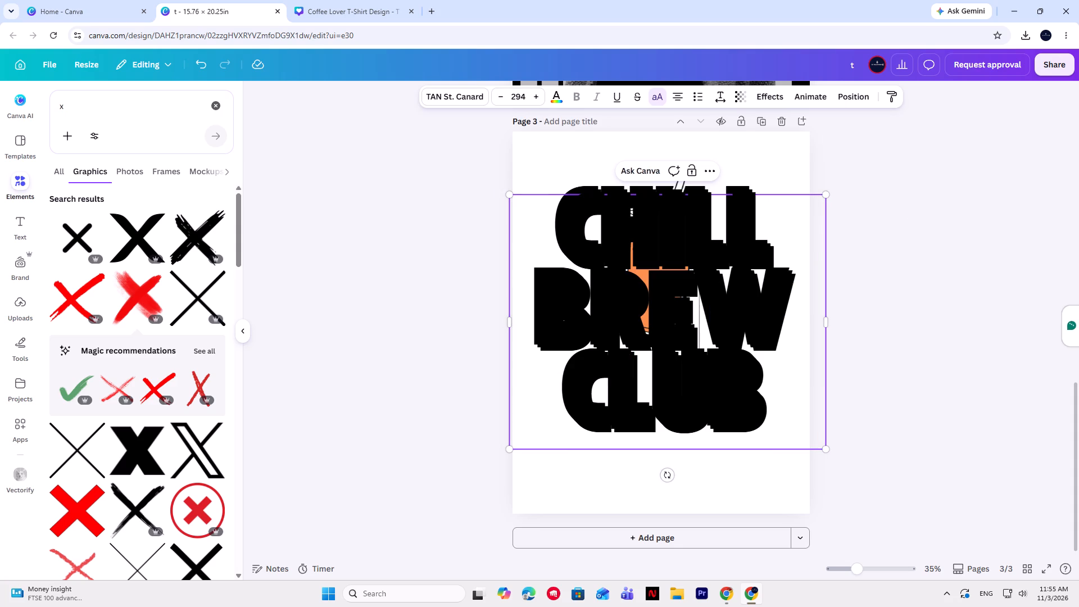
left_click_drag(798, 315, 574, 244)
left_click(574, 244)
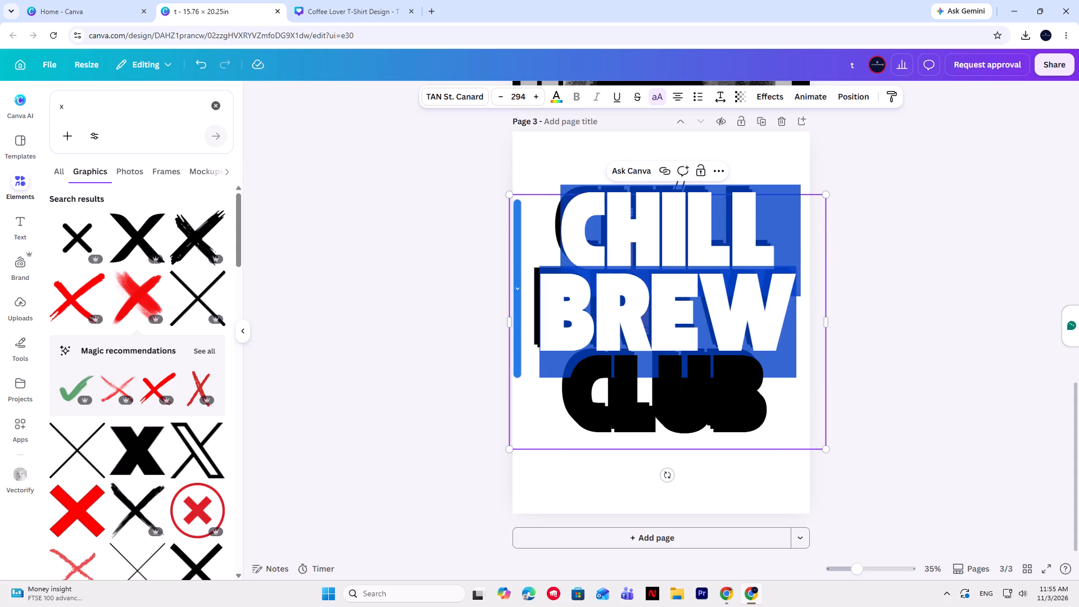
key("BackSpace")
double_click(899, 388)
Separate the stacked texts by moving CLUB to the page's top edge and the second full copy into the lower half.
left_click_drag(679, 393, 676, 433)
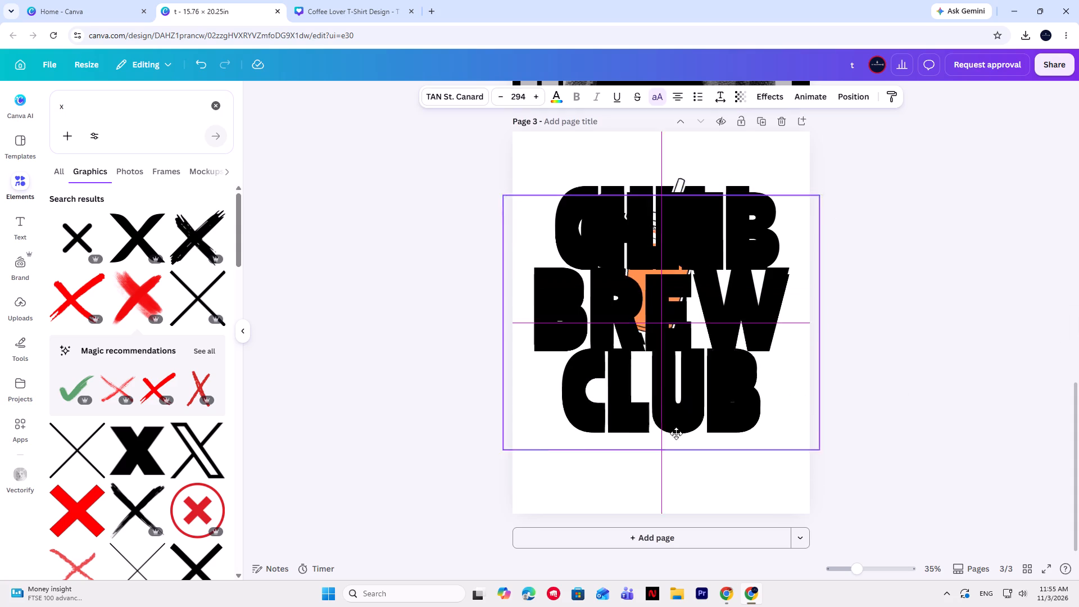
left_click_drag(676, 433, 633, 526)
left_click(633, 525)
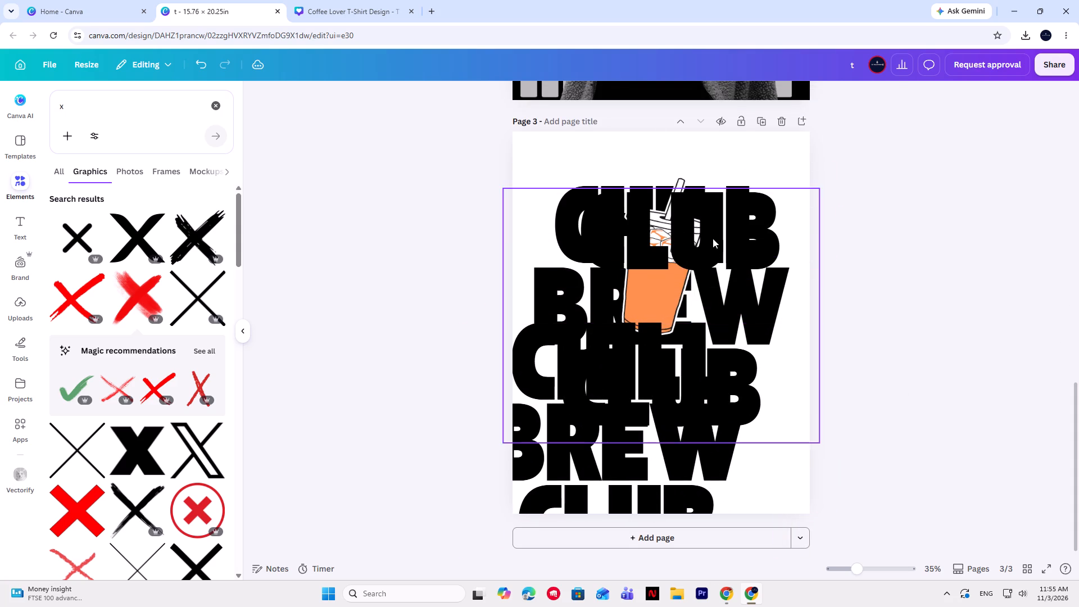
left_click_drag(712, 238, 677, 163)
left_click(677, 163)
left_click_drag(672, 388, 731, 334)
left_click(731, 334)
Delete CHILL and CLUB from the second lettering copy so it contains only BREW.
left_click(708, 377)
left_click(658, 304)
double_click(756, 308)
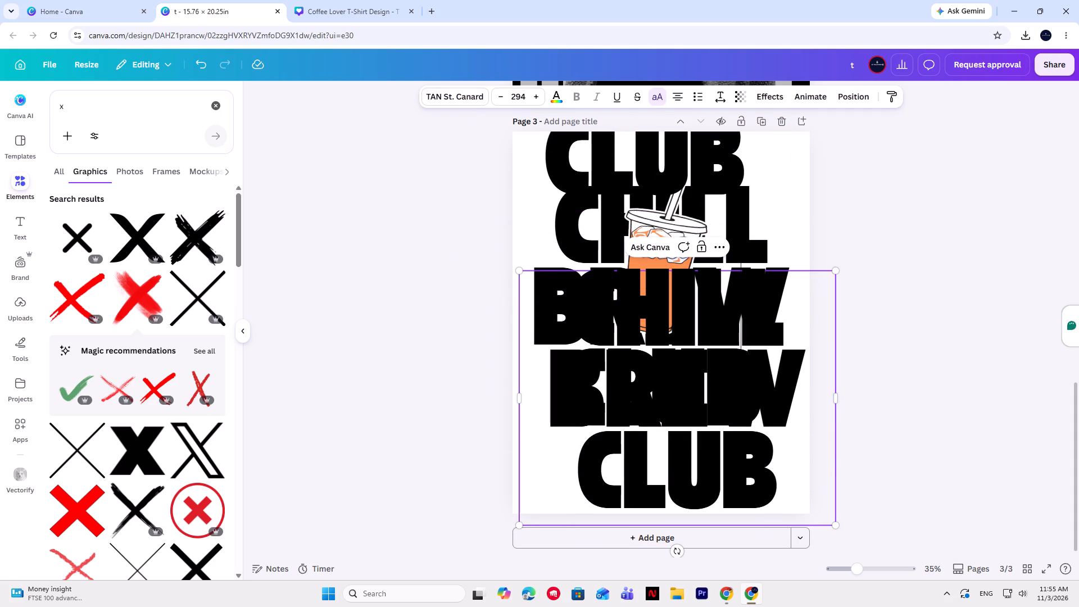
left_click_drag(791, 305, 587, 314)
left_click(587, 314)
key("BackSpace")
left_click_drag(779, 395, 546, 388)
left_click(546, 388)
key("BackSpace")
Move the separate BREW text down to the bottom edge of the page, below the remaining full lettering.
left_click_drag(730, 324, 720, 508)
left_click(720, 508)
left_click(924, 356)
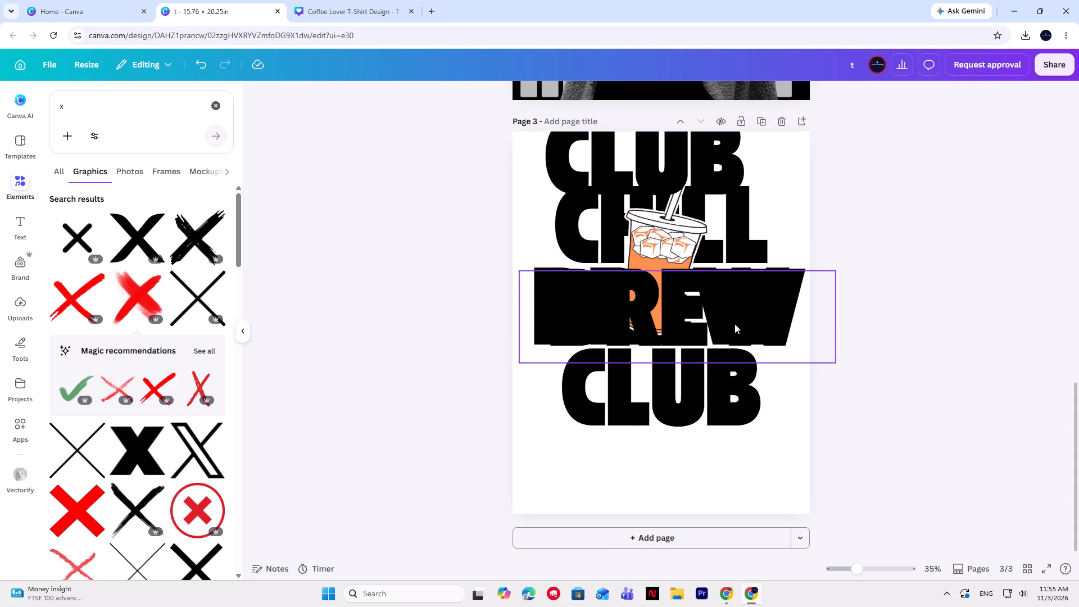
left_click_drag(714, 318, 697, 494)
left_click(697, 494)
Shift the remaining full CHILL BREW CLUB lettering down and partly past the page's left edge, and open its text for editing.
left_click(723, 339)
left_click_drag(748, 314, 701, 306)
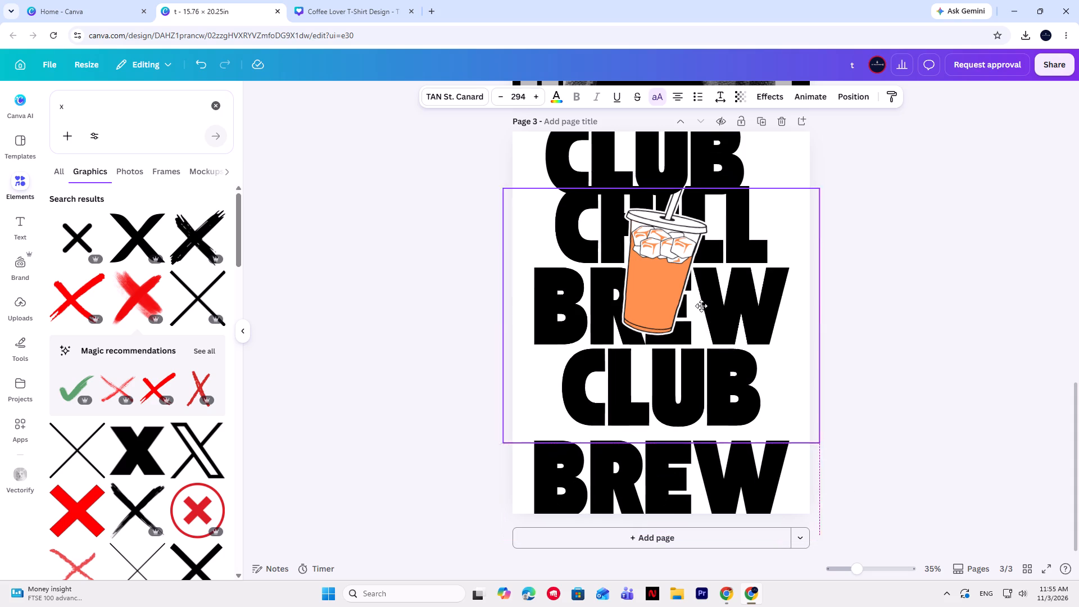
left_click_drag(701, 306, 691, 336)
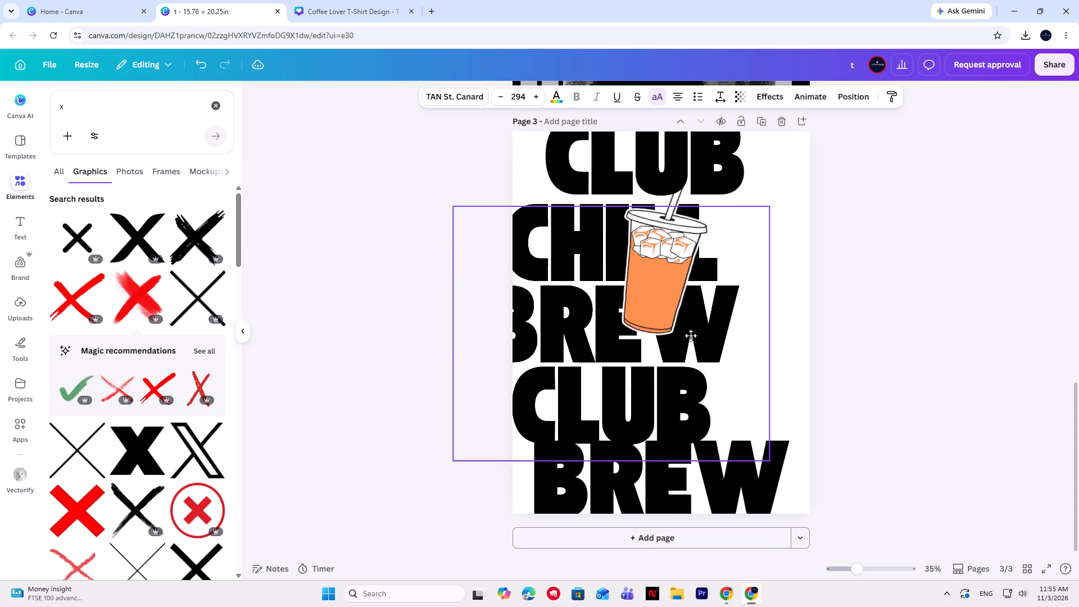
left_click_drag(691, 336, 683, 343)
double_click(587, 283)
left_click(594, 262)
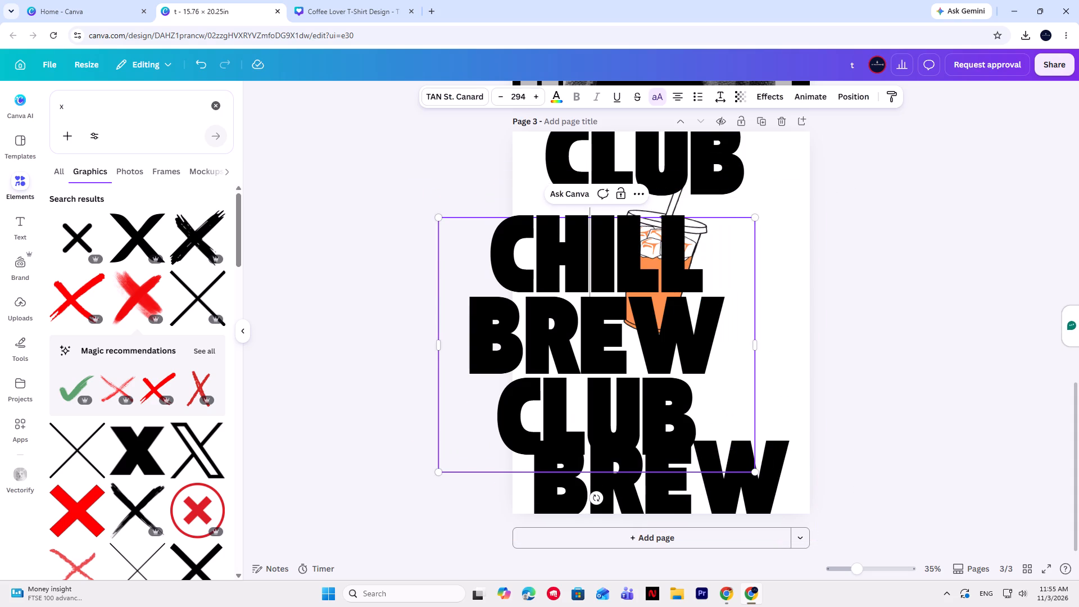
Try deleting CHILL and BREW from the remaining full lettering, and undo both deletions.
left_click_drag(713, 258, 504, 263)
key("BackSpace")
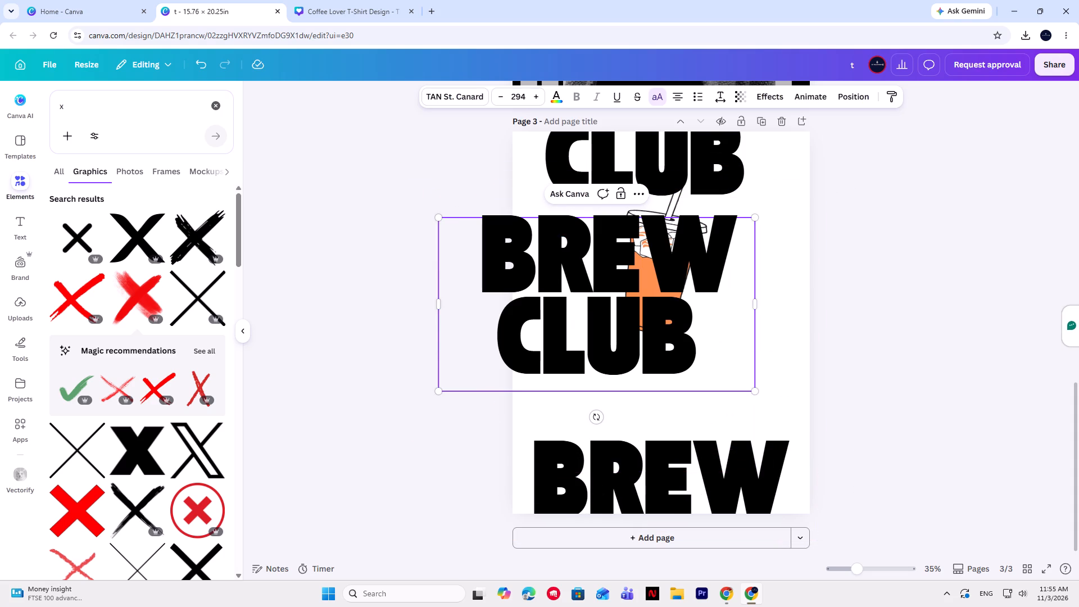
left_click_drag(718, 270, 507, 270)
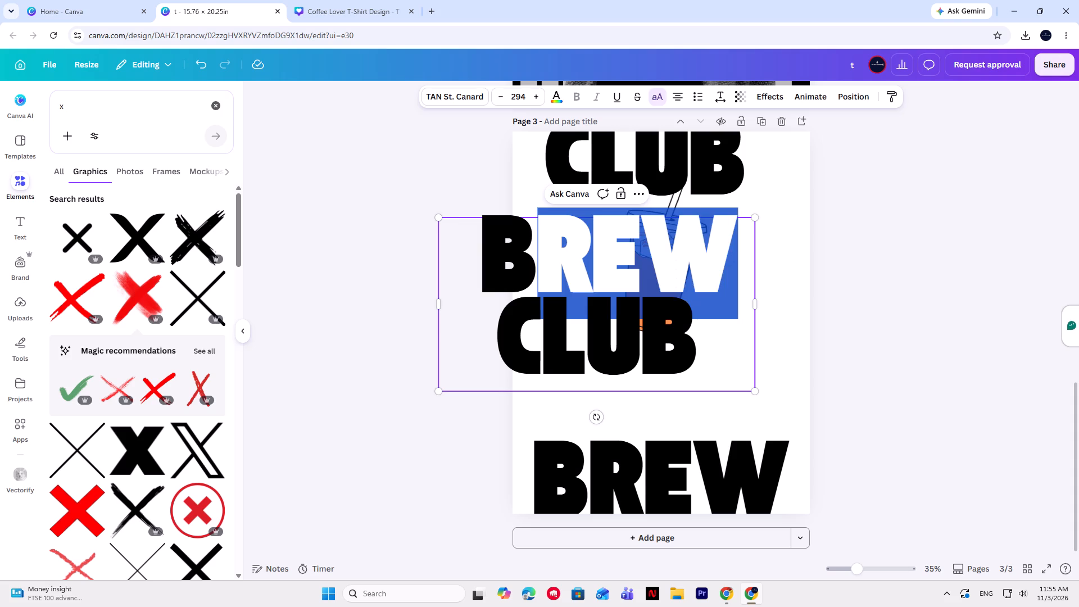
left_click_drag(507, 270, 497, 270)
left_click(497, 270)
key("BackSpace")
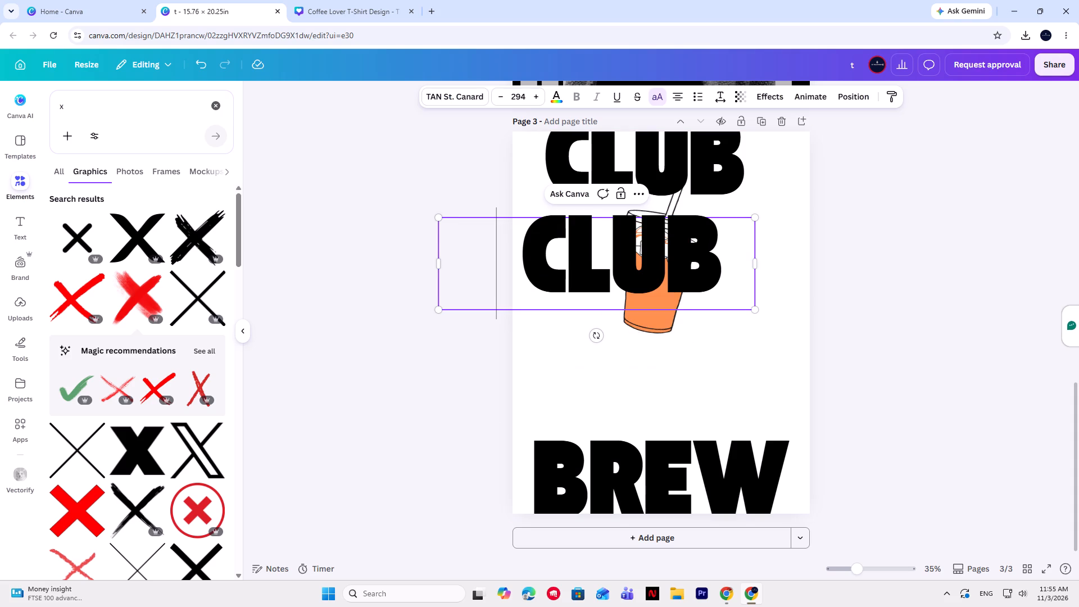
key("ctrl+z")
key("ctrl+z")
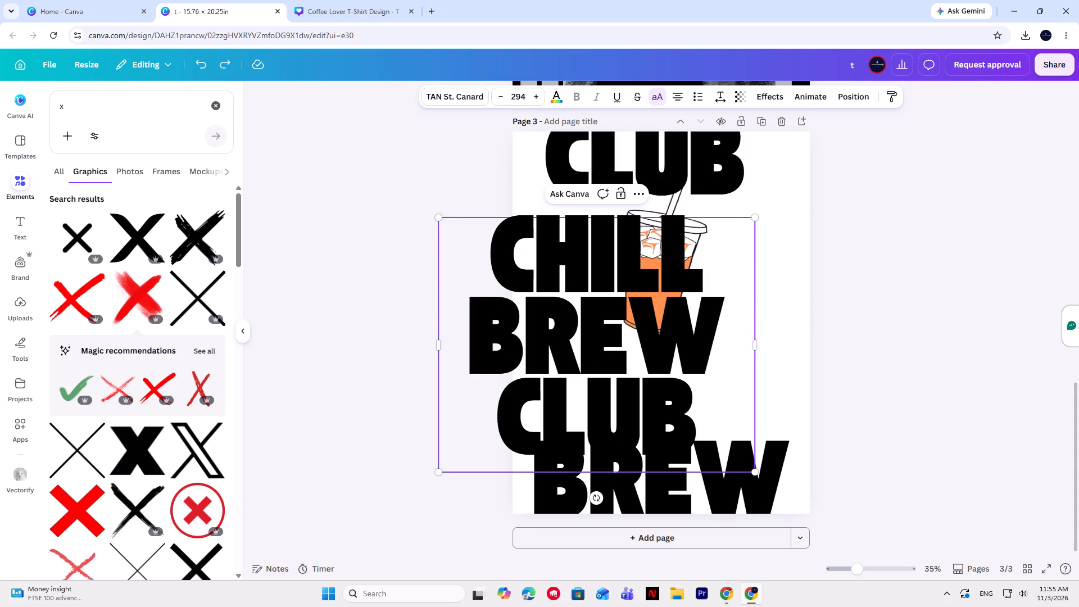
Delete BREW and CLUB from the remaining full lettering so it contains only CHILL.
left_click_drag(719, 329, 480, 310)
key("BackSpace")
left_click(480, 310)
left_click_drag(707, 361, 706, 361)
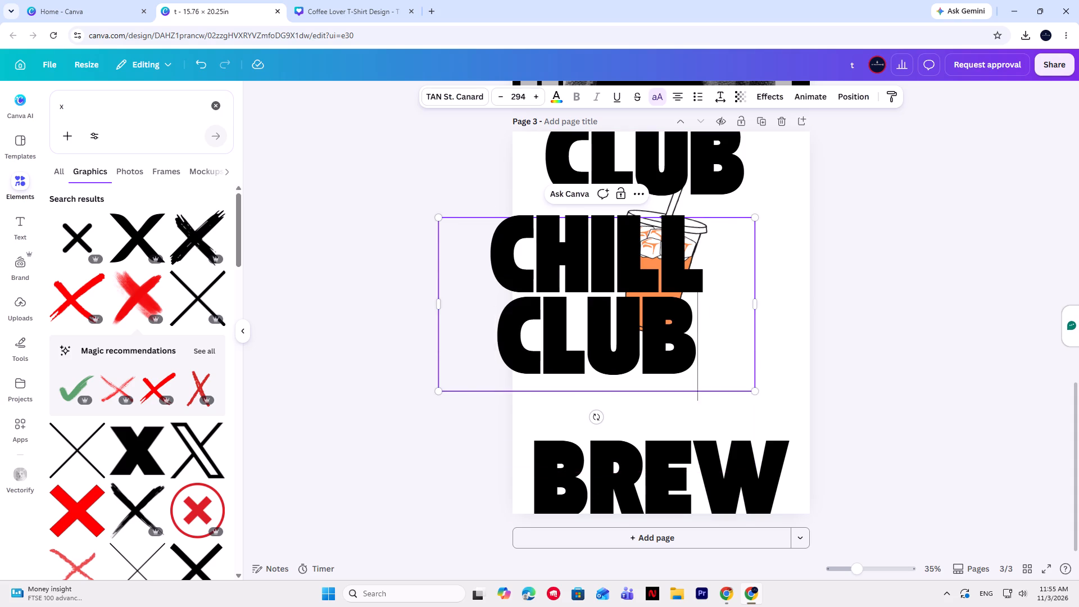
left_click_drag(706, 361, 494, 346)
left_click(494, 346)
key("BackSpace")
left_click(985, 327)
Separate the overlapping words: move BREW up below the cup, CHILL beneath BREW, and CLUB down over the cup.
left_click_drag(728, 457, 728, 454)
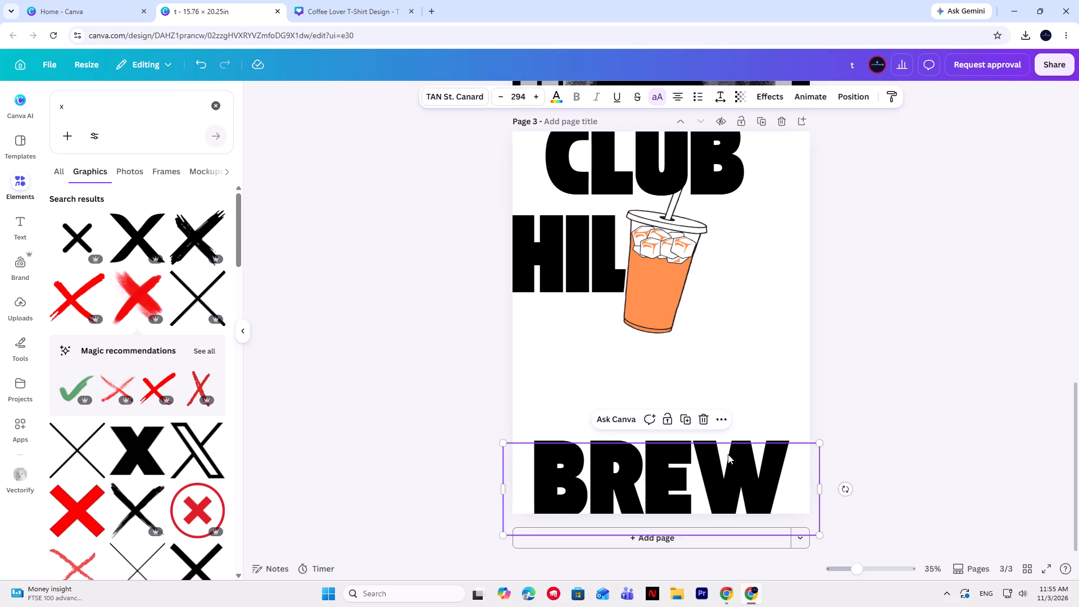
left_click_drag(728, 454, 755, 348)
left_click_drag(562, 262, 655, 433)
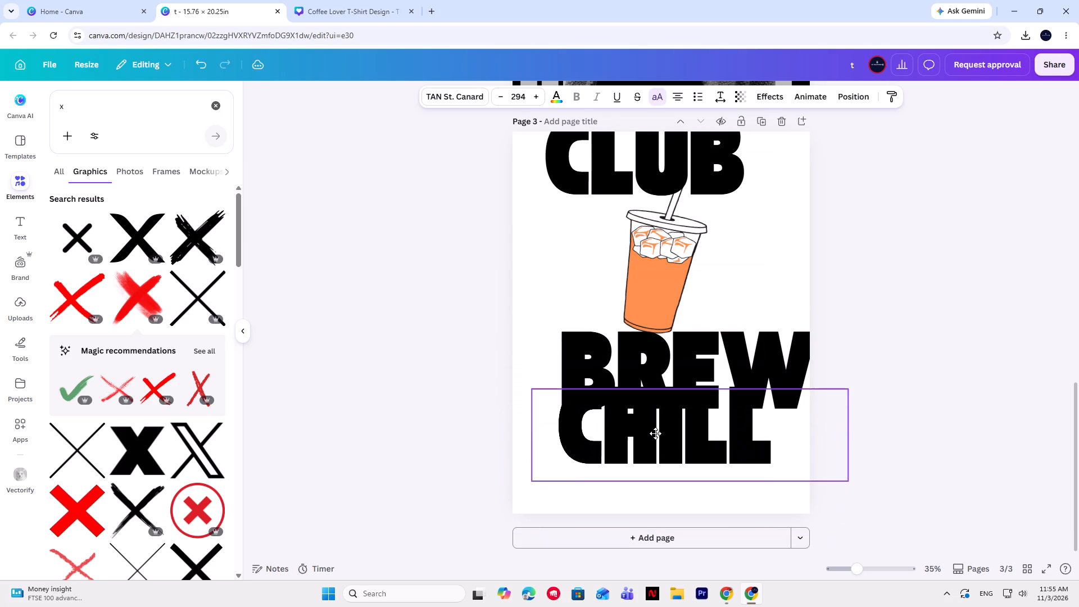
left_click_drag(655, 433, 649, 454)
left_click(649, 454)
left_click_drag(628, 183, 623, 289)
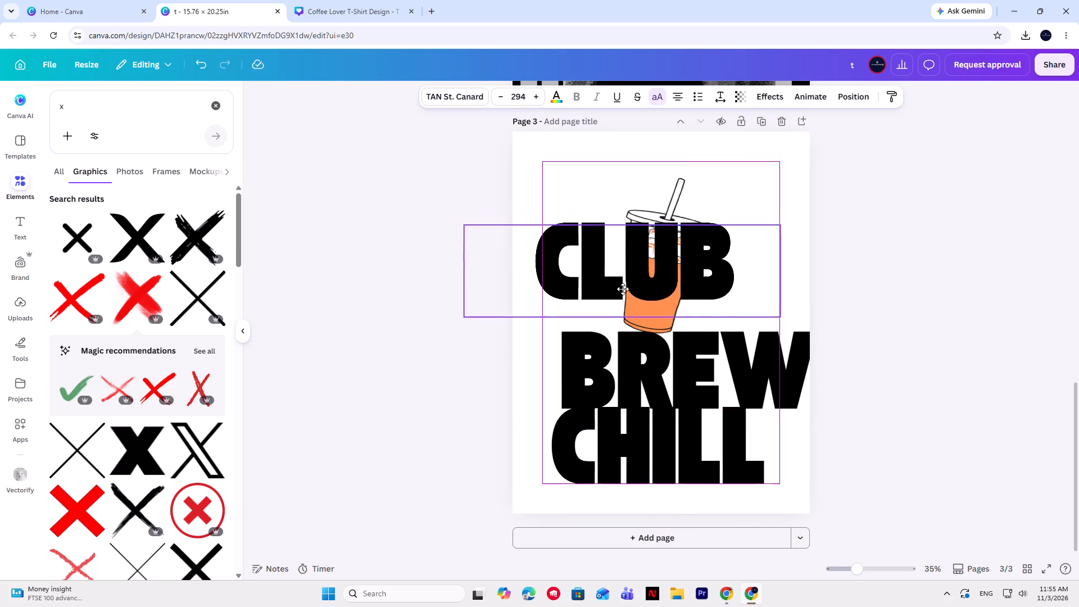
left_click_drag(623, 289, 646, 303)
left_click(646, 303)
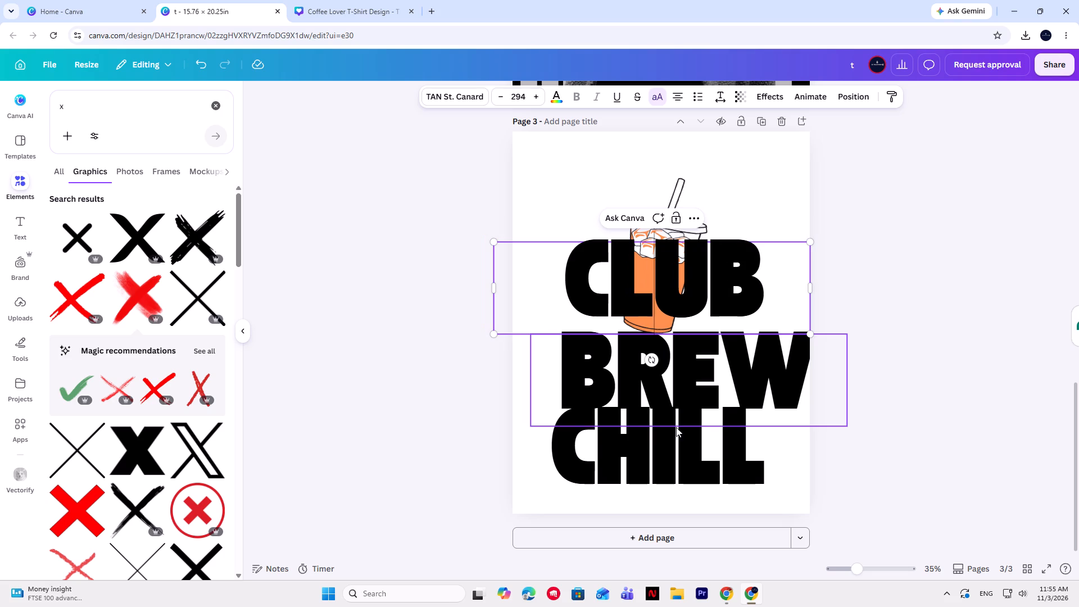
Check the original Coffee Lover T-Shirt Design layout, and move CHILL to the top of page 3, enlarging it slightly.
left_click(349, 0)
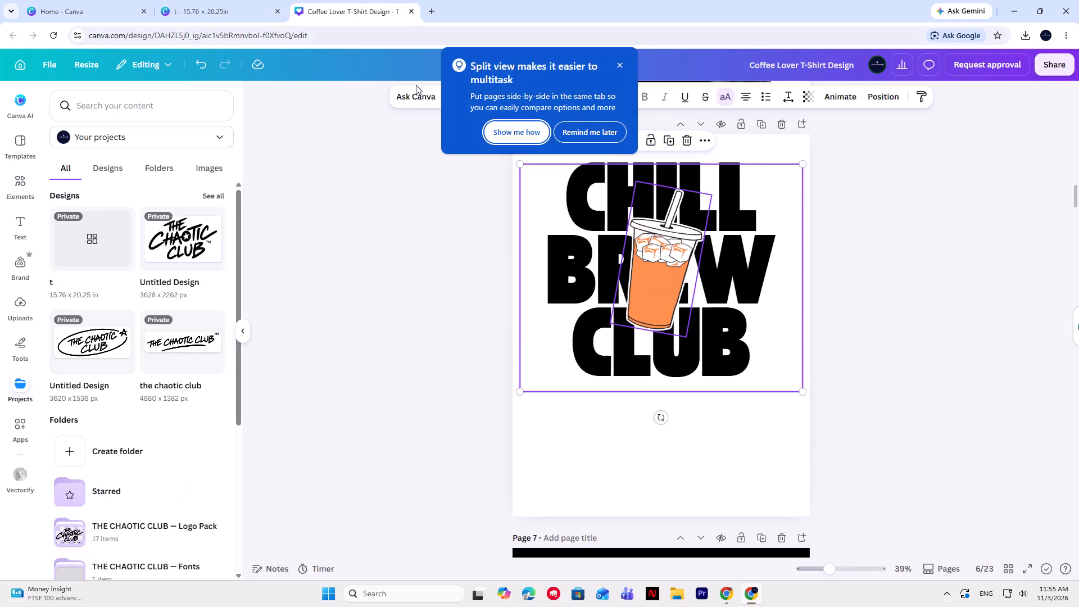
left_click(253, 0)
left_click_drag(681, 444, 681, 189)
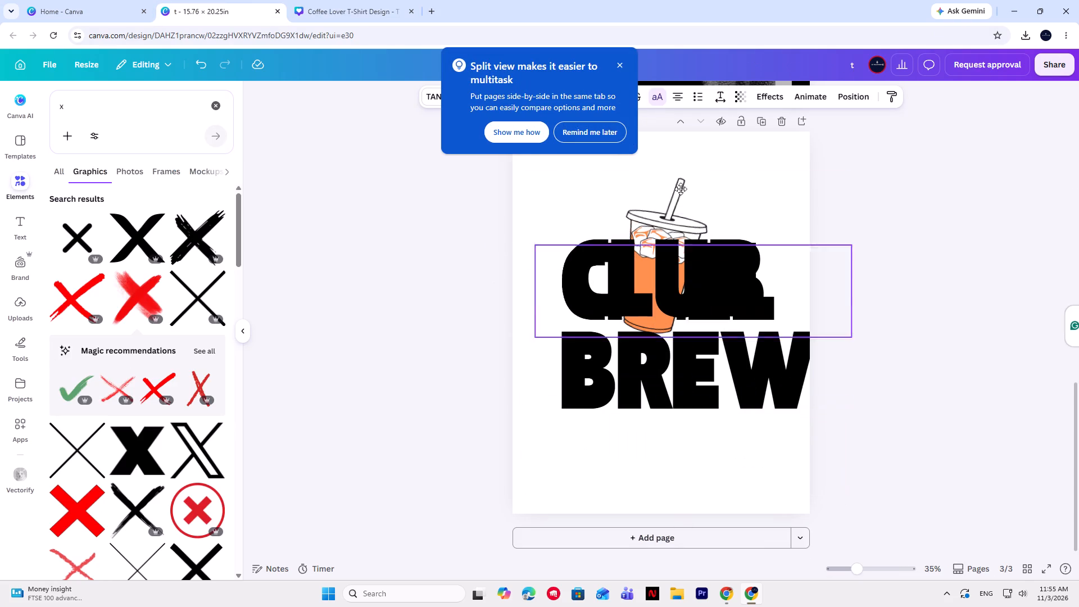
left_click_drag(681, 189, 679, 190)
left_click_drag(838, 247, 863, 273)
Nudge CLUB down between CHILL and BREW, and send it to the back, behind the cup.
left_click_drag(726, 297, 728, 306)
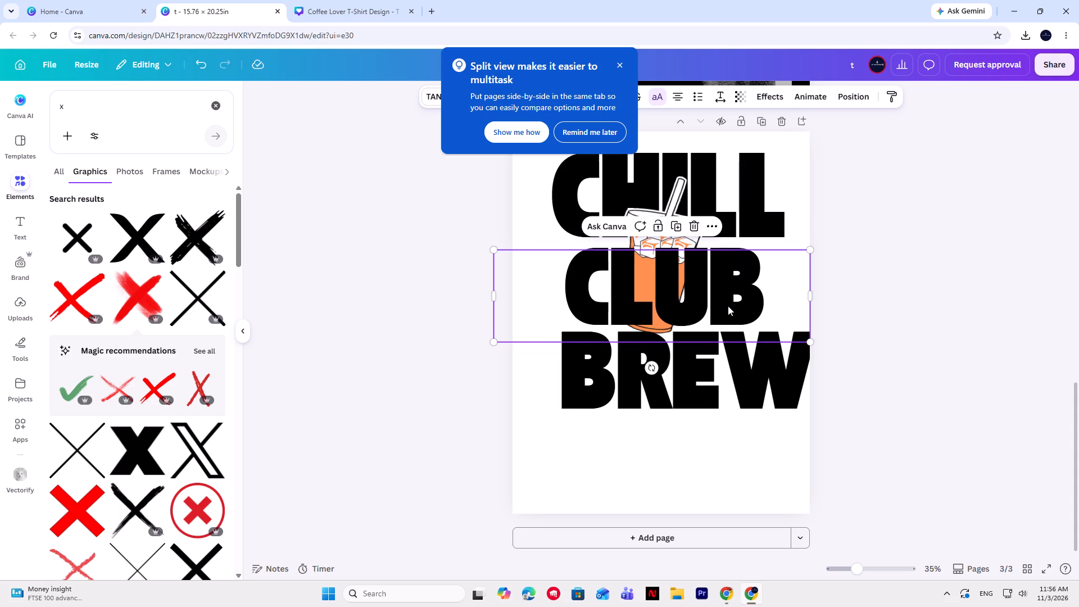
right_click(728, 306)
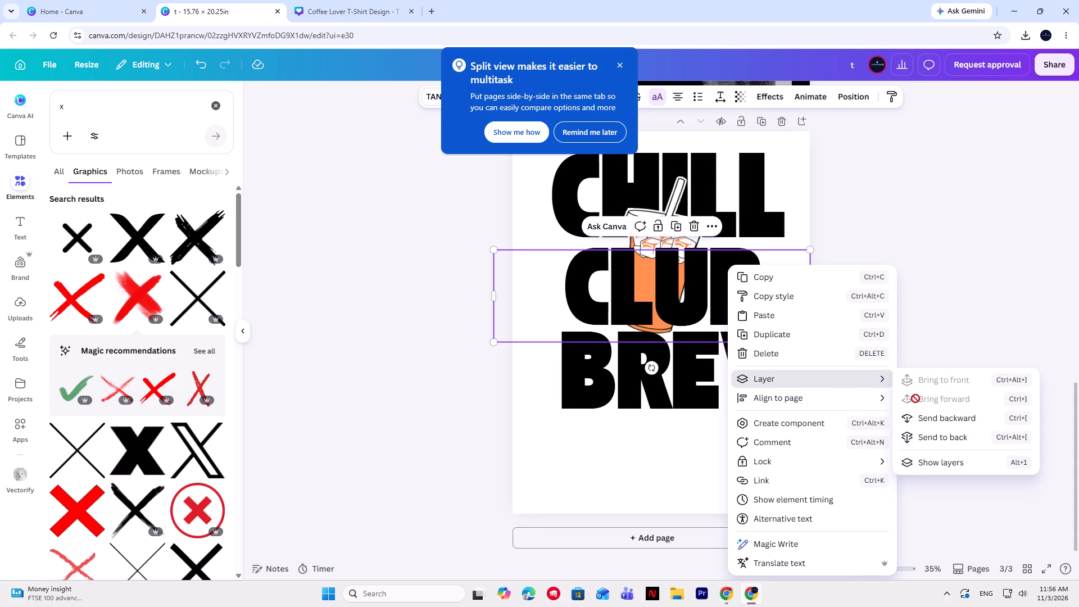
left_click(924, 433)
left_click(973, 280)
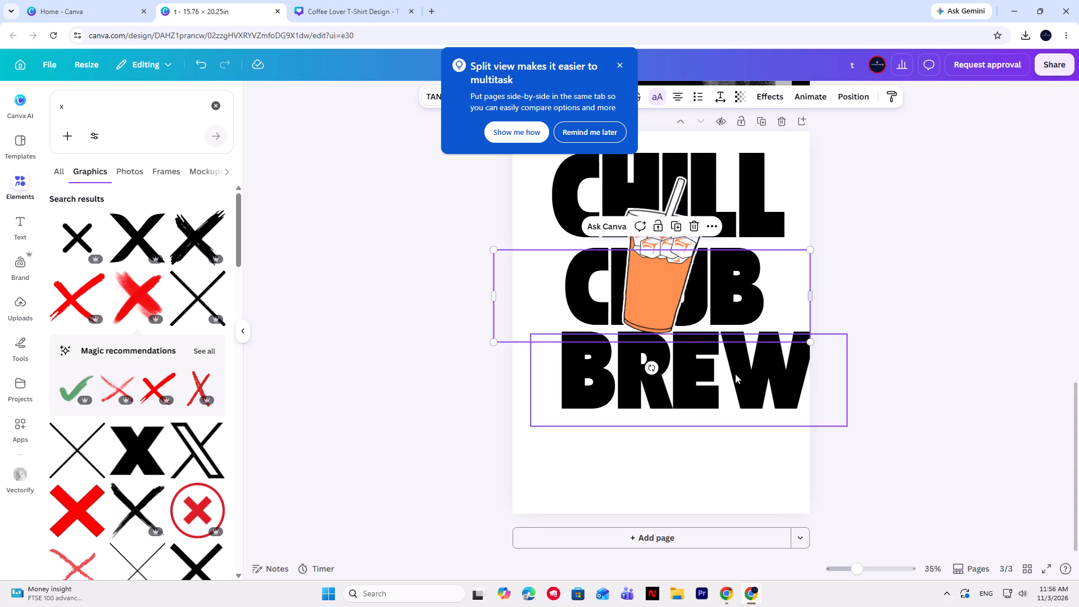
Reorder the words by moving CLUB to the bottom of the page and BREW between CHILL and CLUB.
left_click_drag(748, 401, 733, 441)
left_click_drag(739, 287, 736, 456)
left_click_drag(751, 390, 750, 270)
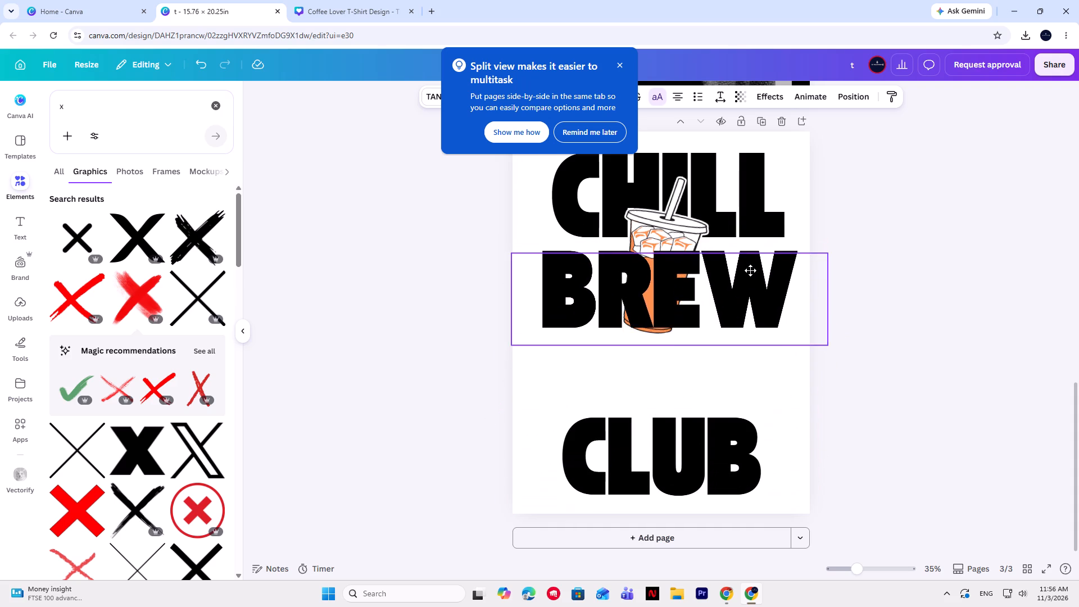
left_click_drag(750, 270, 752, 276)
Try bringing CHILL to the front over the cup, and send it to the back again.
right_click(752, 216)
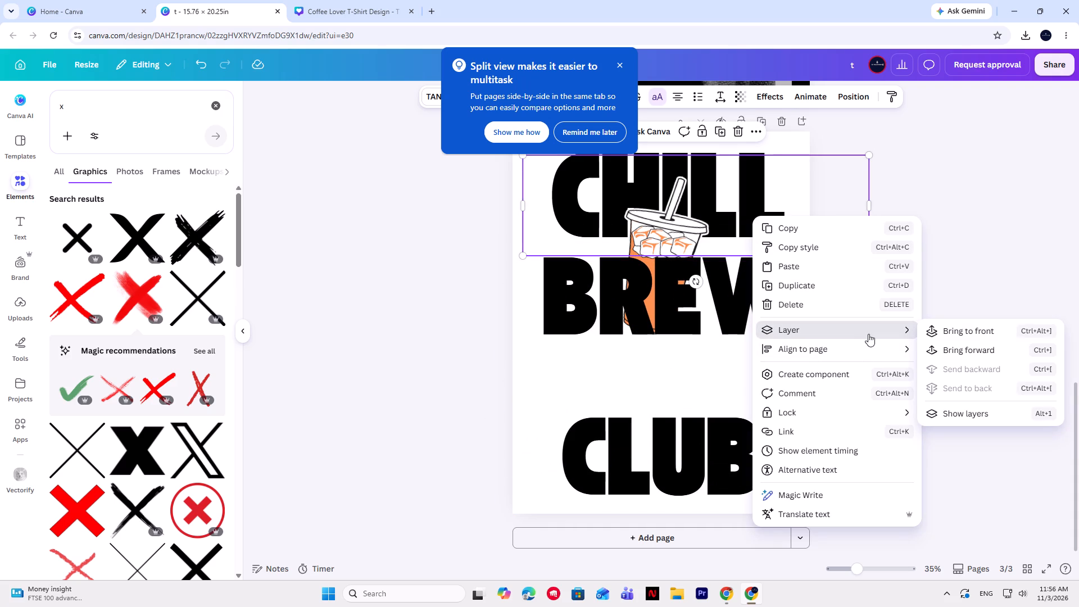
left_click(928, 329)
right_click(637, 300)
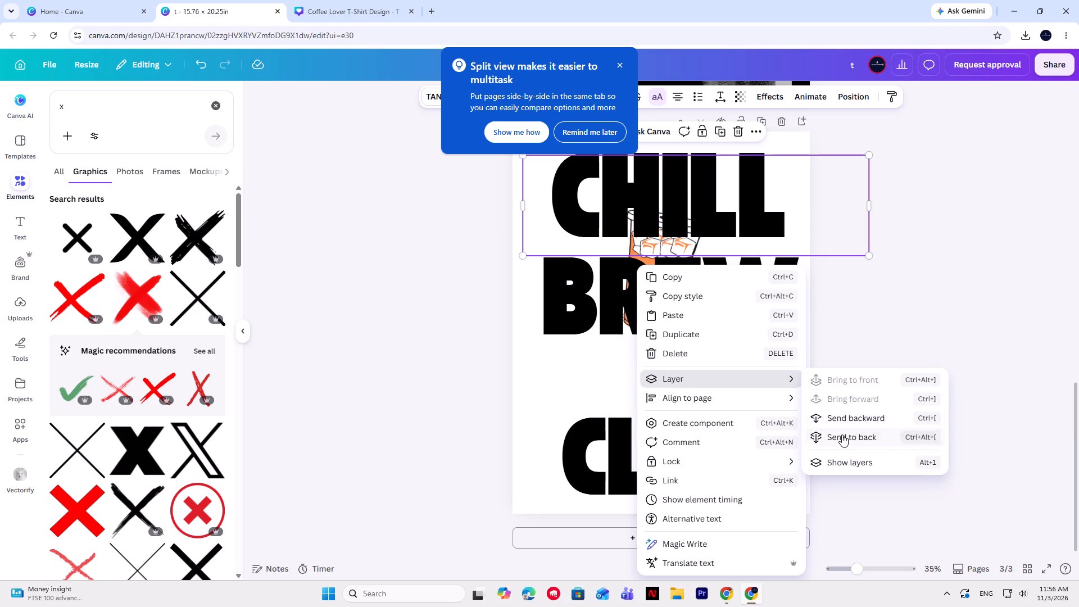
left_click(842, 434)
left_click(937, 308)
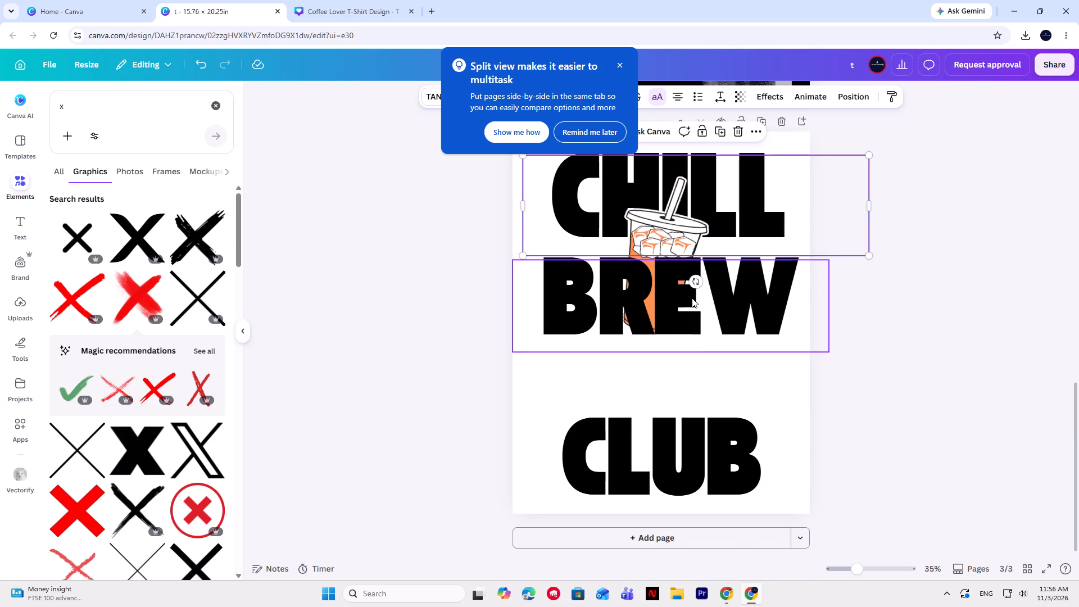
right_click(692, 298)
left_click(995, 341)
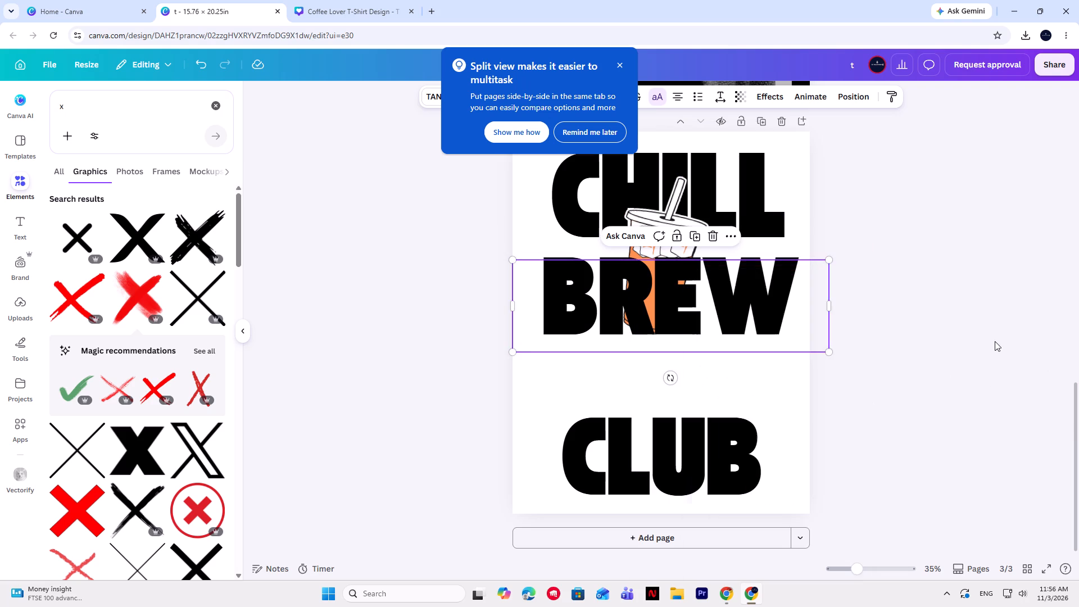
Move the cup to the page's bottom edge, clear of the lettering, and close up the gaps between CHILL, BREW and CLUB.
left_click_drag(717, 454, 720, 393)
left_click_drag(679, 244, 698, 496)
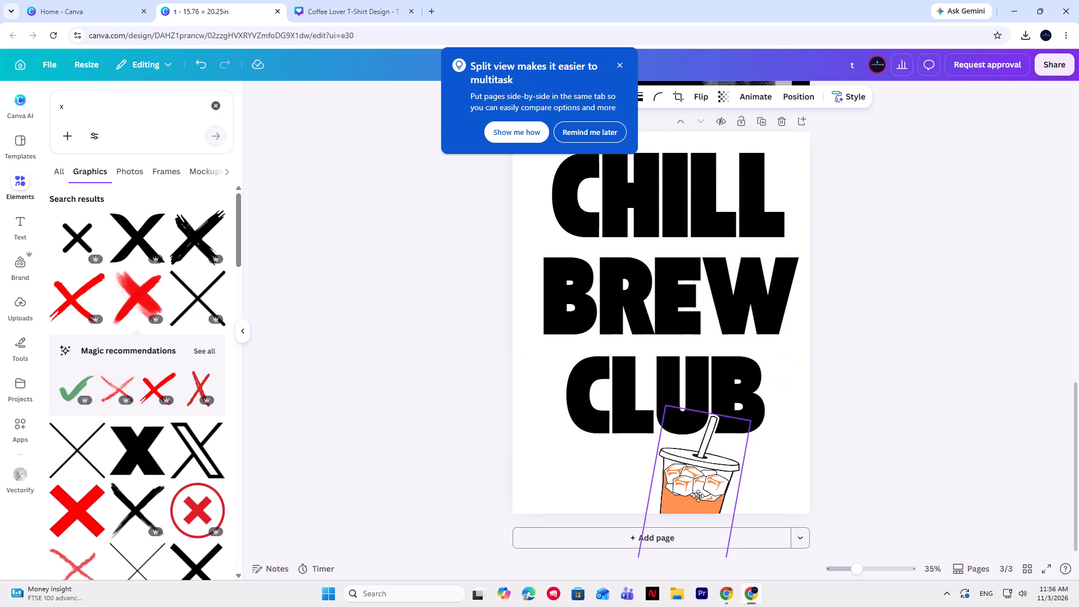
left_click_drag(698, 496, 686, 503)
left_click_drag(698, 220, 692, 218)
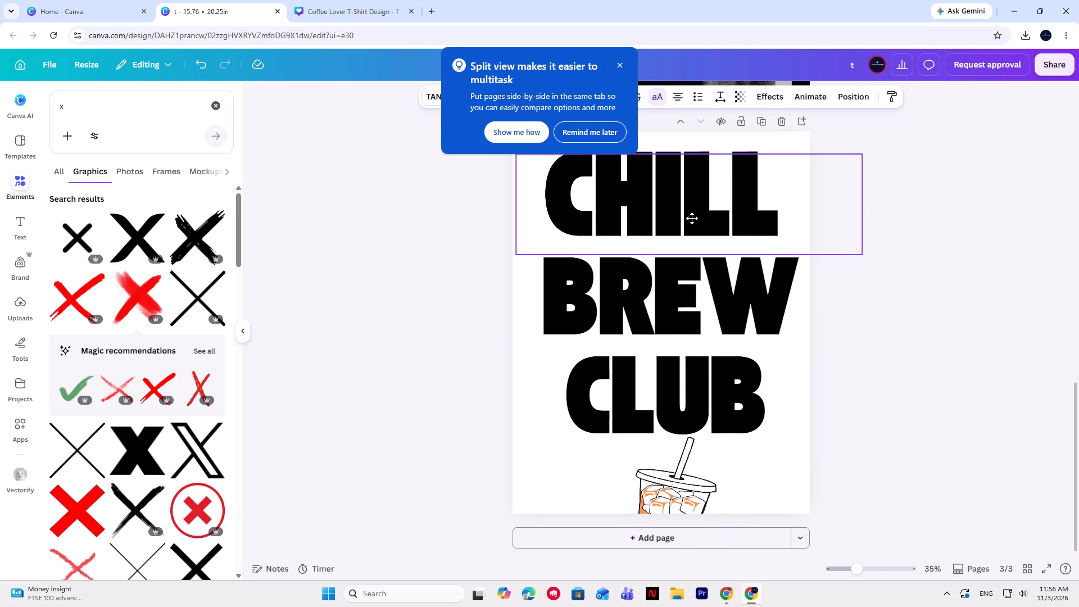
left_click_drag(692, 218, 692, 215)
left_click_drag(697, 310, 699, 297)
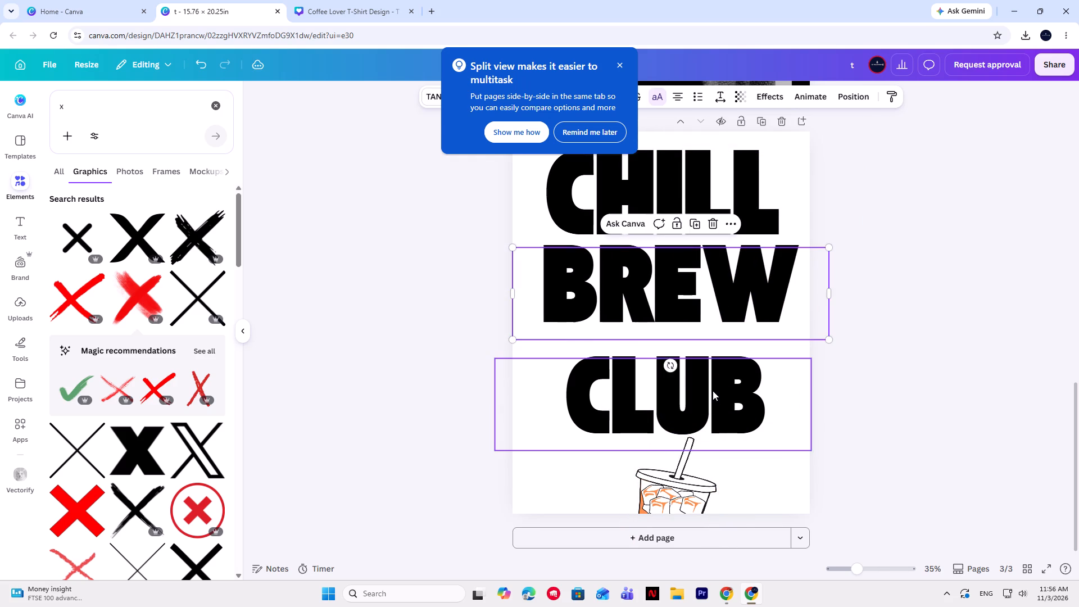
left_click_drag(712, 394, 711, 369)
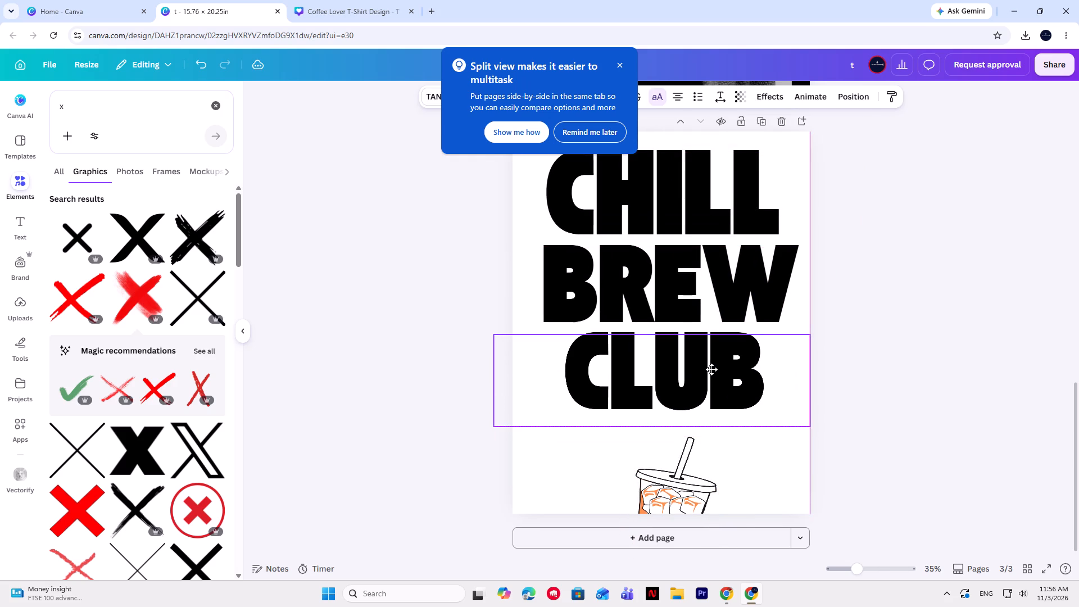
left_click_drag(711, 369, 708, 367)
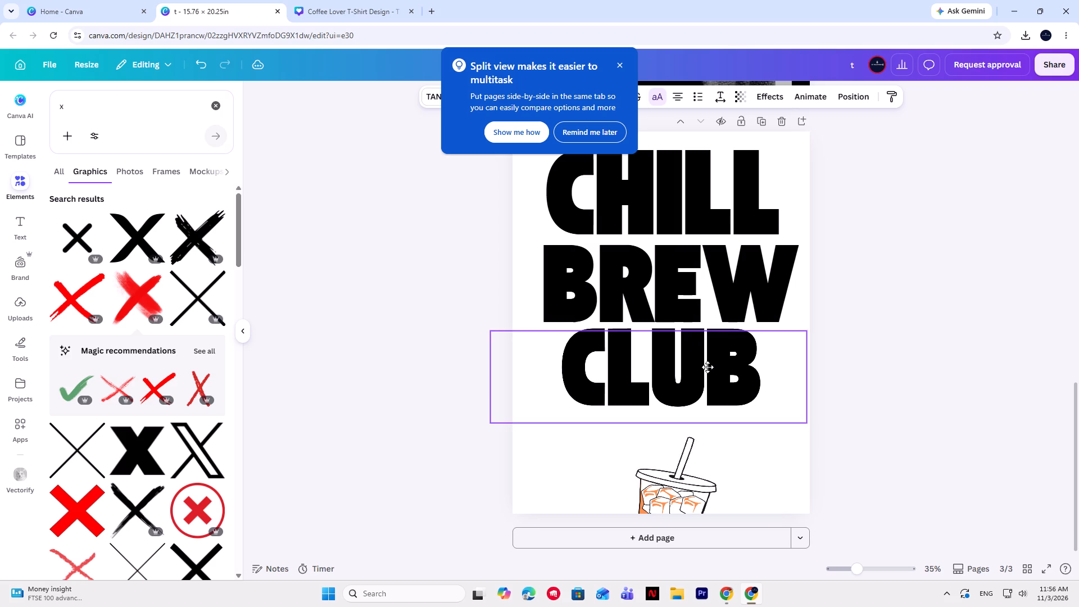
left_click_drag(708, 367, 706, 366)
left_click(976, 351)
Move the cup back over the centre of the lettering and bring it to the front of all three words.
left_click_drag(686, 492, 675, 253)
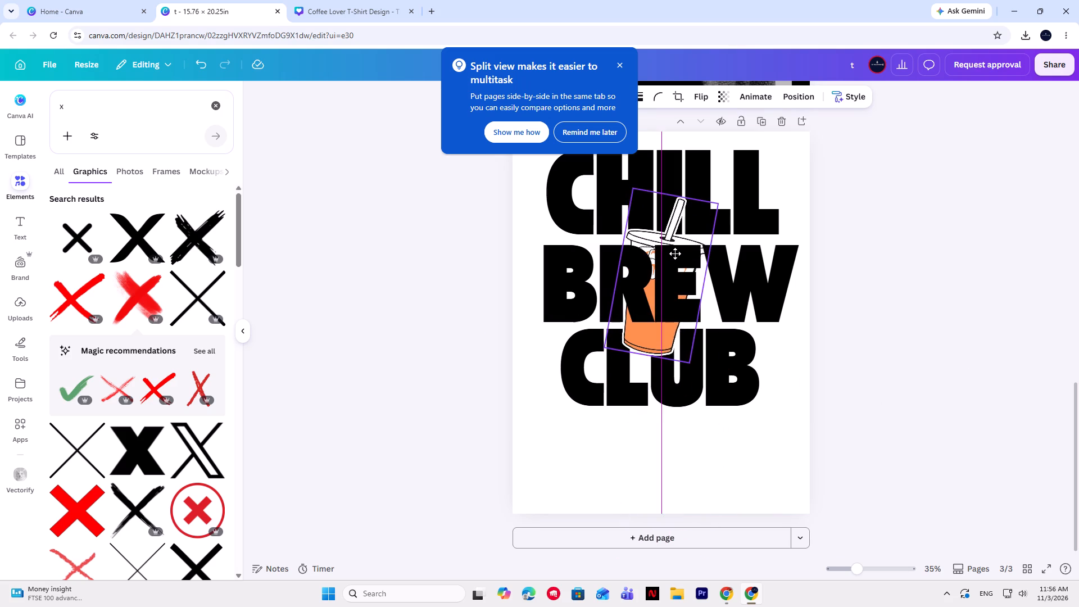
left_click_drag(675, 253, 683, 241)
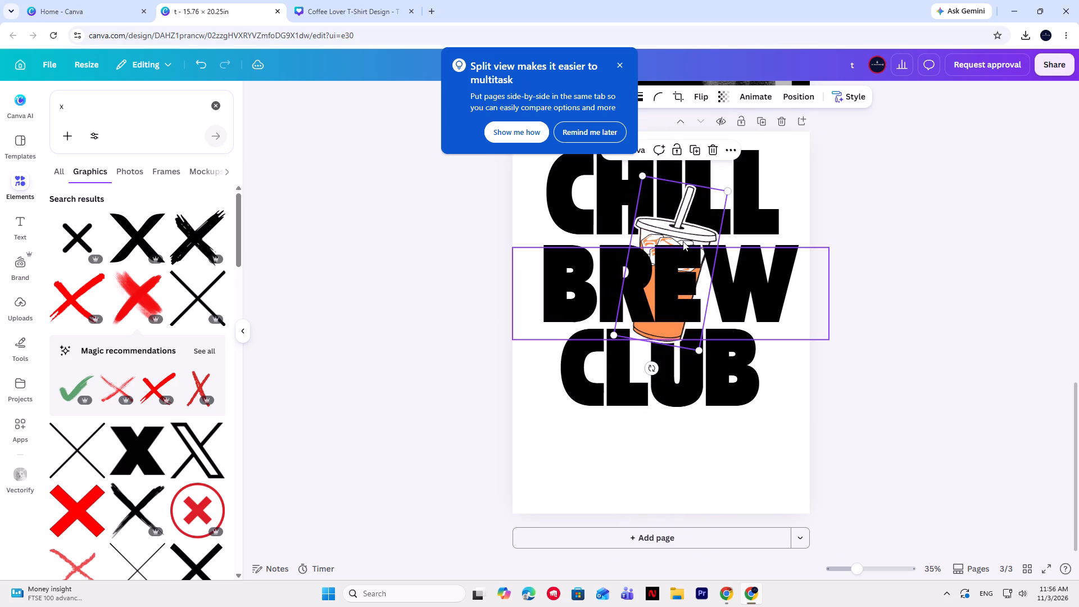
right_click(684, 225)
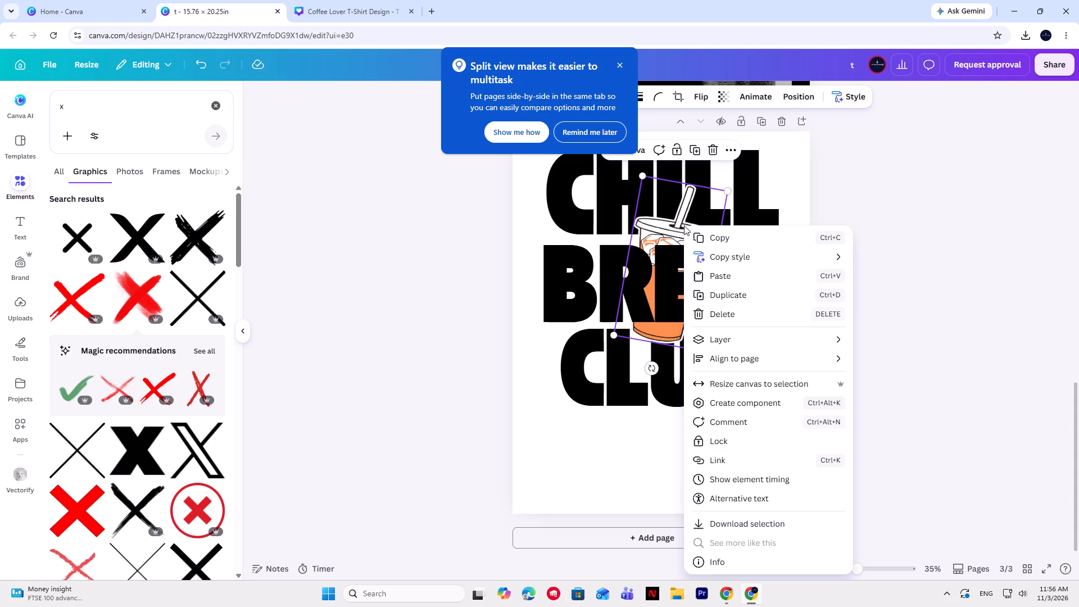
left_click(872, 341)
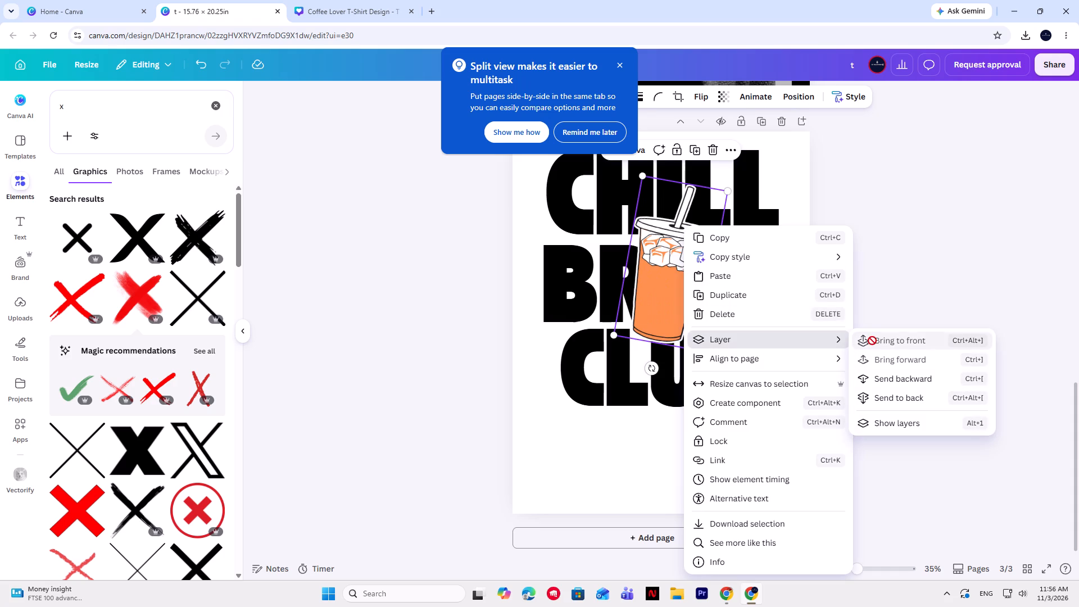
left_click(1041, 325)
Bring CLUB to the front so it overlaps the cup's base, and dismiss the split view tip.
right_click(687, 389)
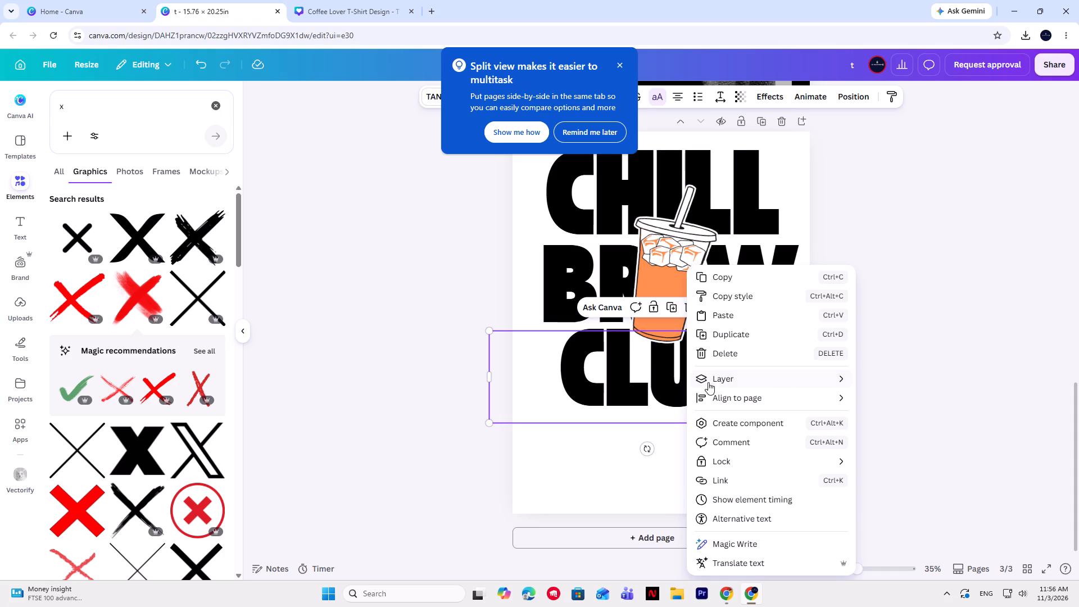
left_click(927, 379)
left_click(983, 293)
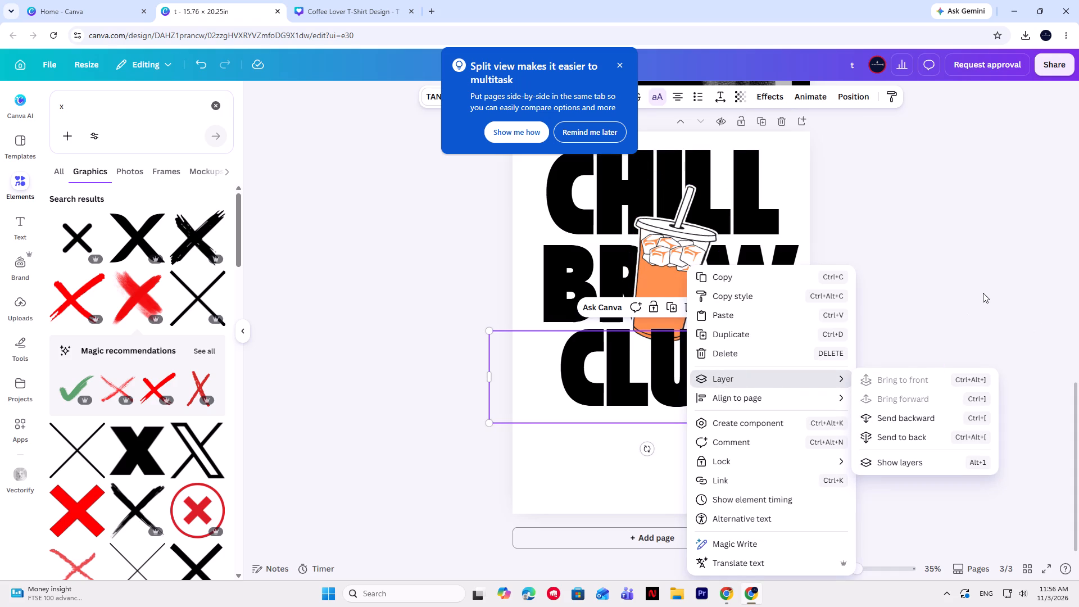
double_click(983, 293)
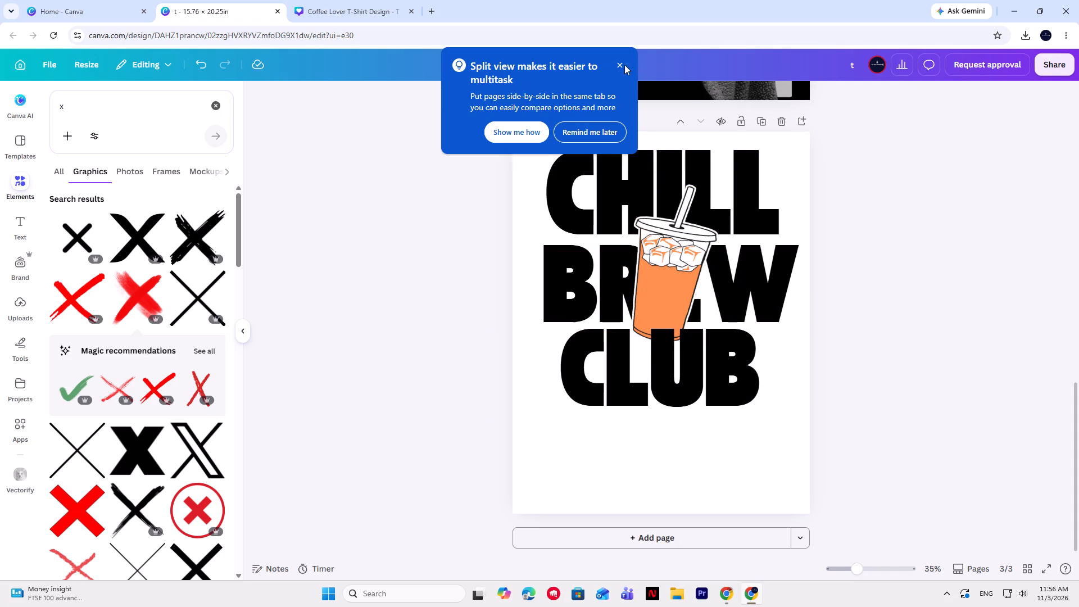
left_click(616, 66)
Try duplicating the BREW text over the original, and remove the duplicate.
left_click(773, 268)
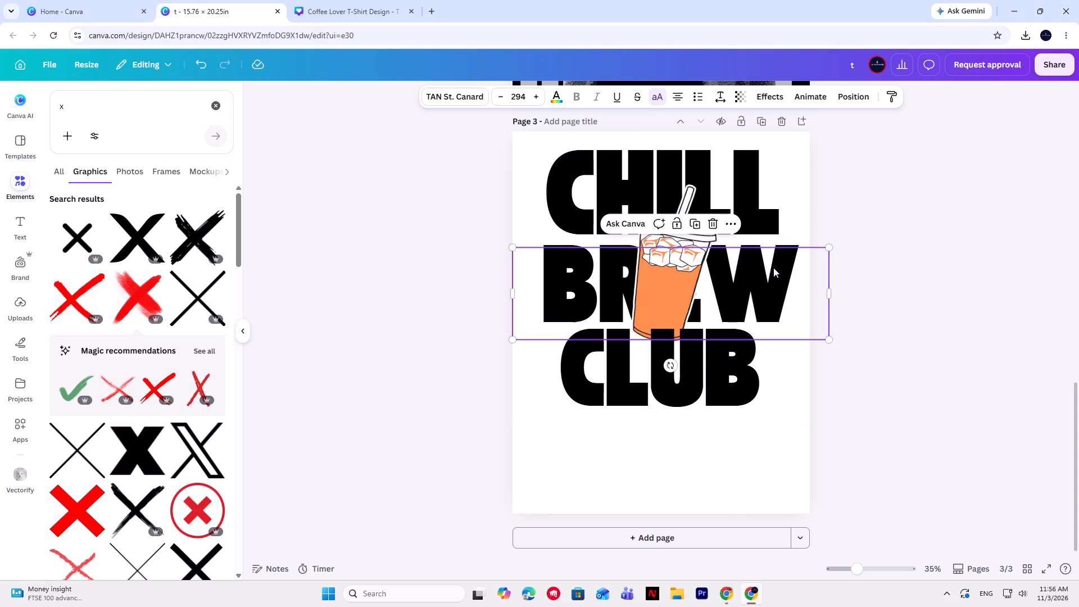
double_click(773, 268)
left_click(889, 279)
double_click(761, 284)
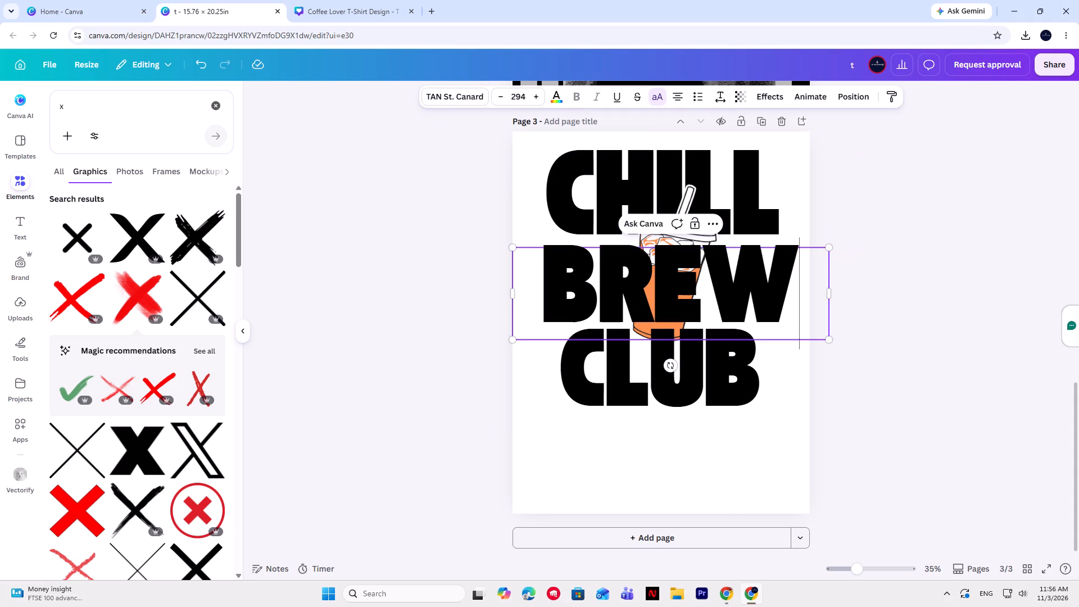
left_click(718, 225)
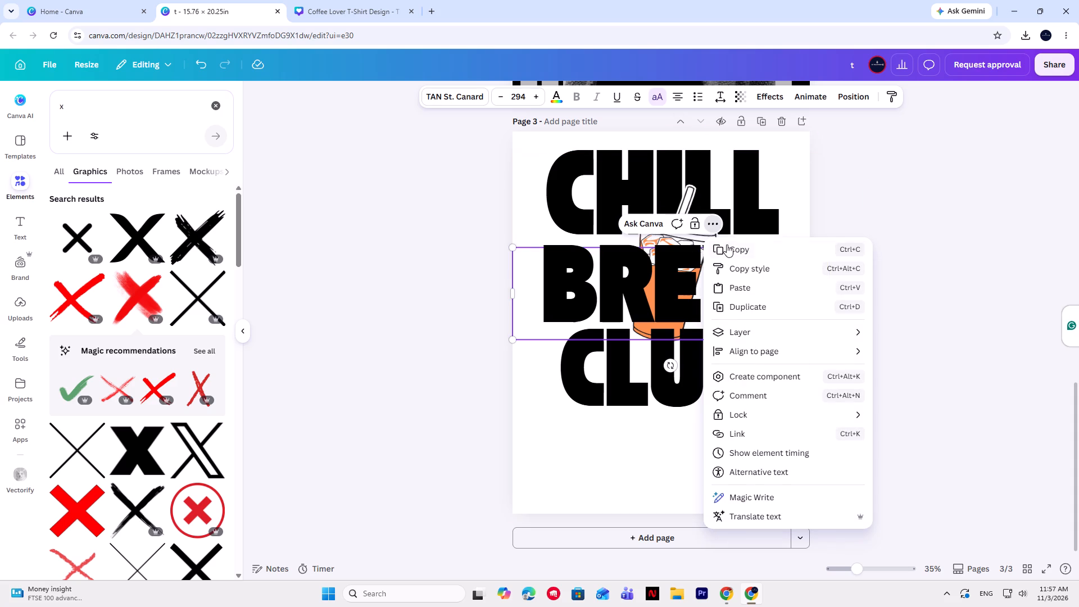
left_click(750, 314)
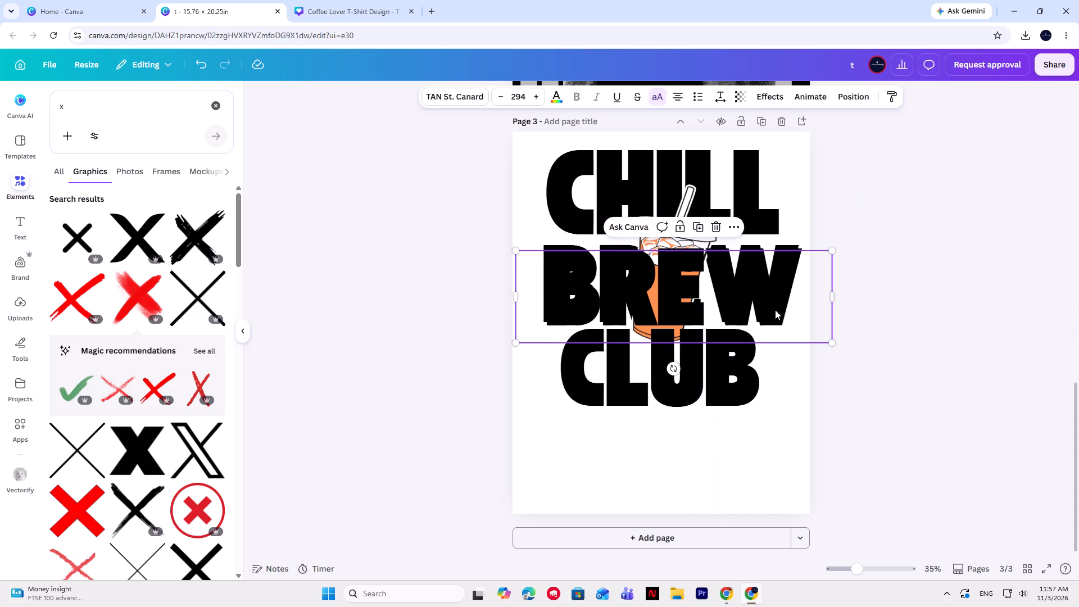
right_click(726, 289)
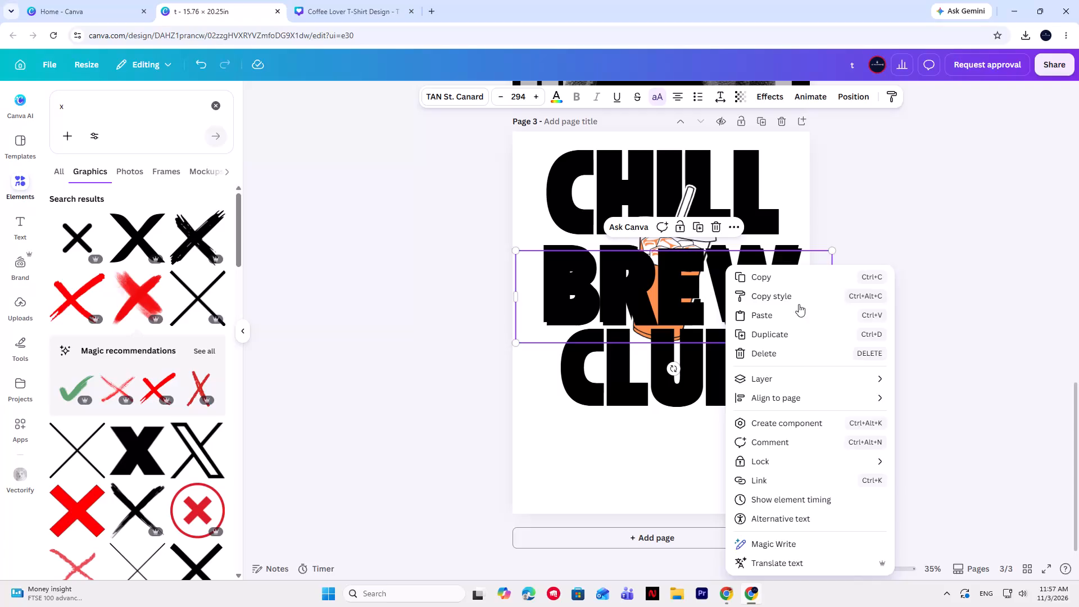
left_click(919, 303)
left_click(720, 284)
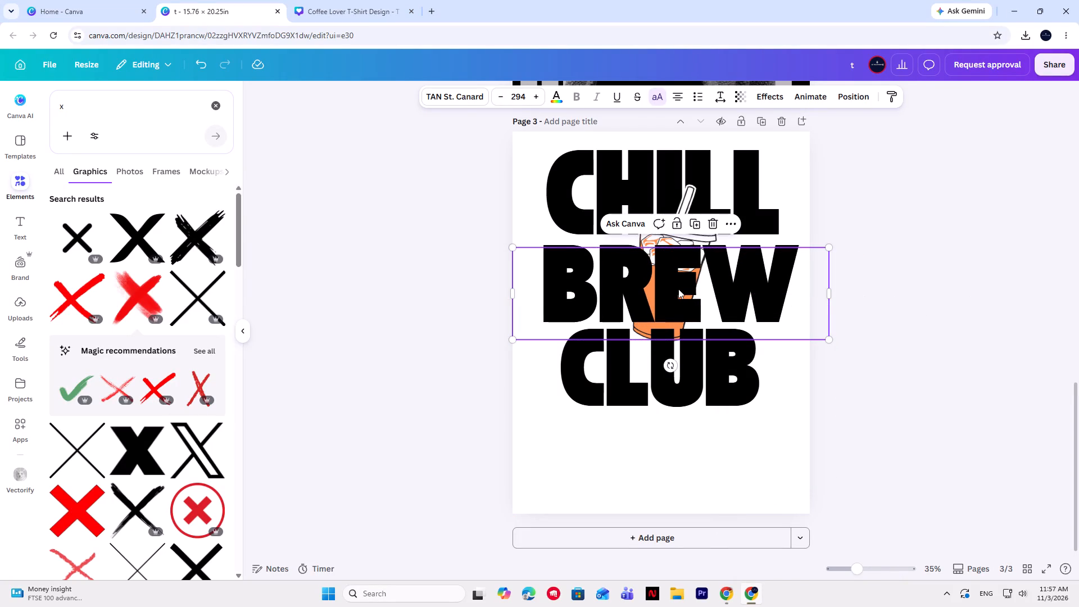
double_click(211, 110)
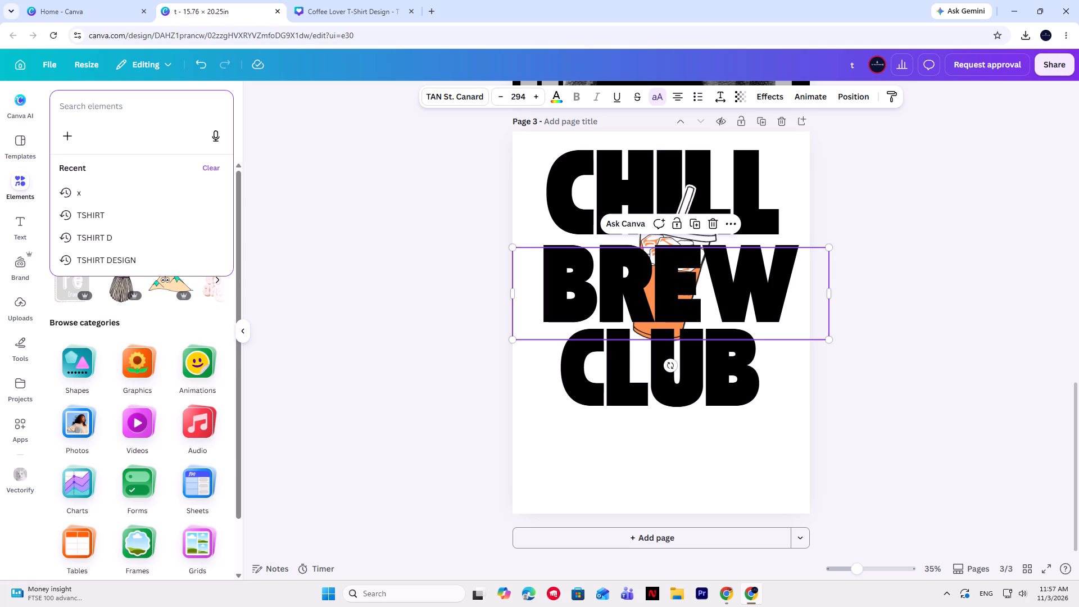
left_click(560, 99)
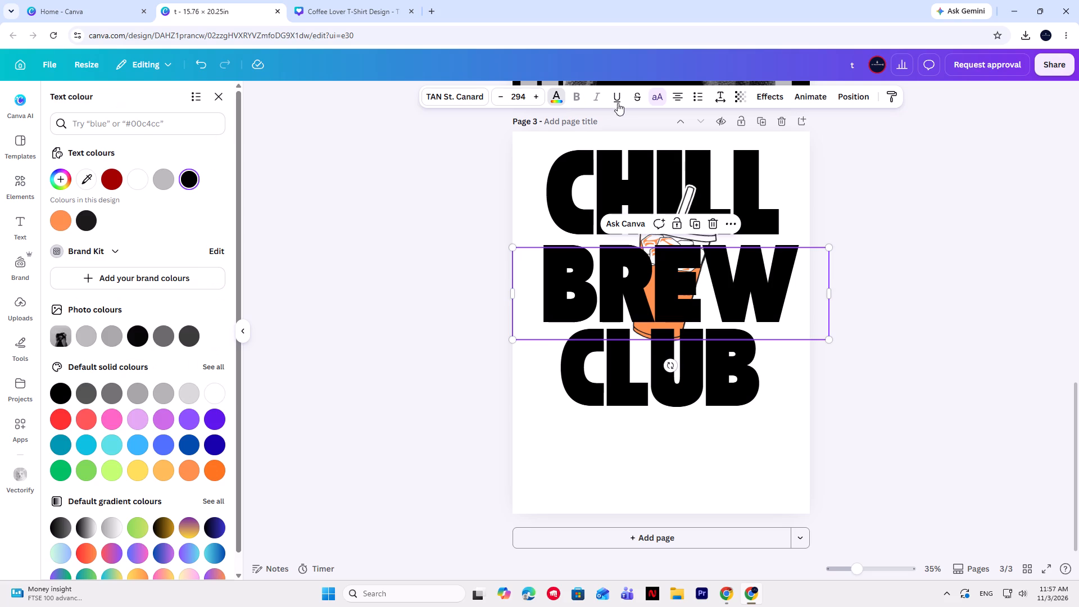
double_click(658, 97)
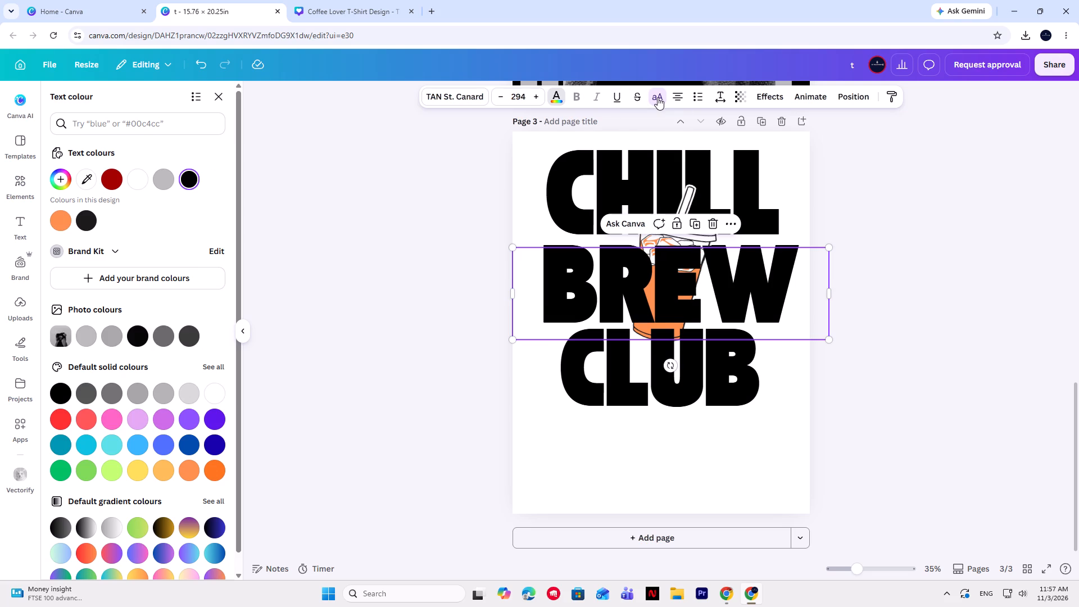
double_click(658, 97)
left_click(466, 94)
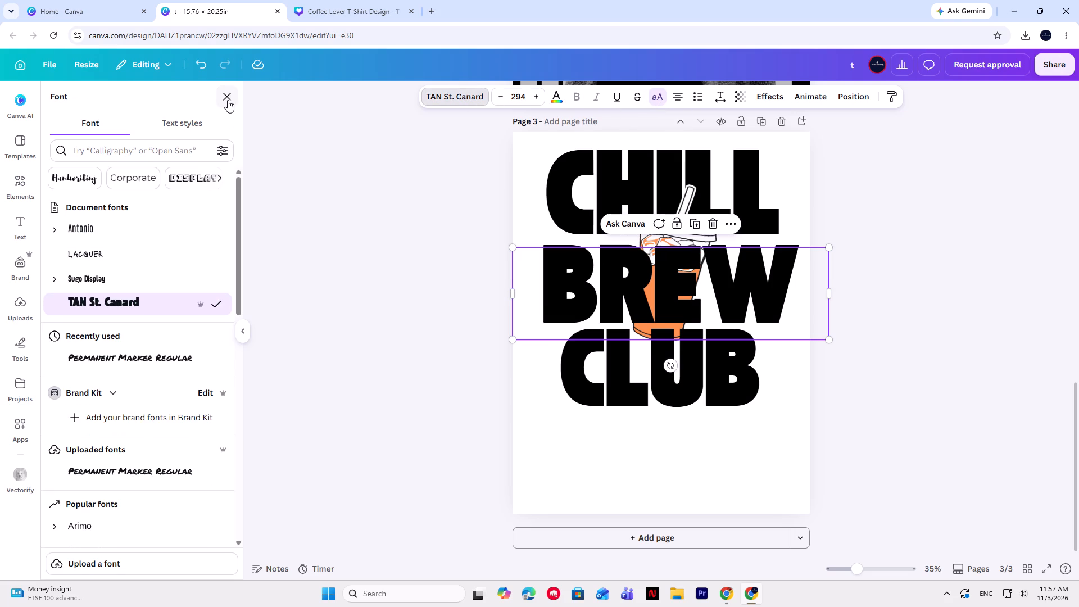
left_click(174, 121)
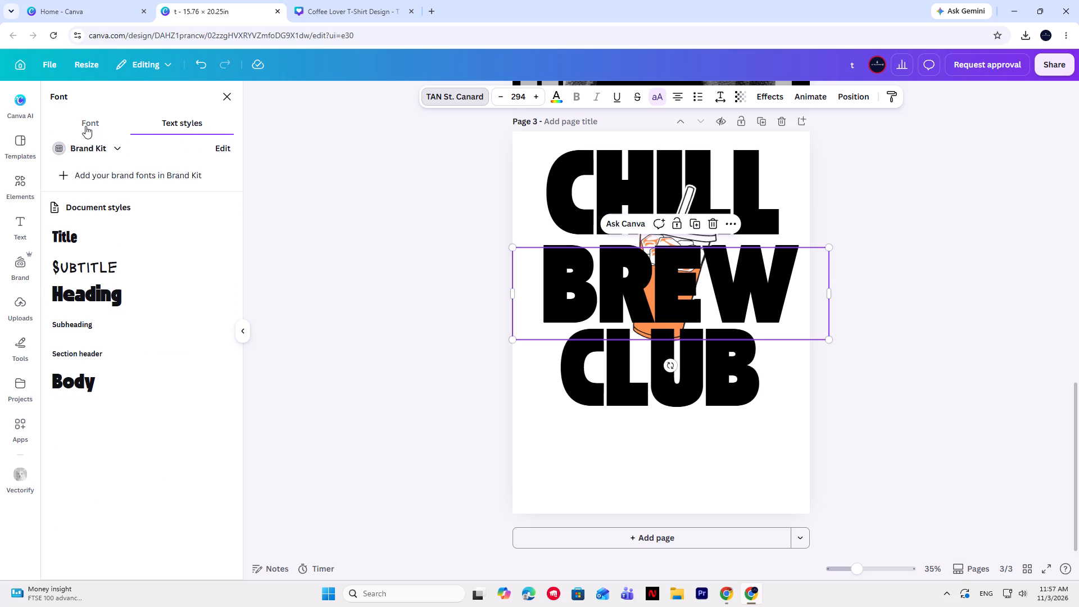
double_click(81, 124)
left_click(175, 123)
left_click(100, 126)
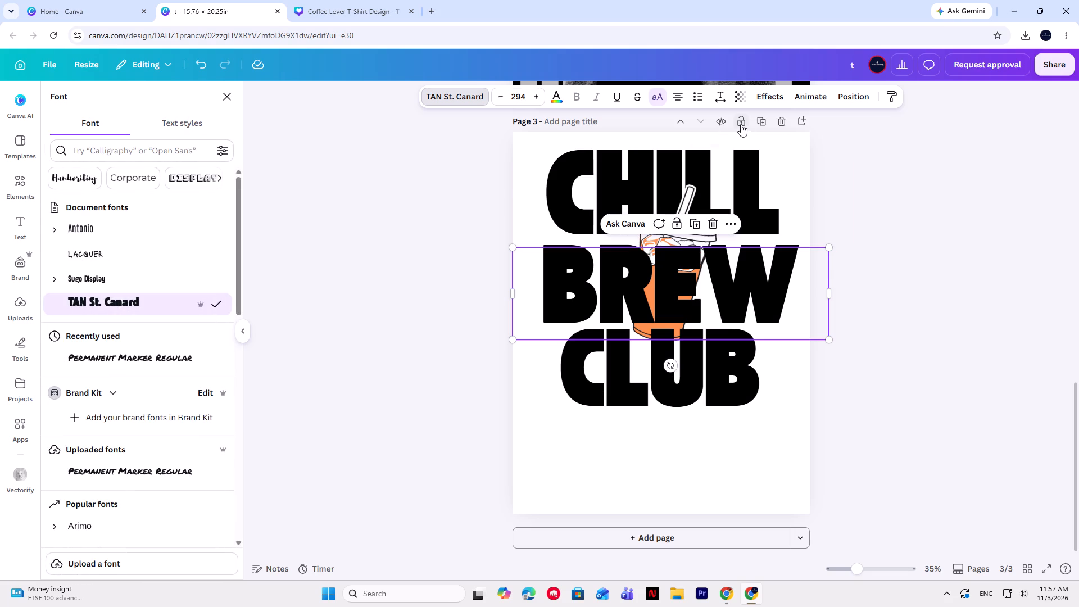
Apply the Hollow text effect to the BREW text, keeping its thickness at 50.
left_click(770, 97)
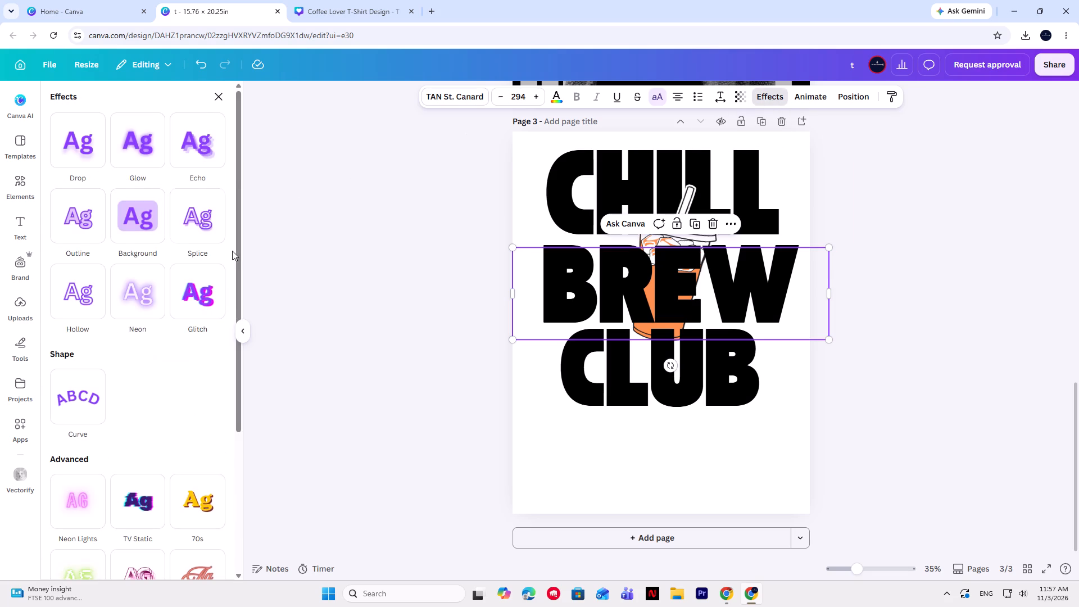
left_click(146, 288)
left_click(79, 291)
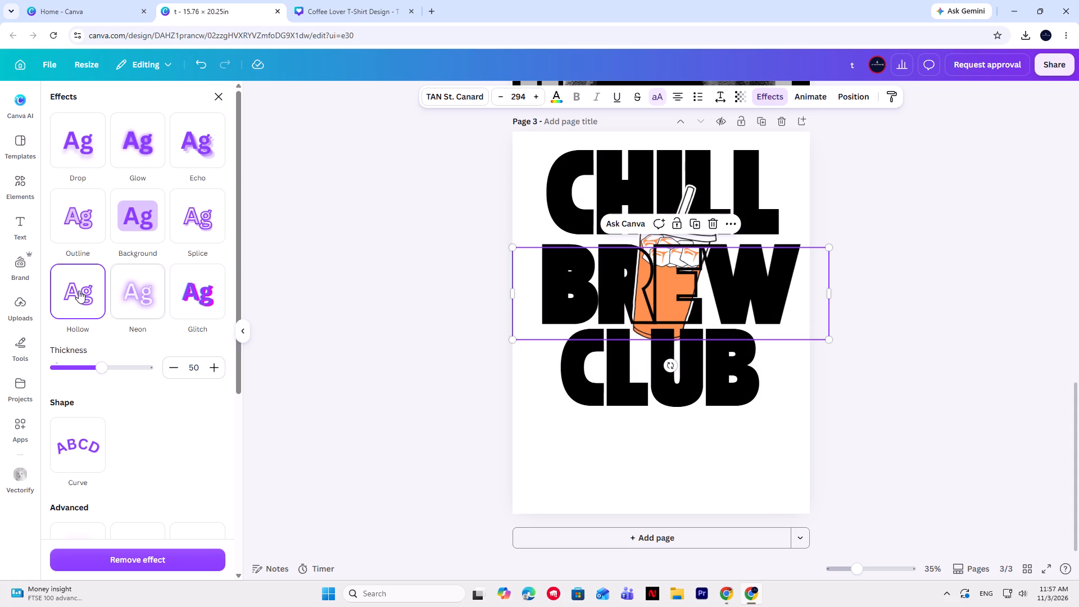
left_click(1002, 295)
left_click(1002, 295)
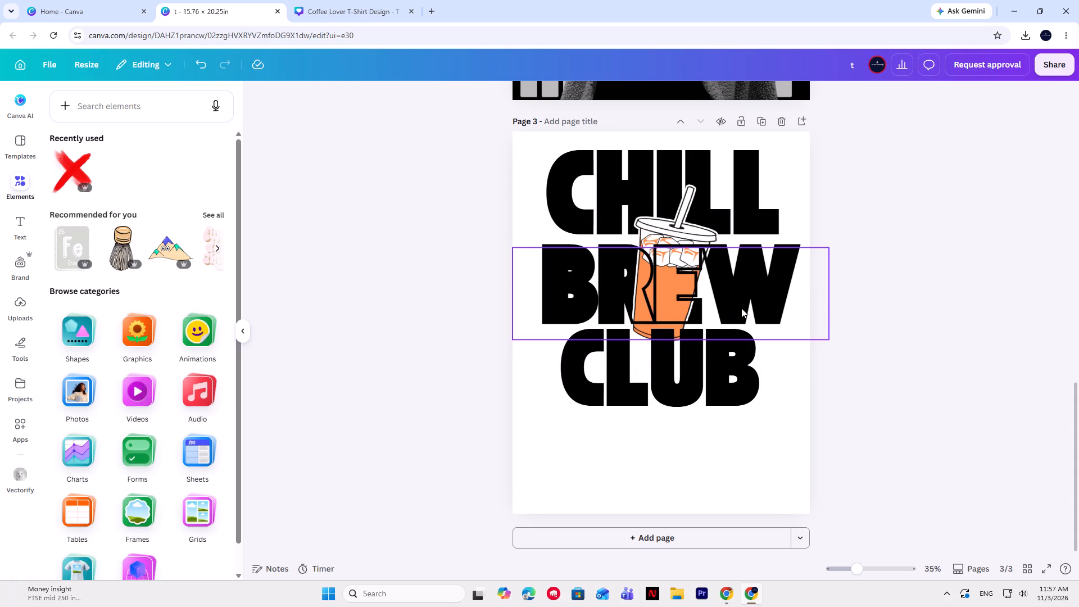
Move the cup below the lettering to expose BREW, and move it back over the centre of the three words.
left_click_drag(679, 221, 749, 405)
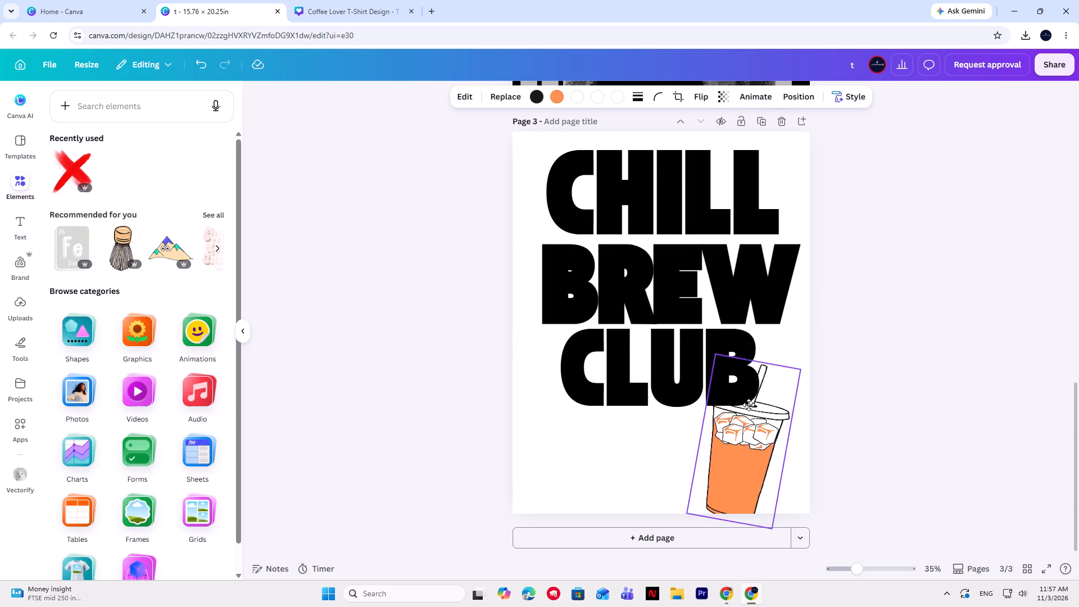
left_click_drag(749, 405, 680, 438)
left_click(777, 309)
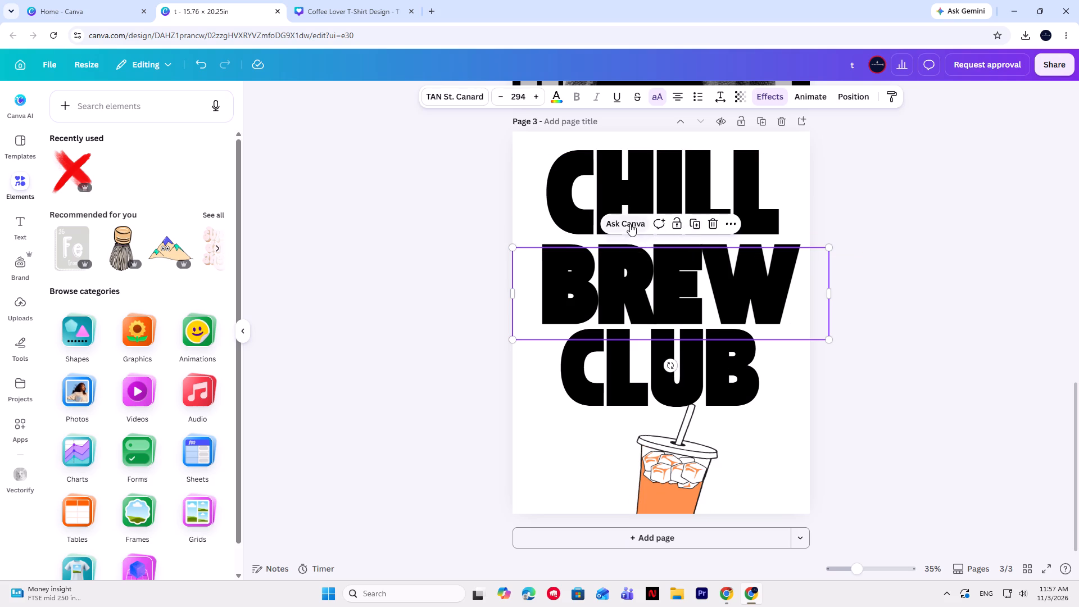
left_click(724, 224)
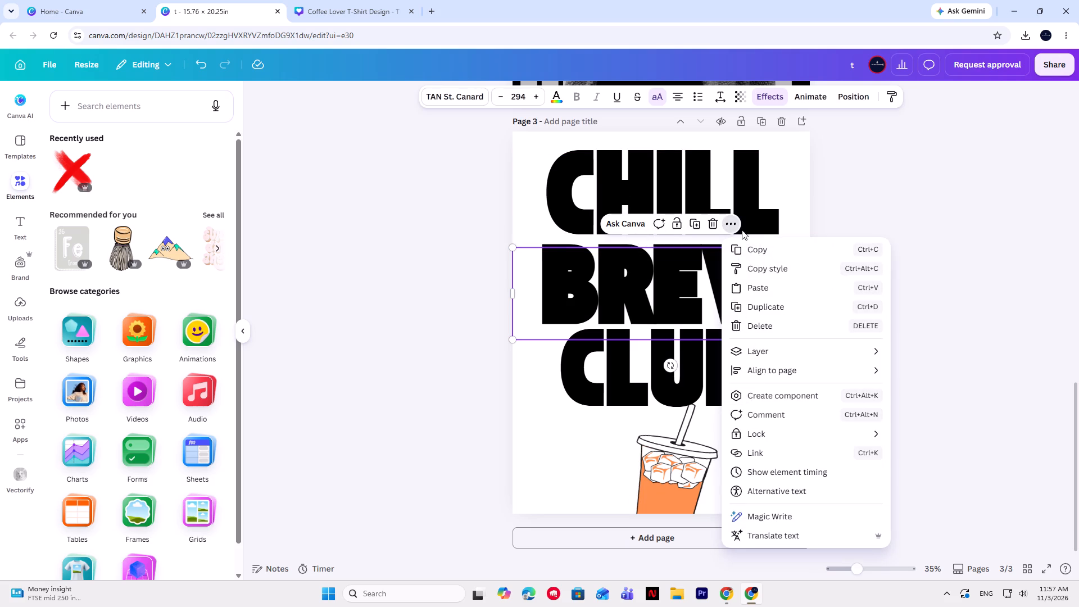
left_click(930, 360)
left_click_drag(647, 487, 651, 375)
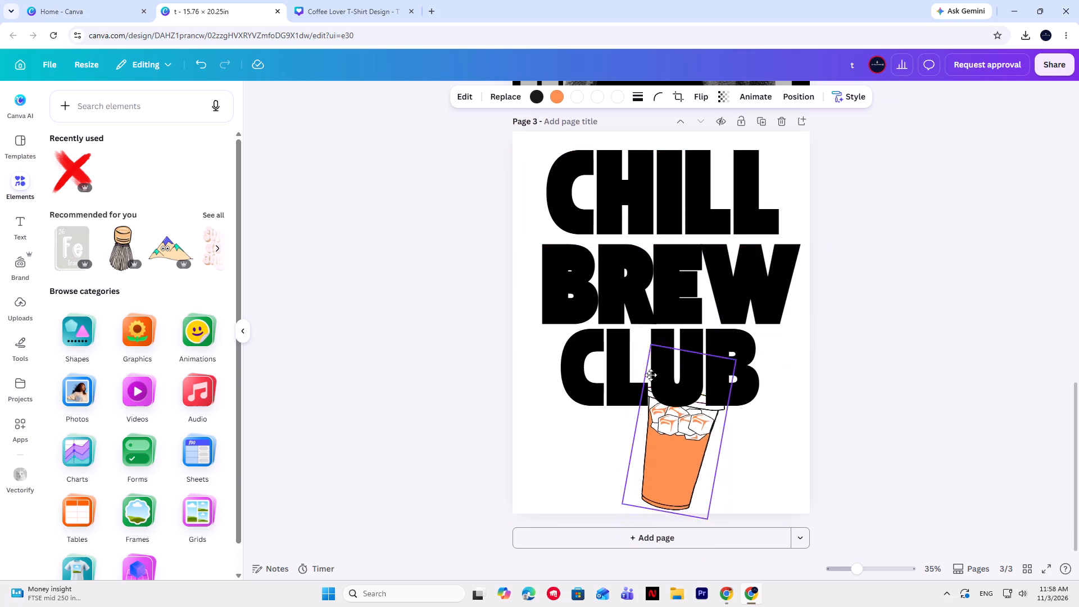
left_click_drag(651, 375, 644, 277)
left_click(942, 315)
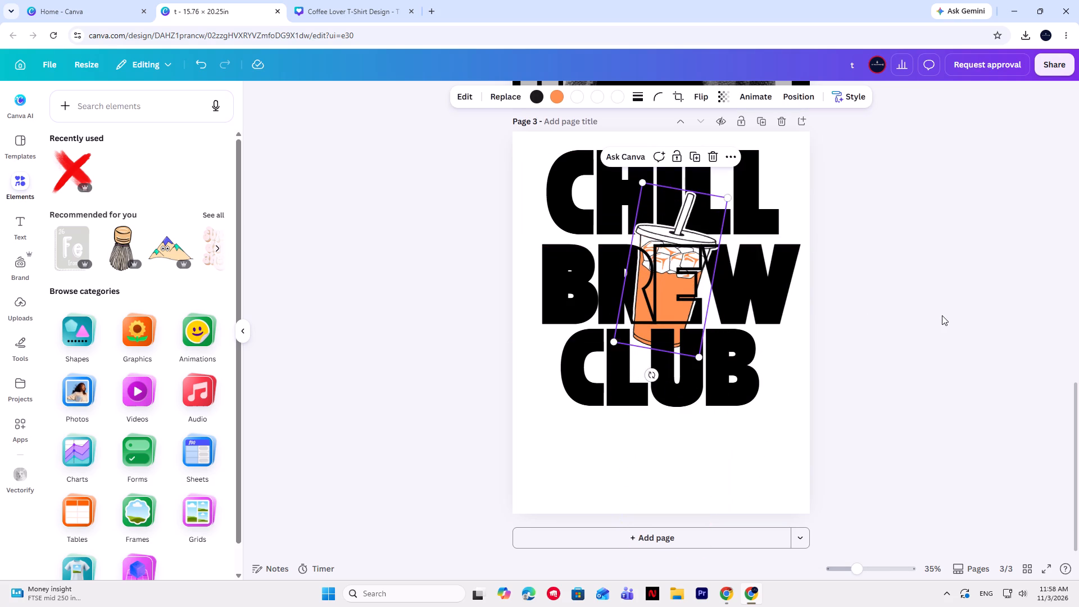
Enlarge the cup and centre it over the lettering so it spans from CHILL down into CLUB.
left_click(704, 232)
left_click_drag(726, 198, 765, 160)
left_click_drag(718, 191, 687, 214)
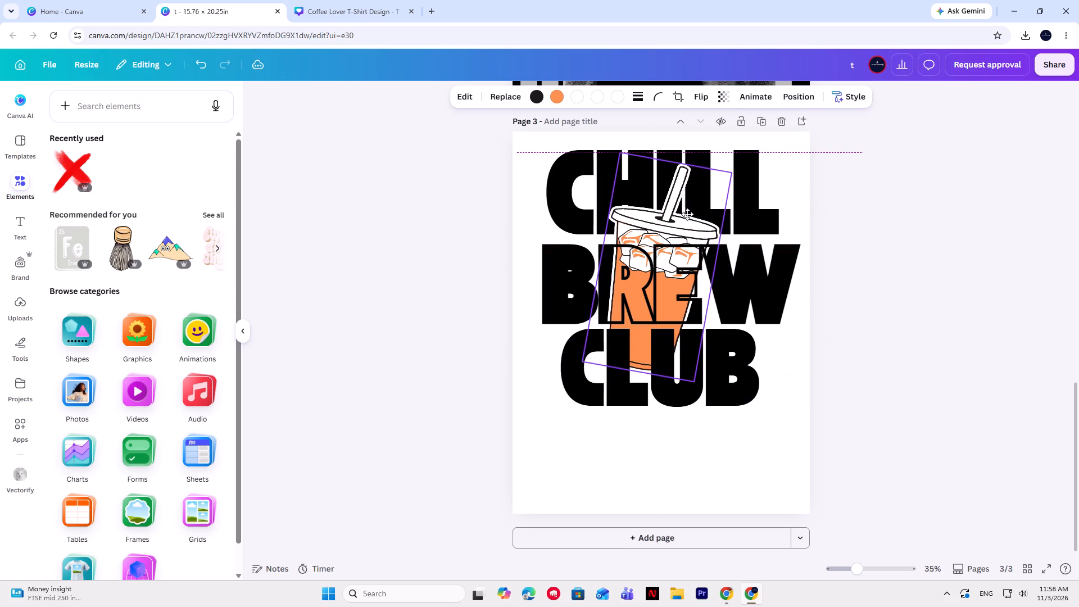
left_click_drag(687, 214, 691, 218)
left_click(970, 249)
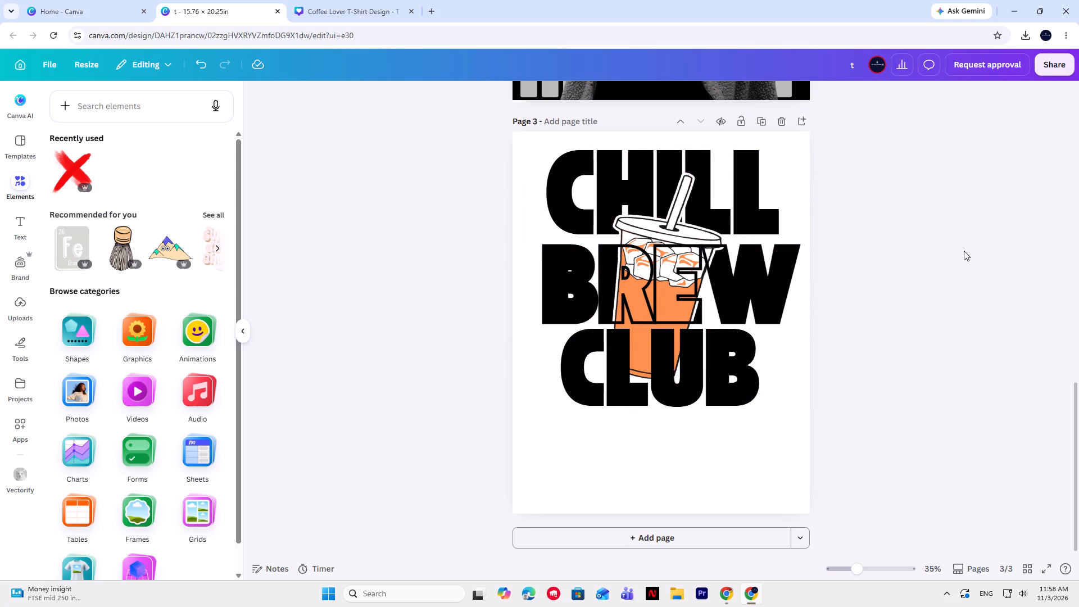
left_click(675, 212)
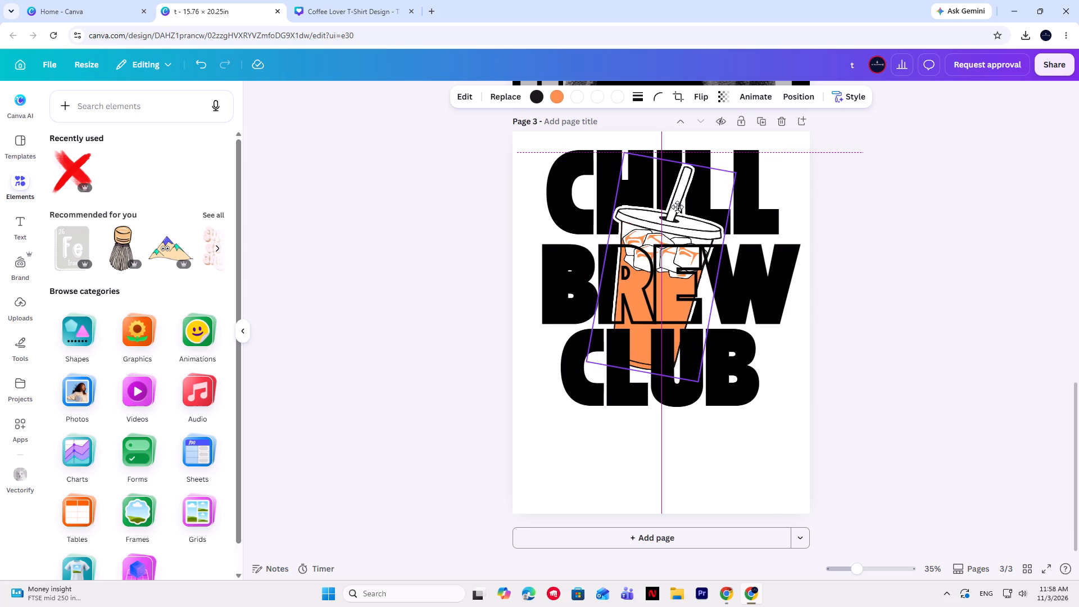
left_click(960, 258)
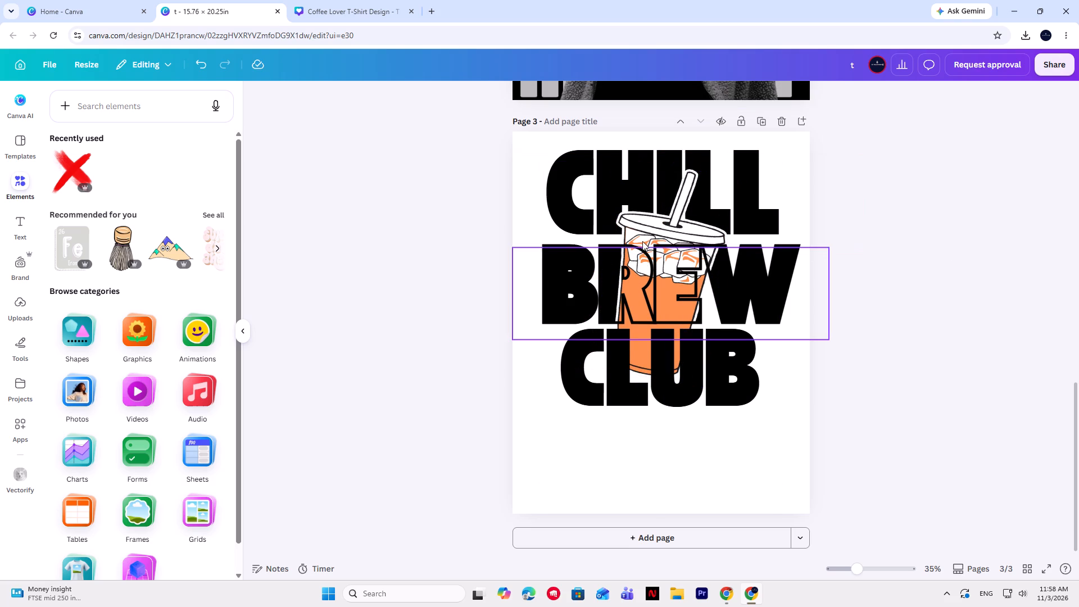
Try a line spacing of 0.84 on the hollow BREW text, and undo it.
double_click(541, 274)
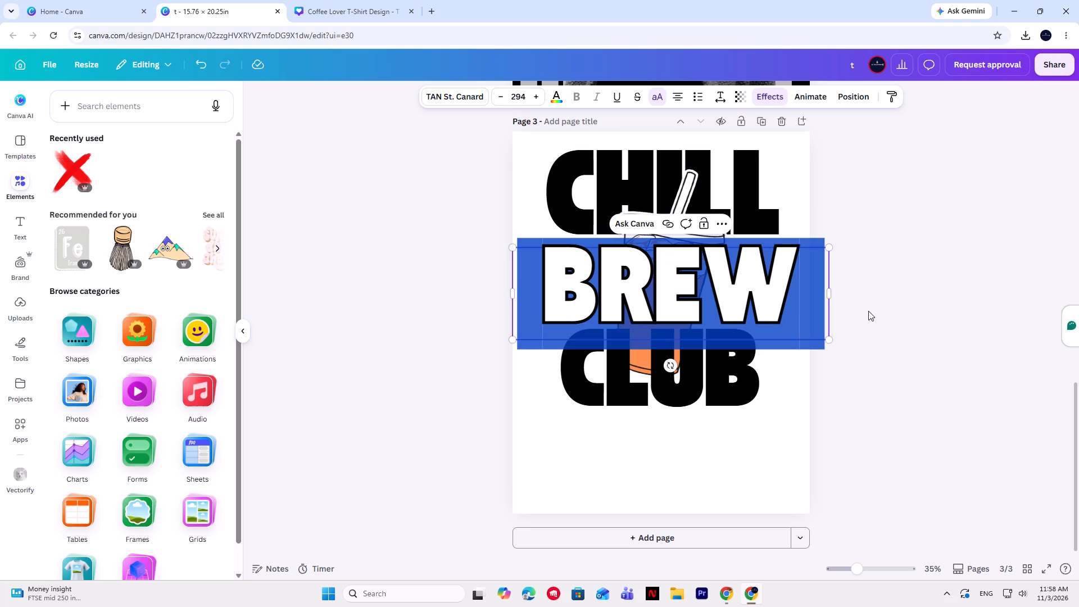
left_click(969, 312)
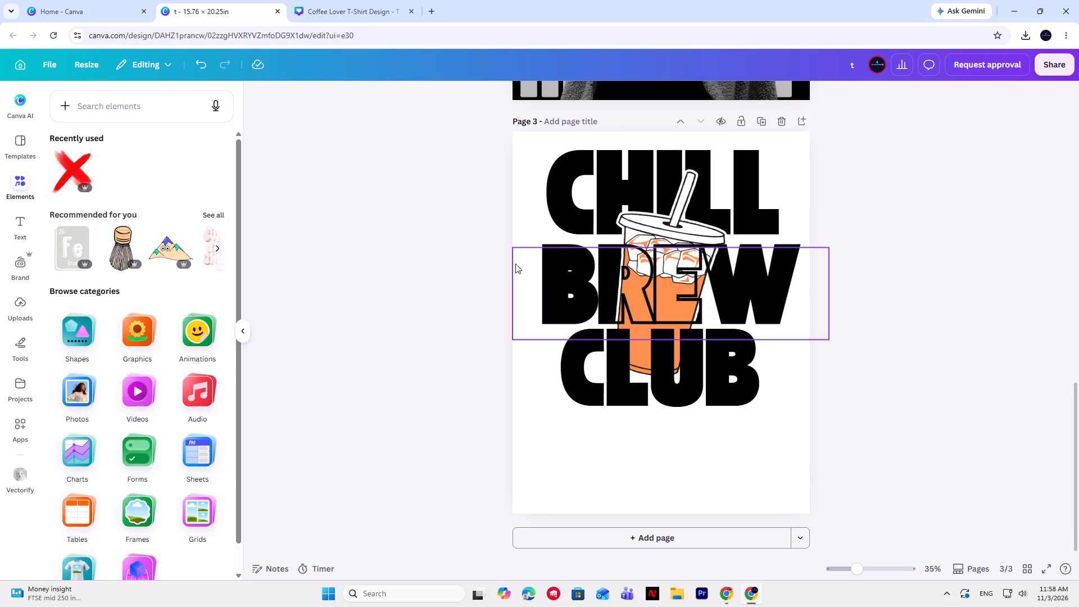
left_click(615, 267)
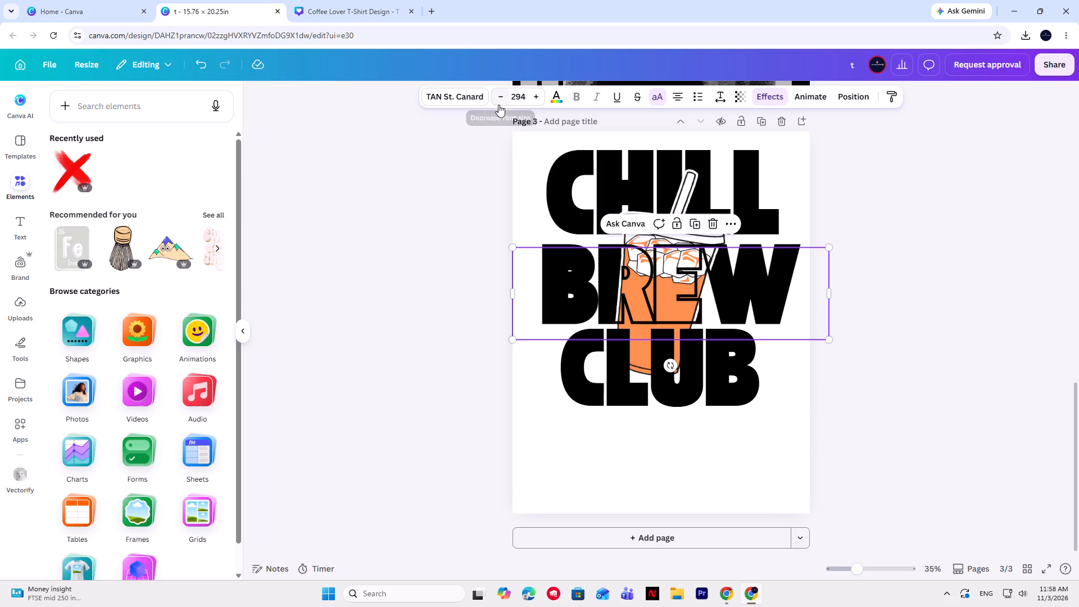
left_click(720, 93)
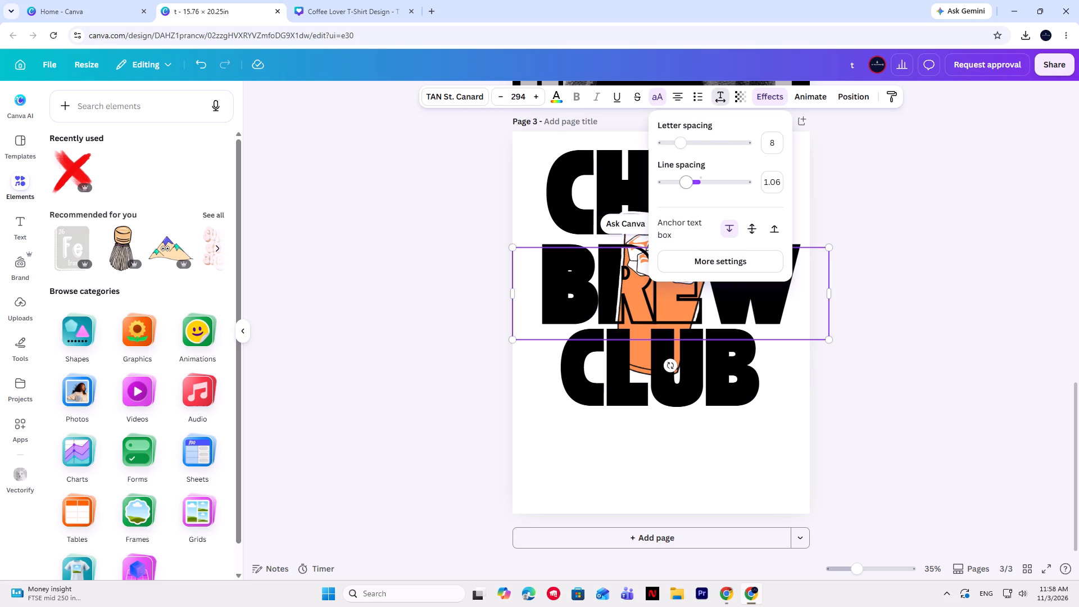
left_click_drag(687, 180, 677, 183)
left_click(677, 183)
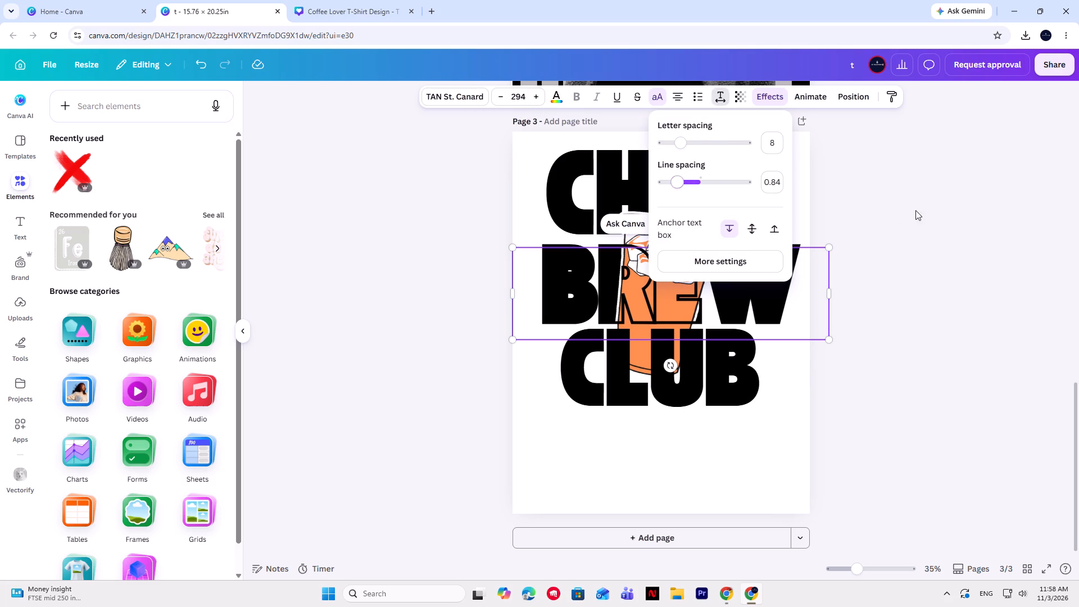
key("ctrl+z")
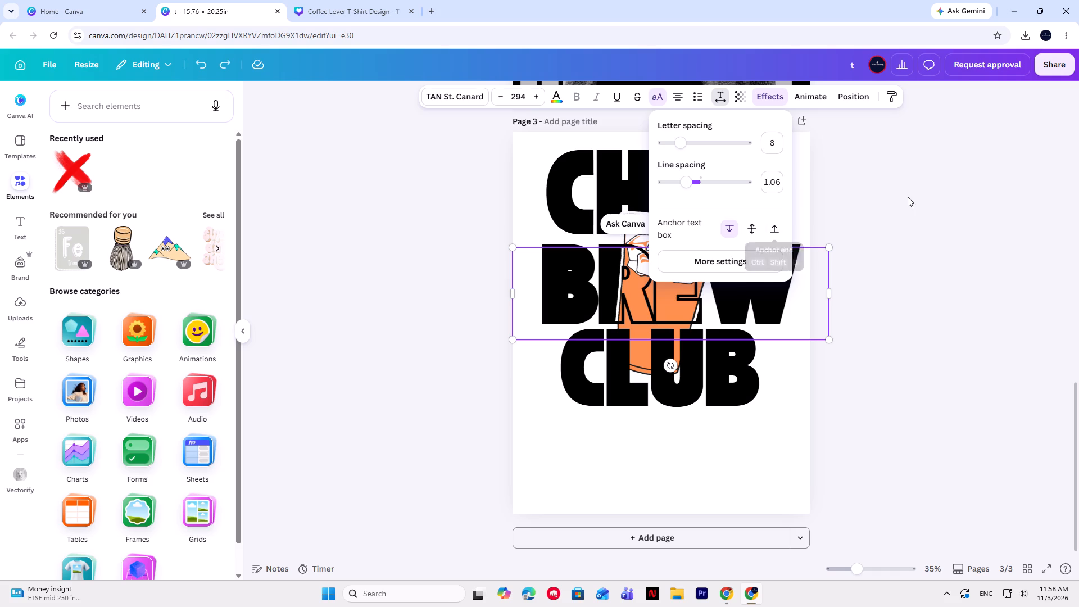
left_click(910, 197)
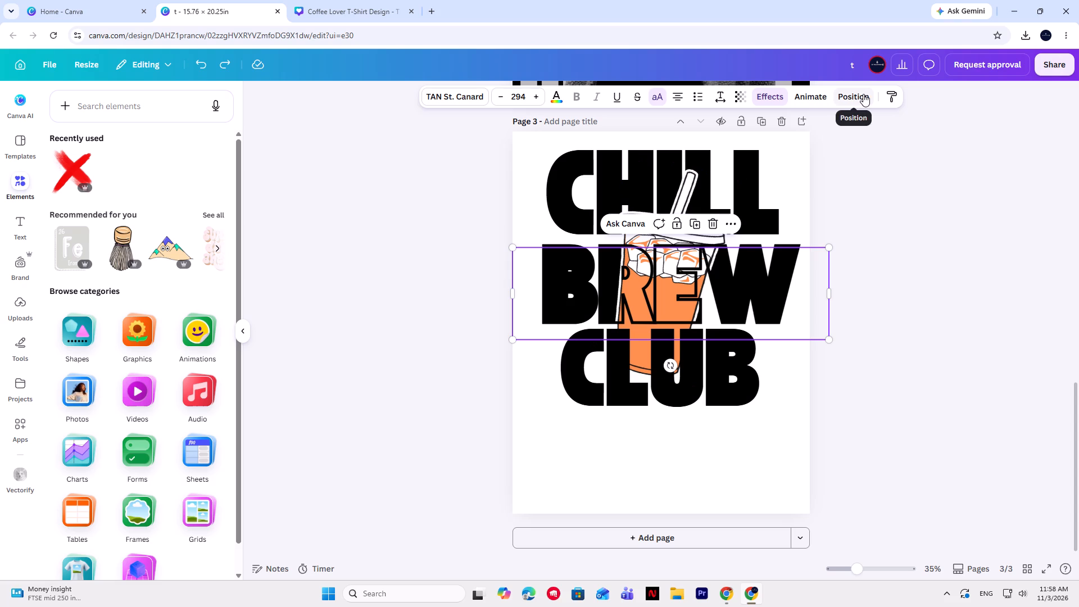
Move the cup and the hollow BREW text off the lettering to the page bottom, below CLUB.
left_click(572, 310)
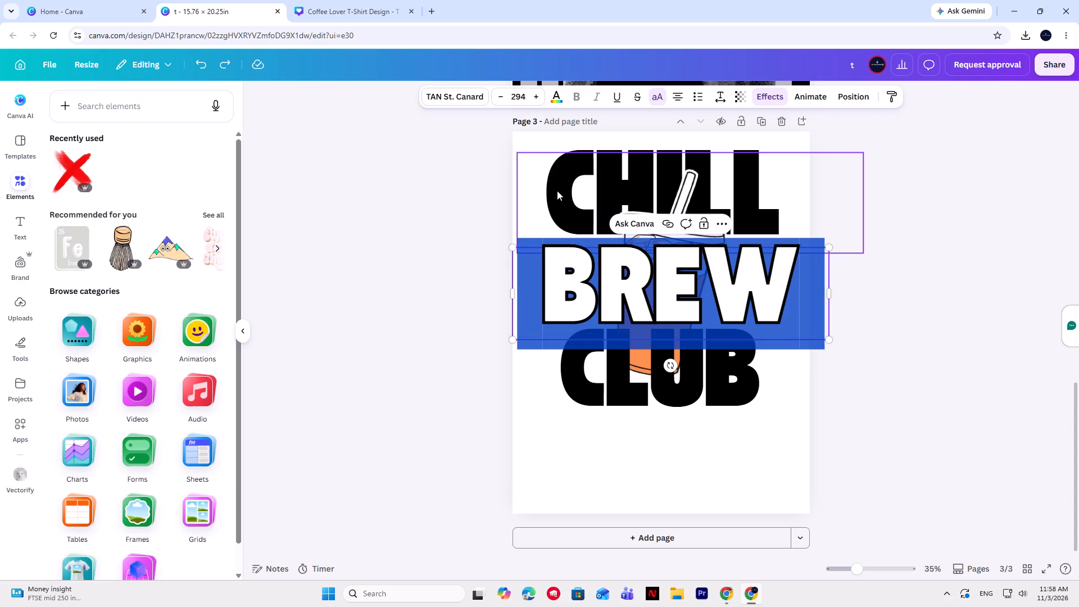
left_click(934, 315)
left_click(572, 292)
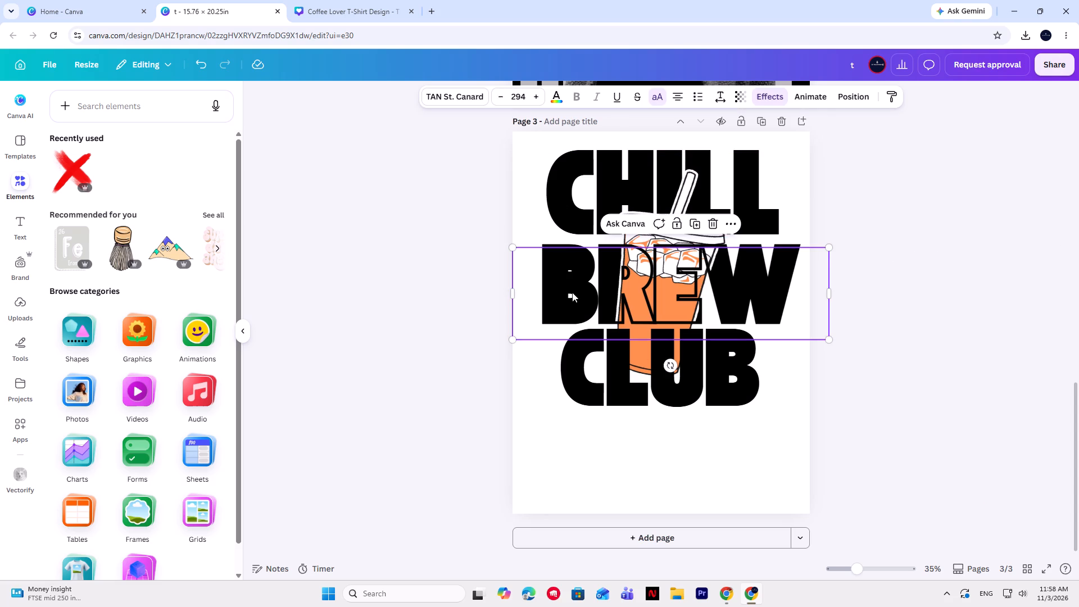
left_click_drag(690, 194, 719, 468)
left_click(633, 302)
left_click_drag(645, 297, 620, 460)
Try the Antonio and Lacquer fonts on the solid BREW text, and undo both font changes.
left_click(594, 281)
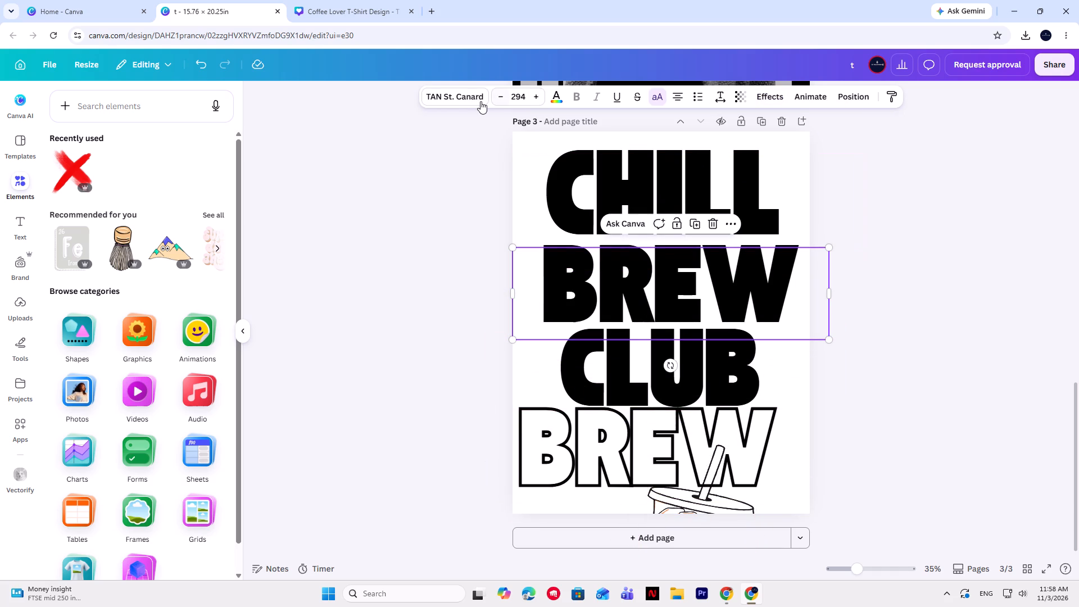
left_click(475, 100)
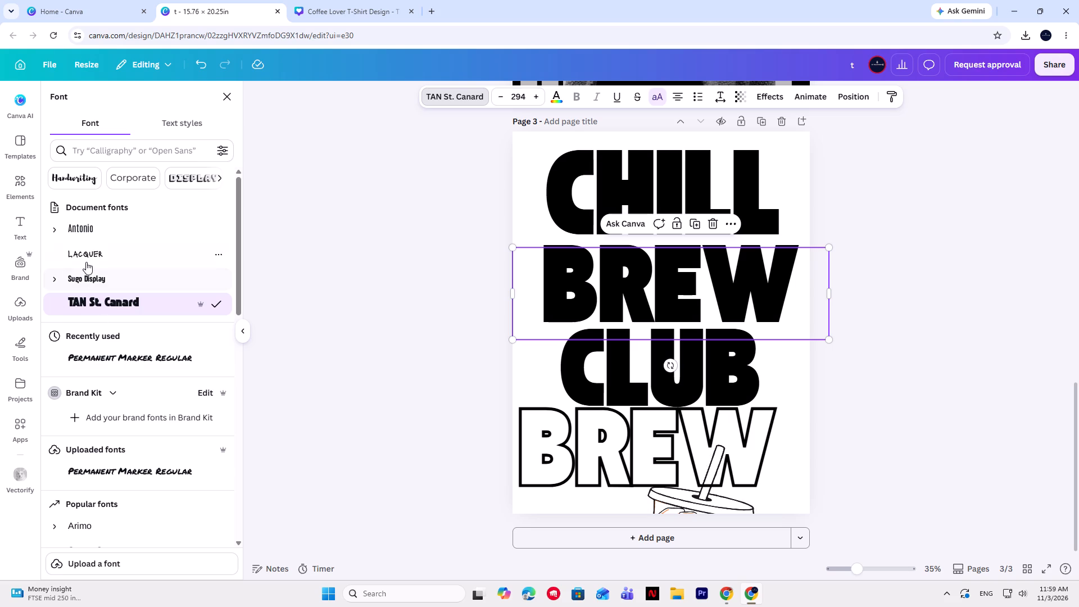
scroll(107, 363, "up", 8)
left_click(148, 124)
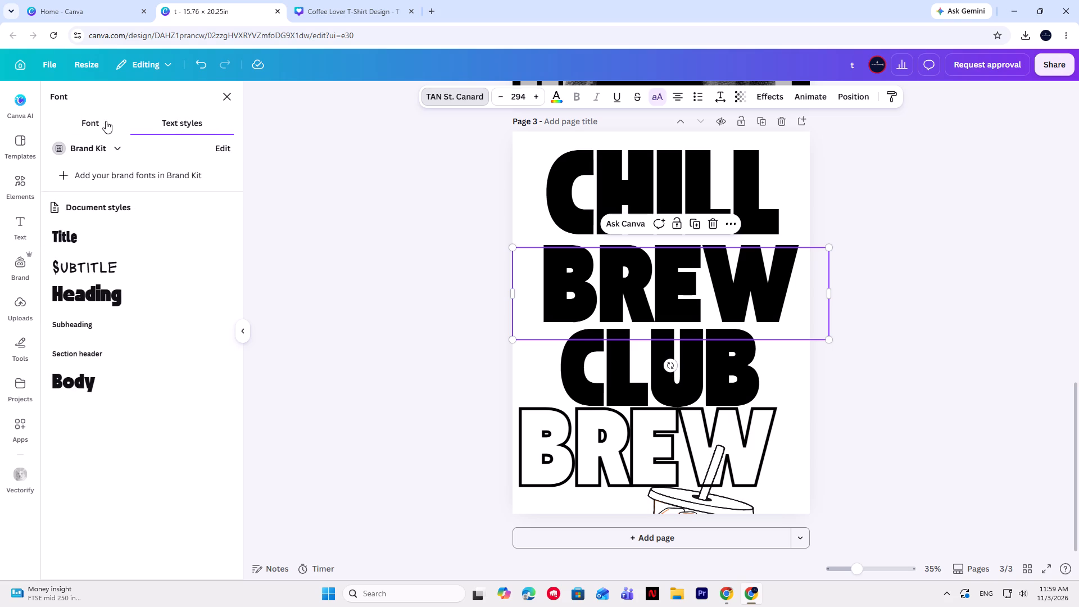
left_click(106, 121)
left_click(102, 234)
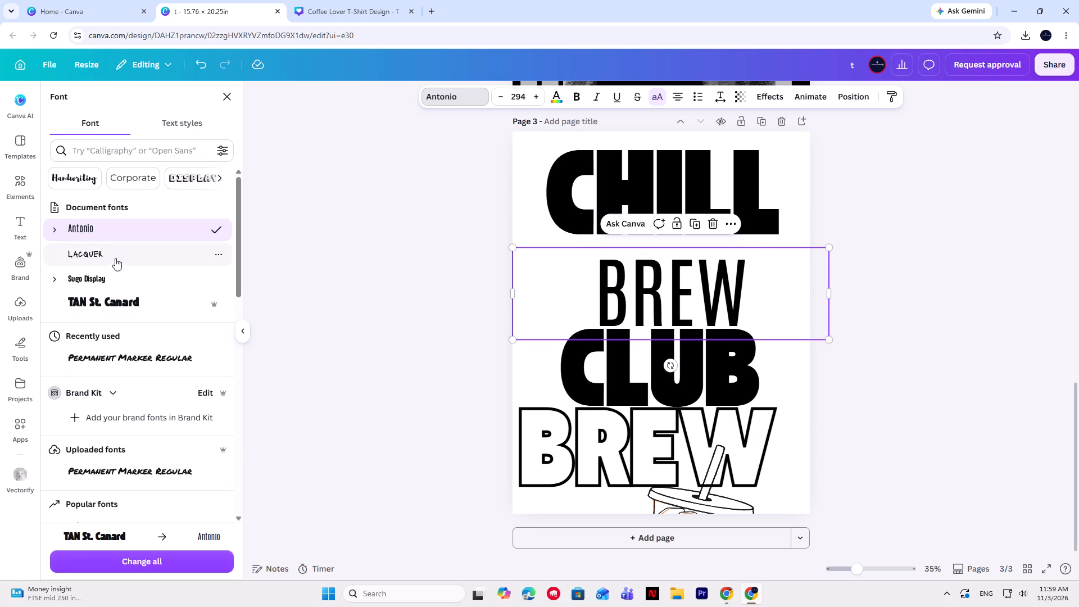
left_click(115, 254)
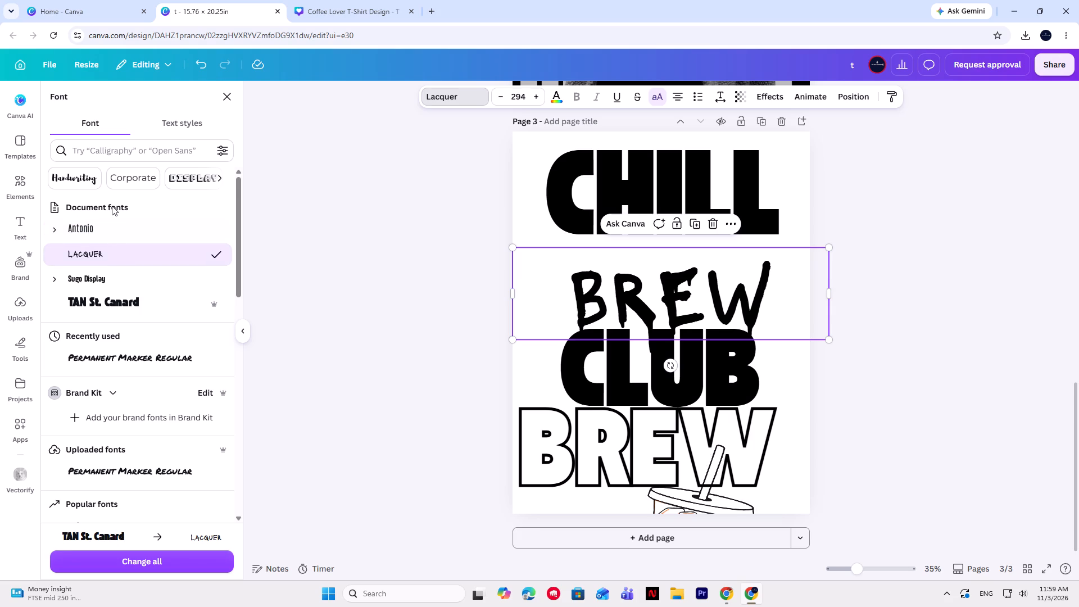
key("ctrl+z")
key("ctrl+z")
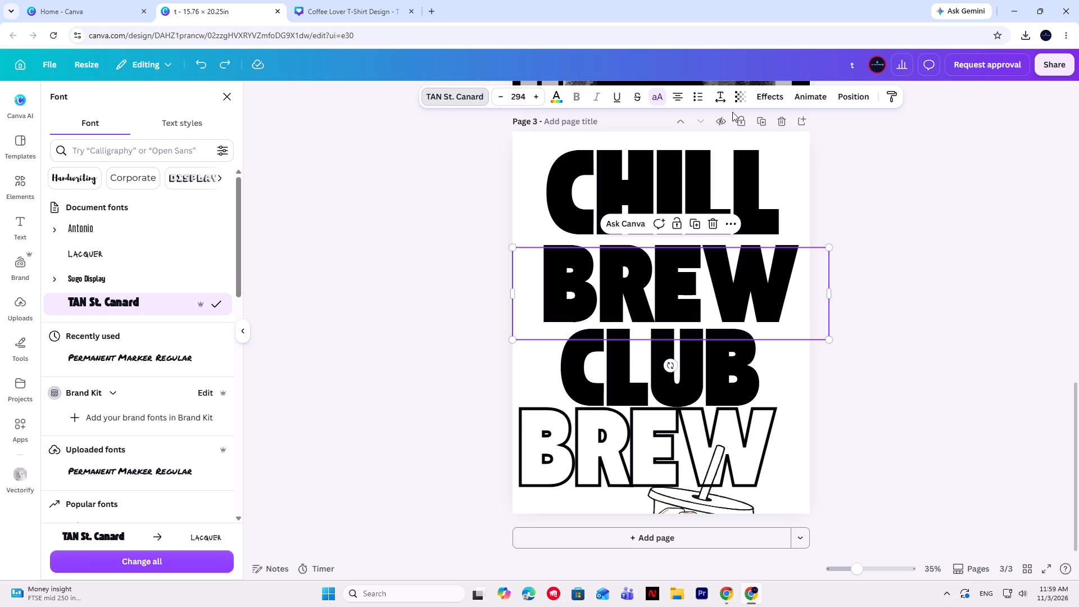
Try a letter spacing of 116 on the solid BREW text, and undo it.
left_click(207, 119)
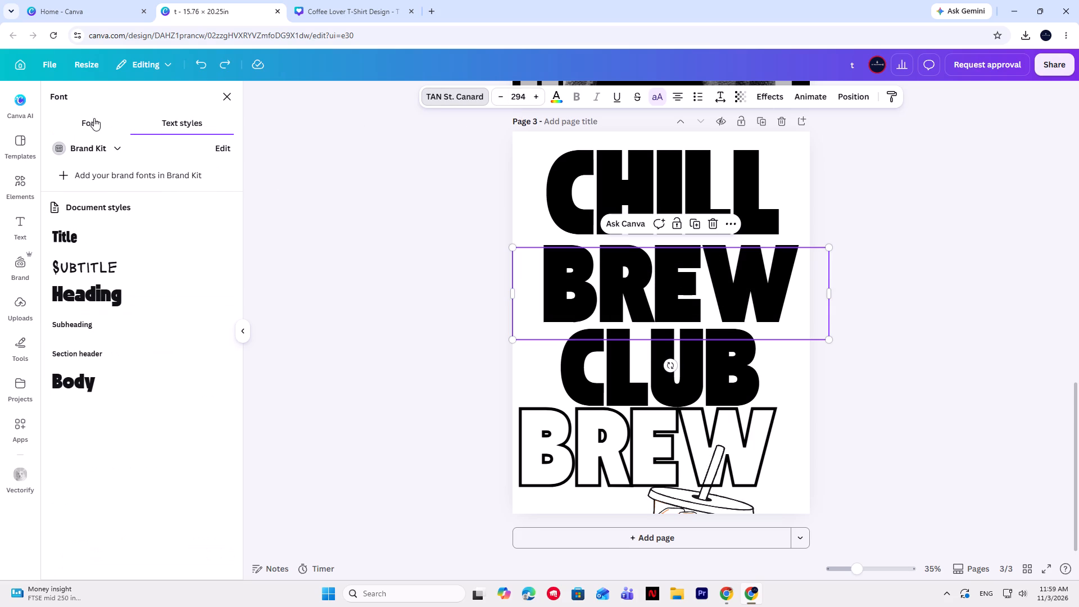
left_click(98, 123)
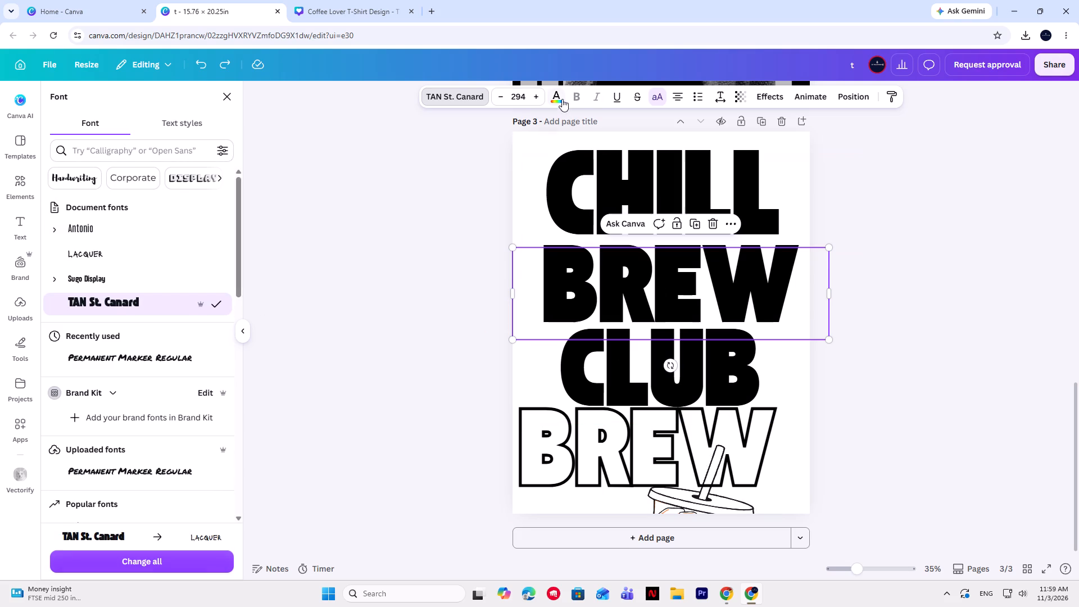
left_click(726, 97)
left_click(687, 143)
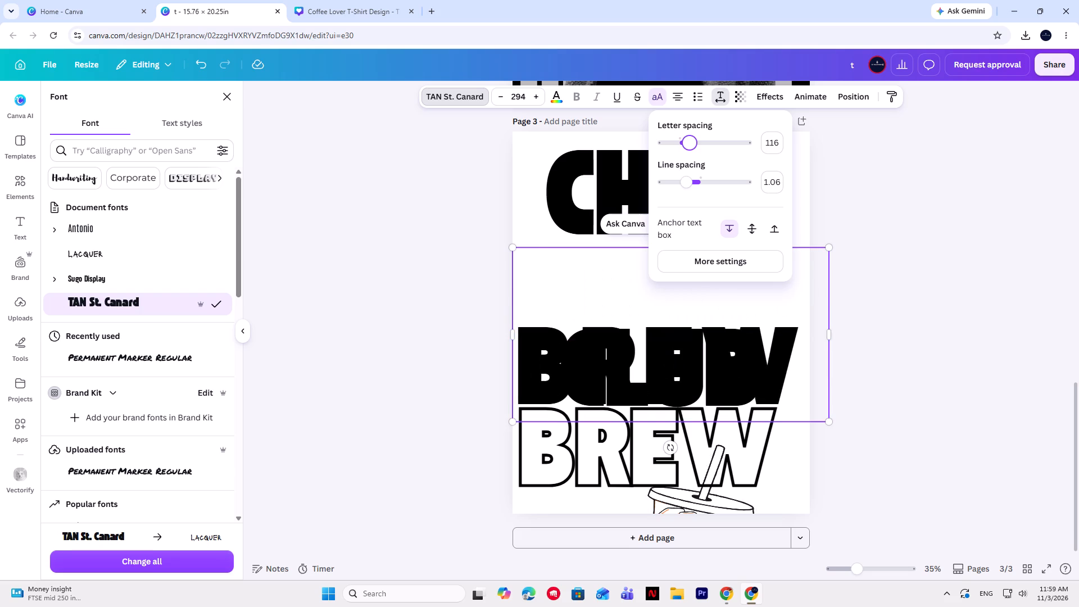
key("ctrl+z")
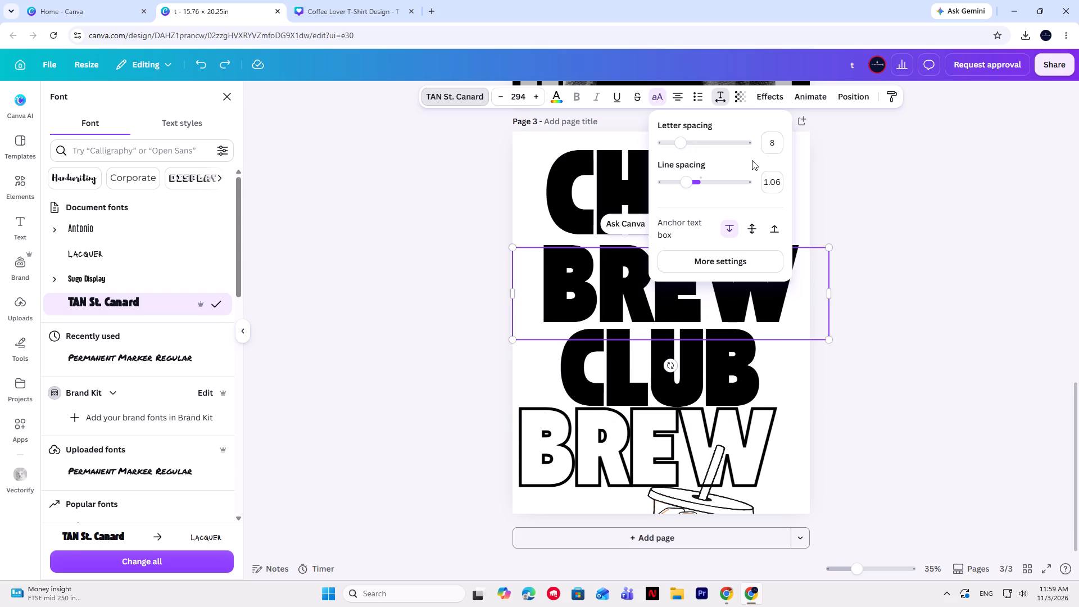
Undo the move of the hollow BREW text to the page bottom.
key("ctrl+z")
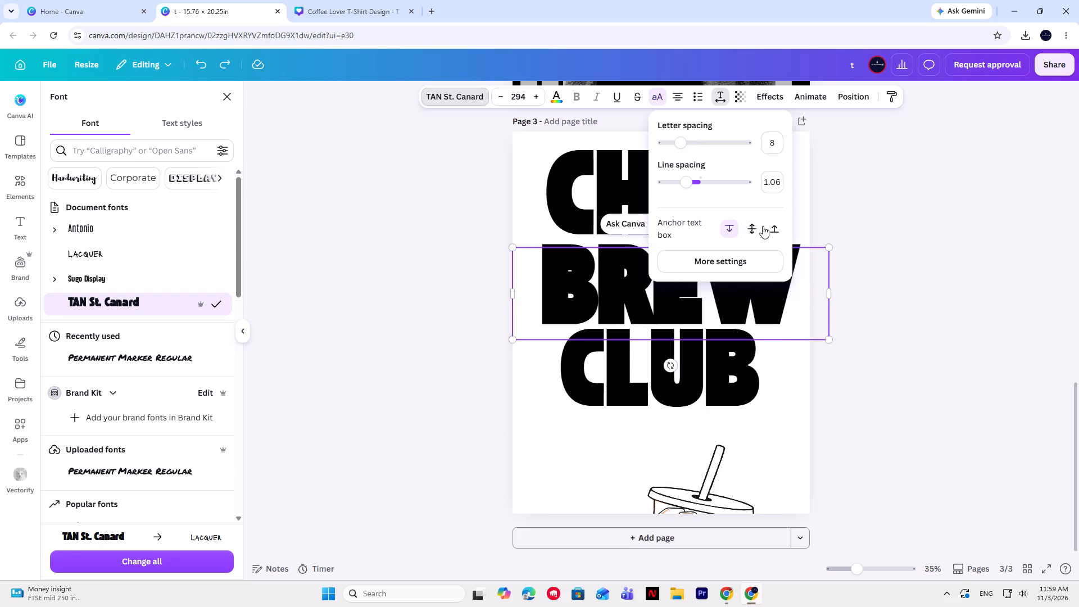
left_click(877, 210)
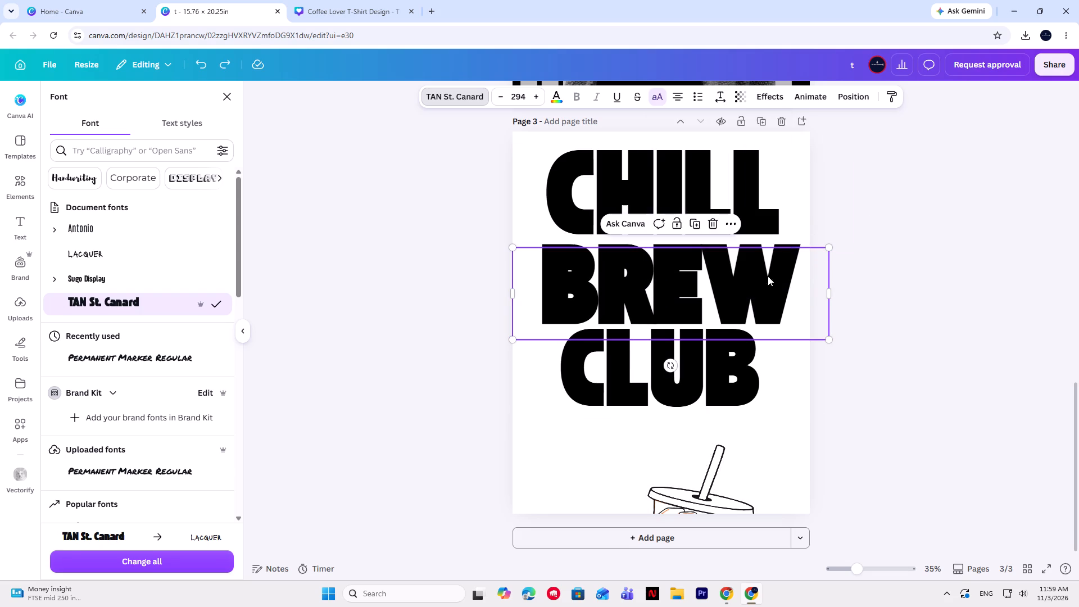
Move the solid BREW text off the hollow one to below CLUB, and delete it.
left_click_drag(628, 307, 520, 487)
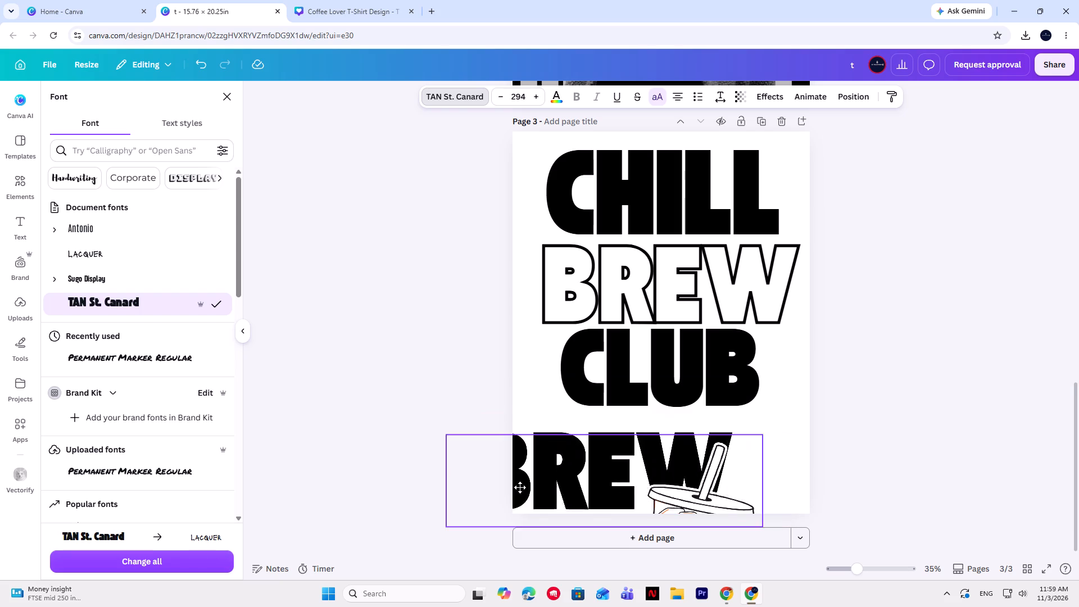
left_click_drag(520, 487, 635, 475)
left_click(635, 475)
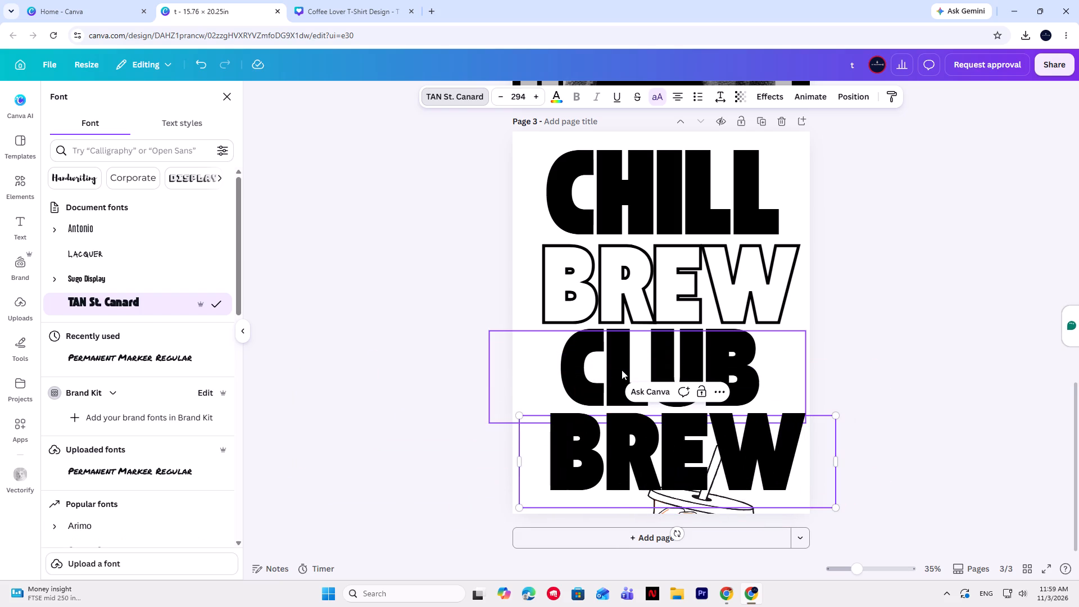
left_click(615, 352)
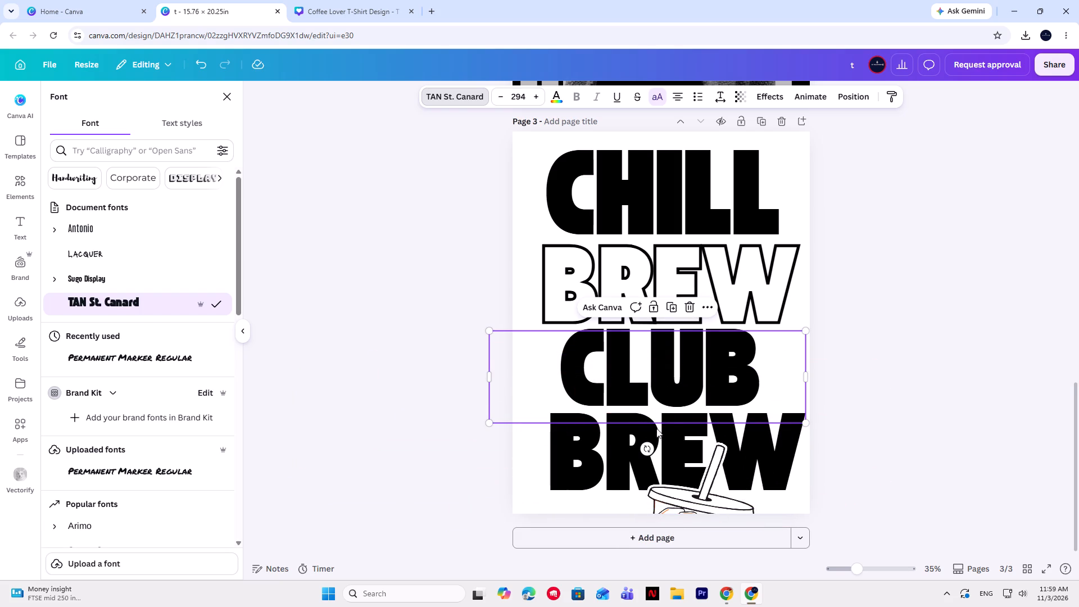
left_click(627, 443)
key("Delete")
Duplicate the CLUB text, place the copy below the original, and change the copy's wording to BREW.
left_click(622, 393)
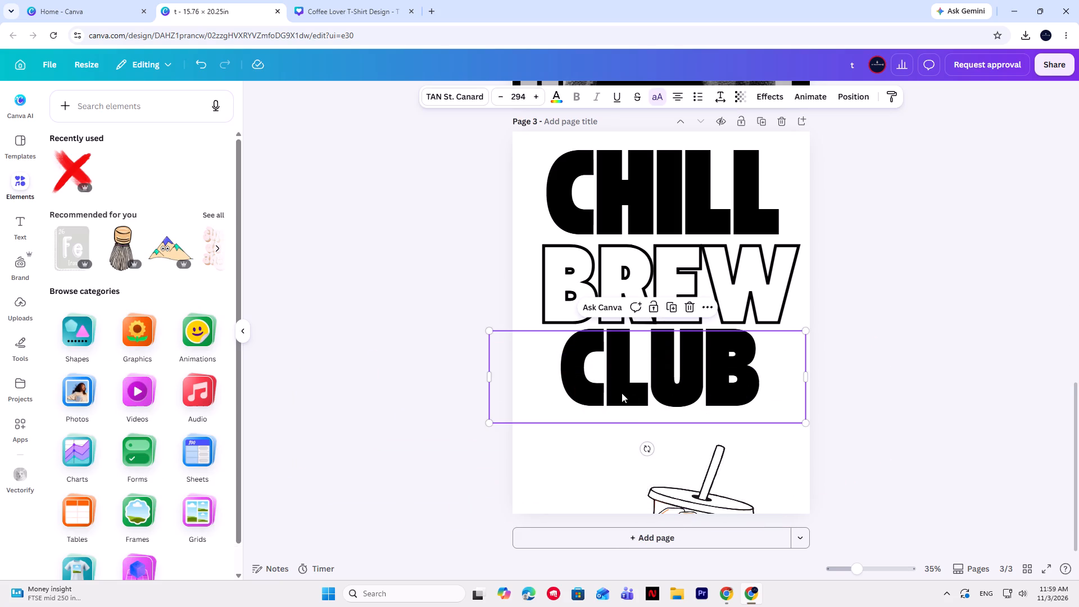
left_click(670, 303)
left_click_drag(664, 387, 627, 464)
left_click(573, 474)
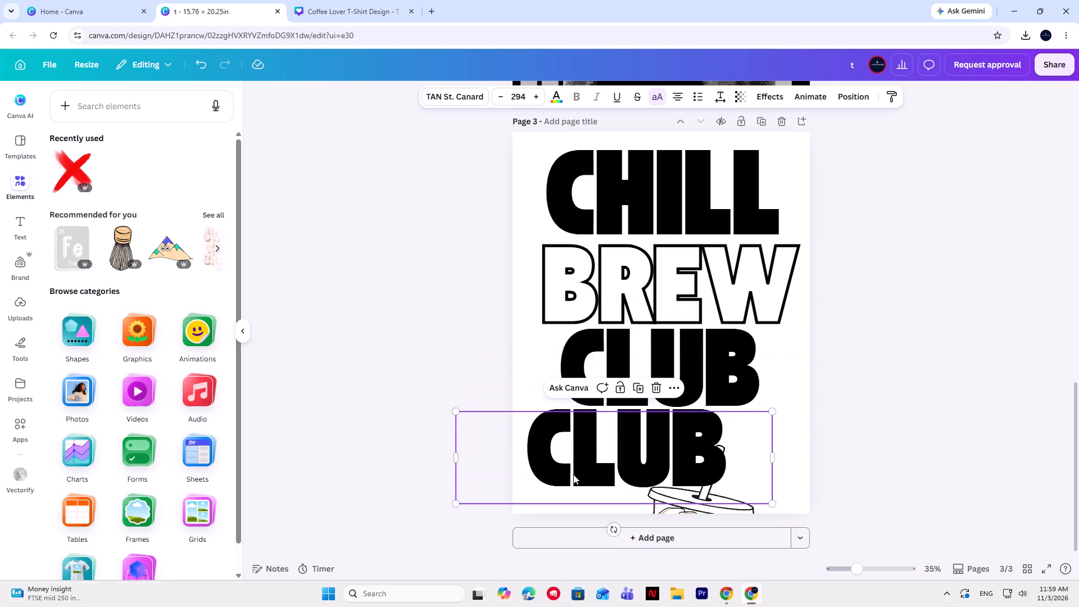
left_click(828, 429)
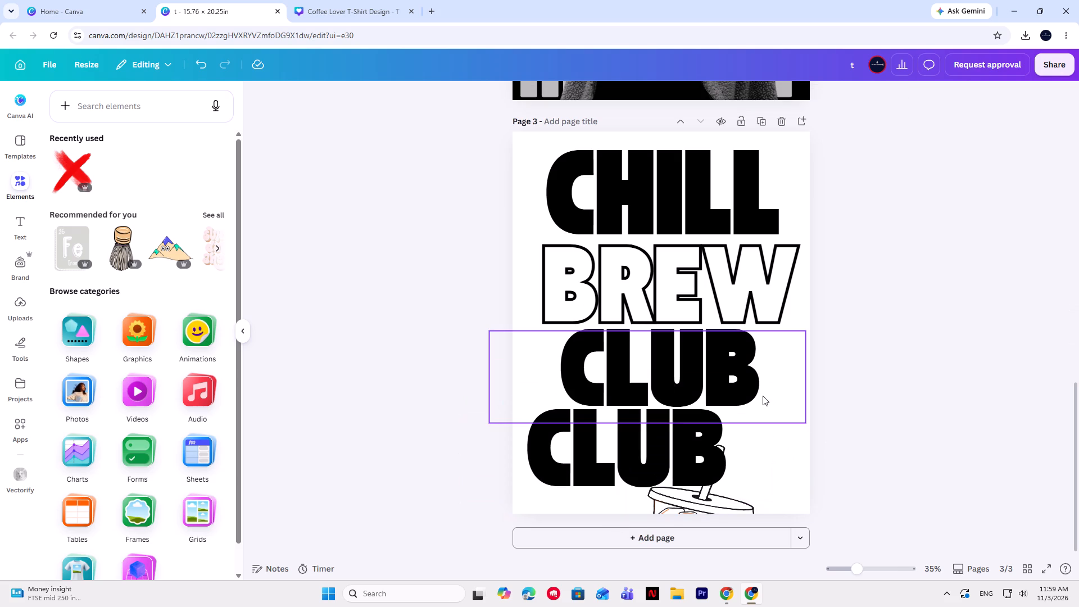
left_click(372, 0)
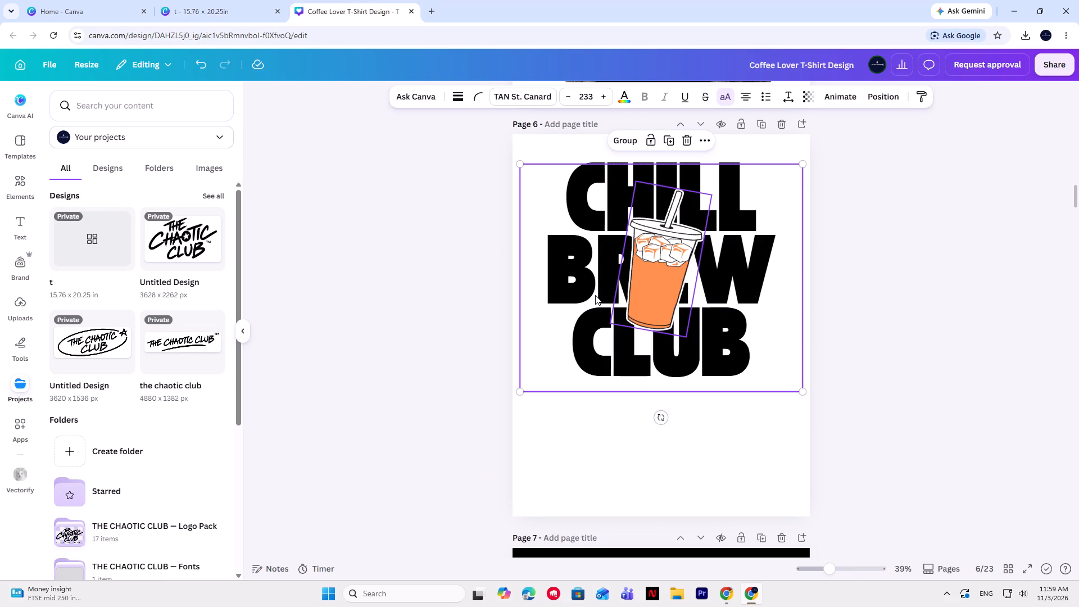
left_click(251, 0)
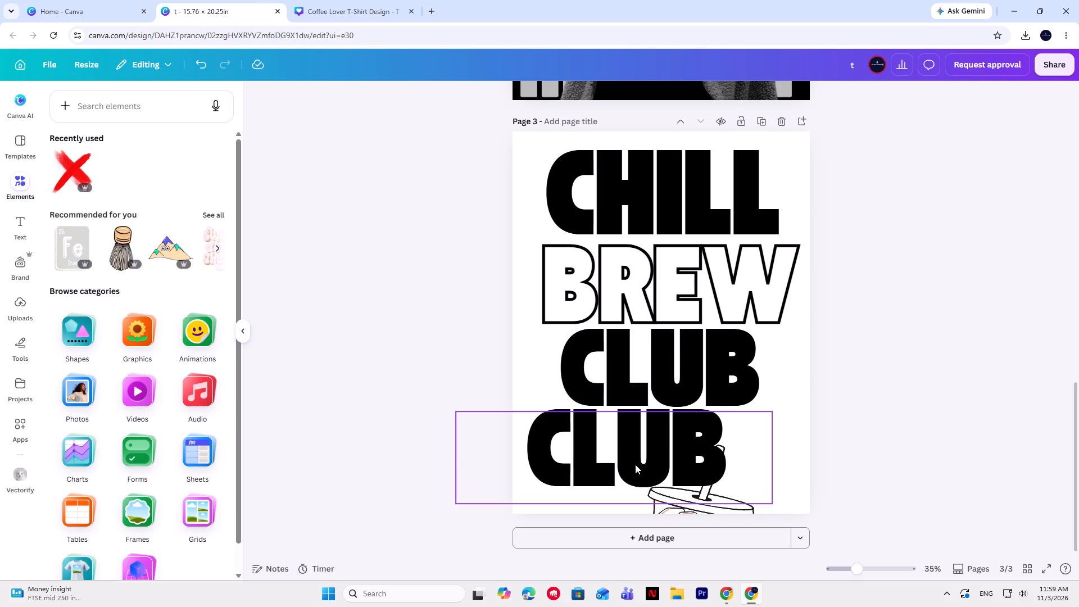
double_click(635, 462)
type("brew")
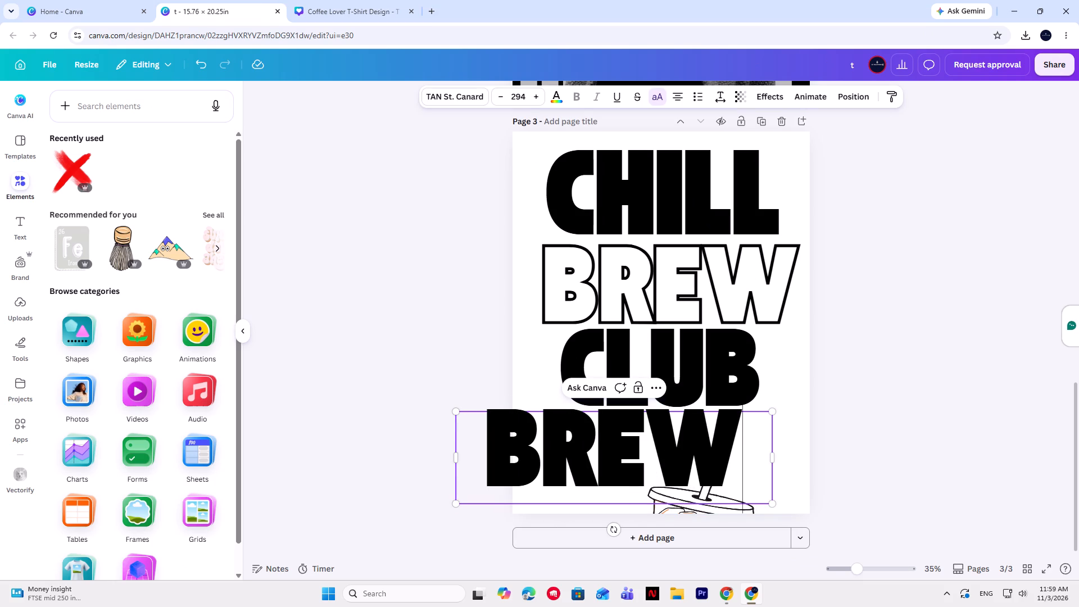
Thin the Hollow effect on the outlined BREW text to a thickness below 25.
left_click(661, 297)
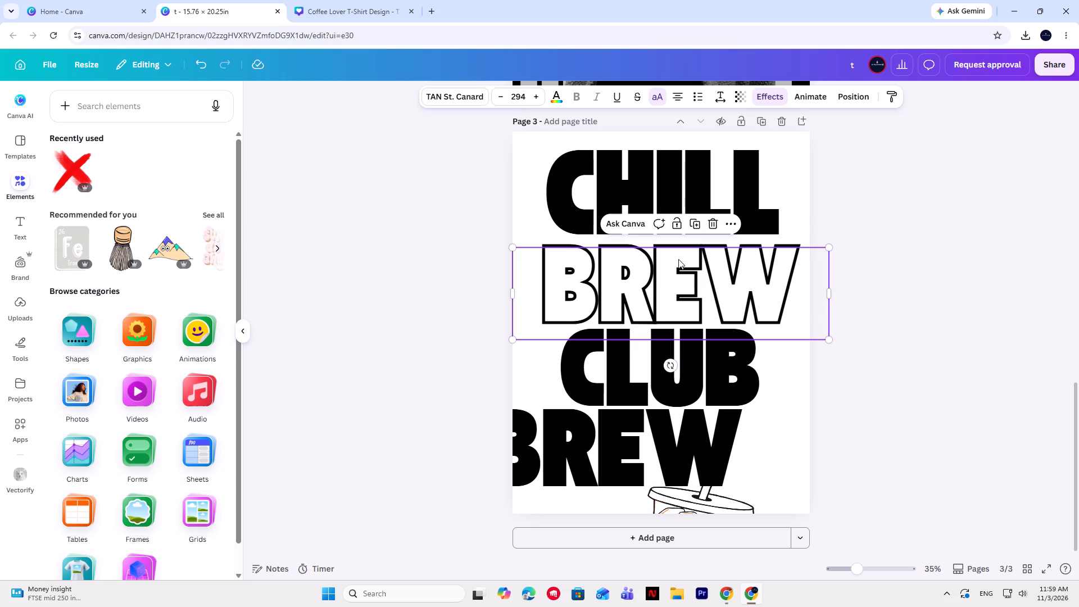
double_click(762, 90)
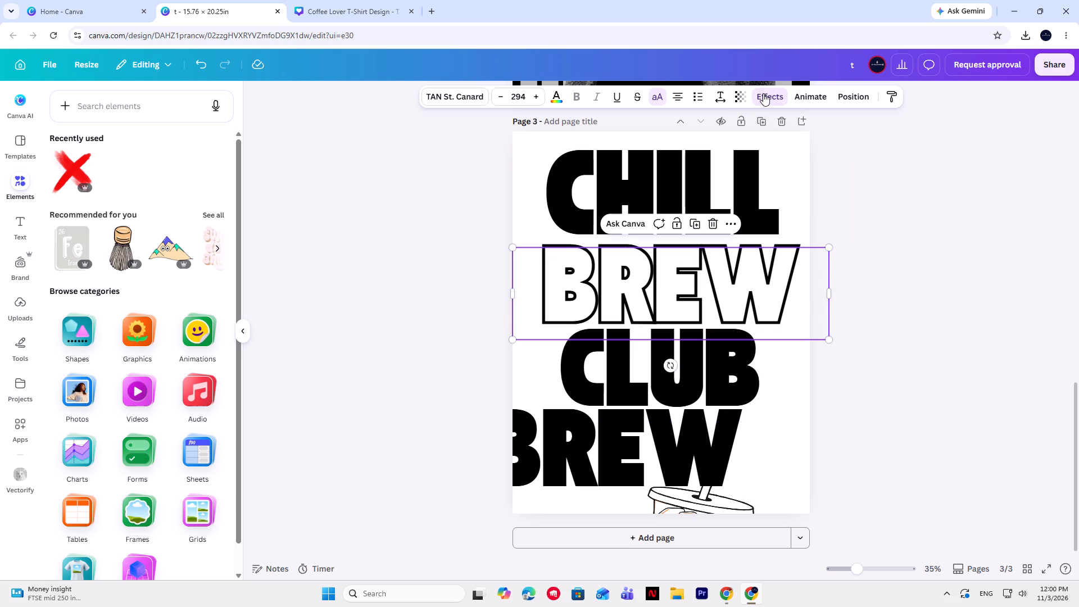
left_click(772, 97)
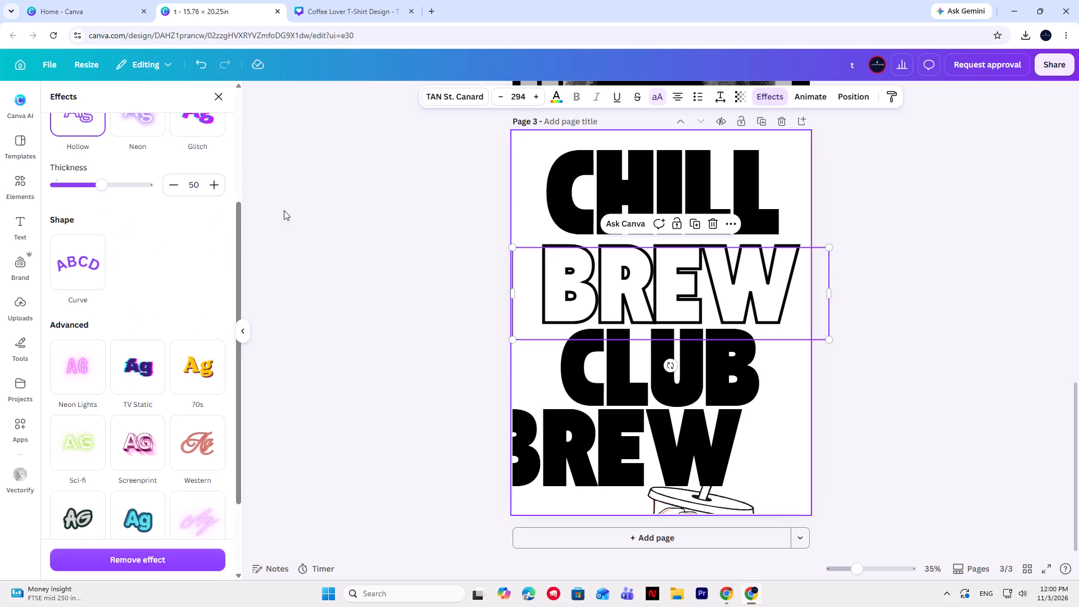
scroll(155, 247, "up", 3)
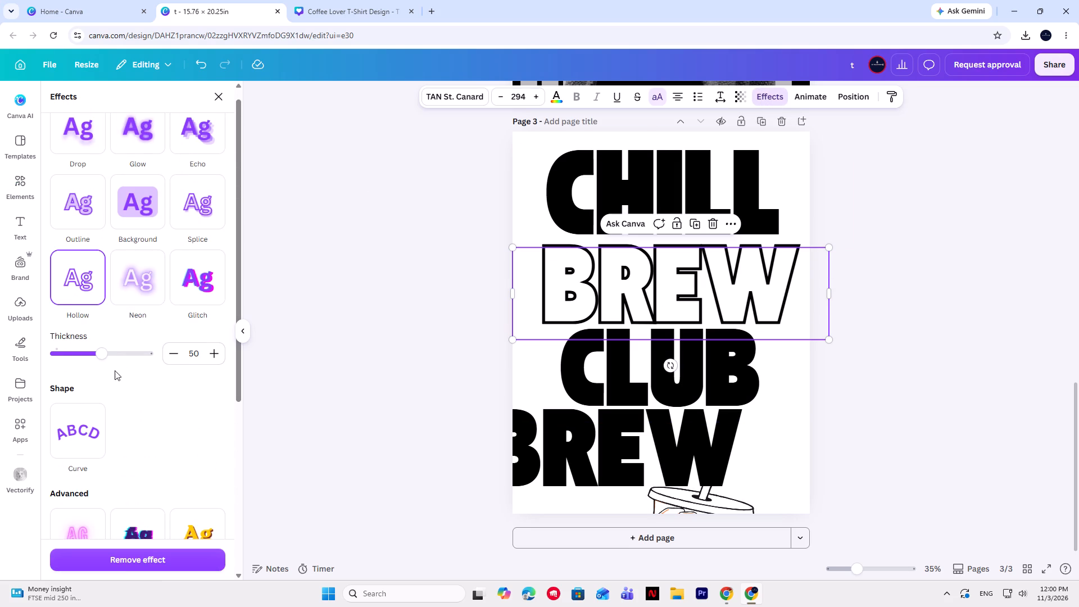
left_click_drag(100, 353, 78, 361)
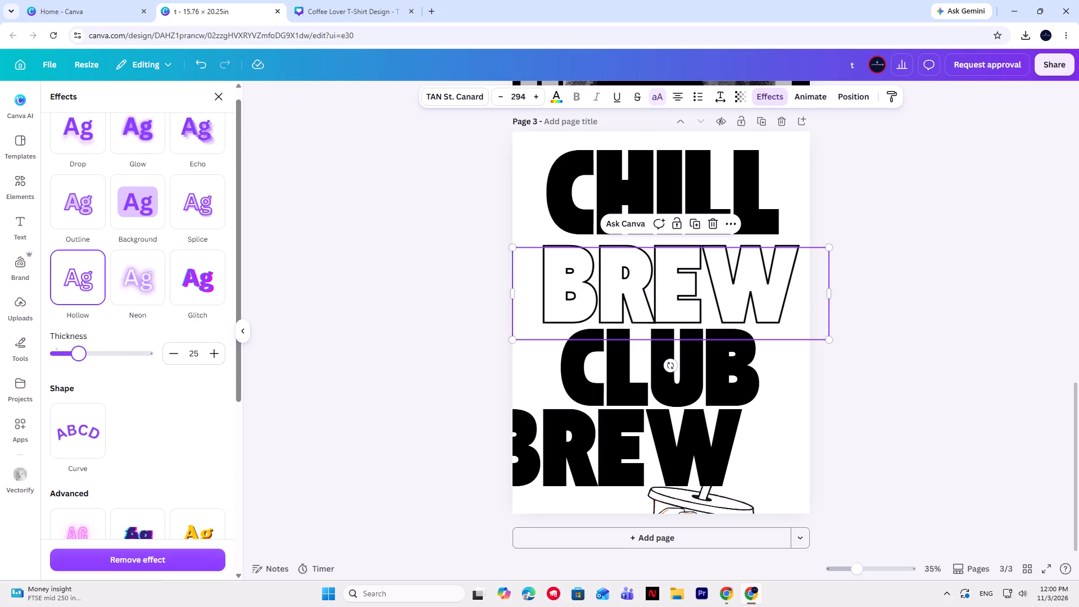
left_click_drag(78, 361, 69, 363)
Move the new solid BREW text up between CHILL and CLUB, aligned directly over the hollow BREW.
left_click_drag(609, 459, 613, 452)
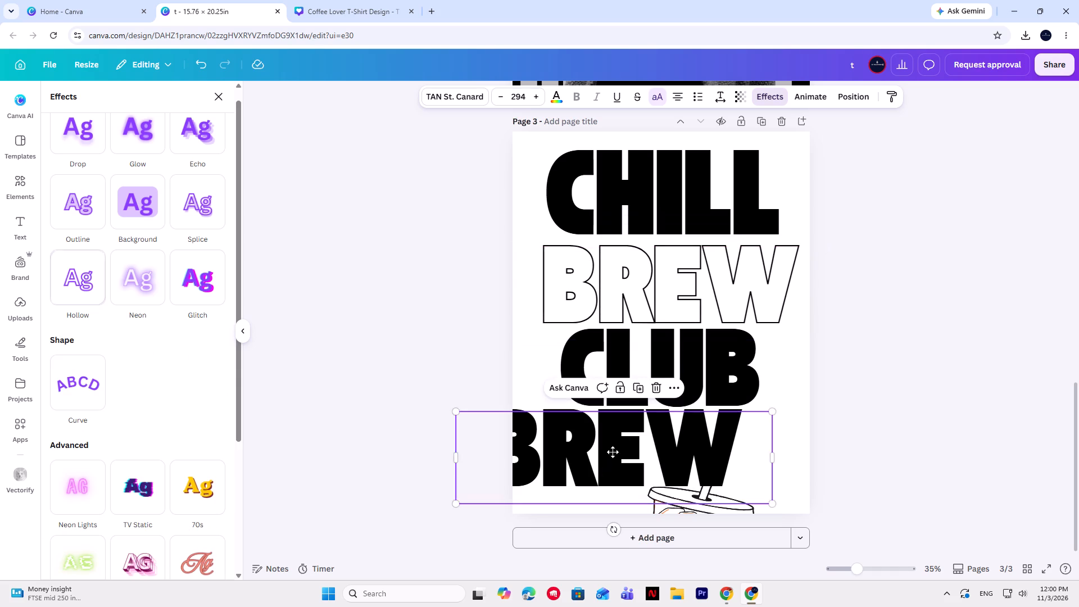
left_click_drag(613, 452, 668, 294)
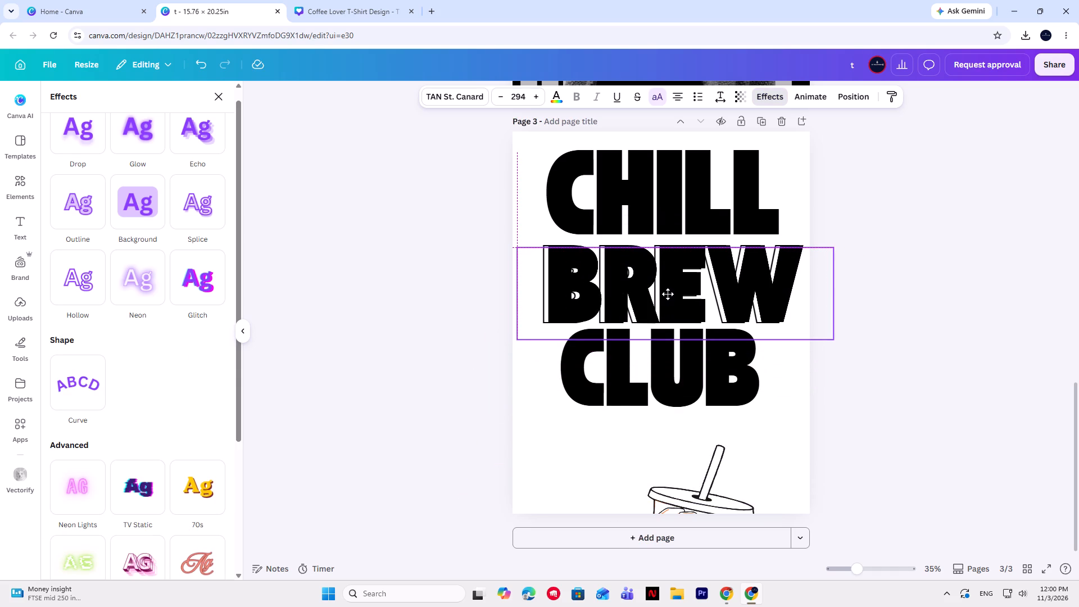
left_click_drag(668, 294, 665, 294)
left_click(665, 294)
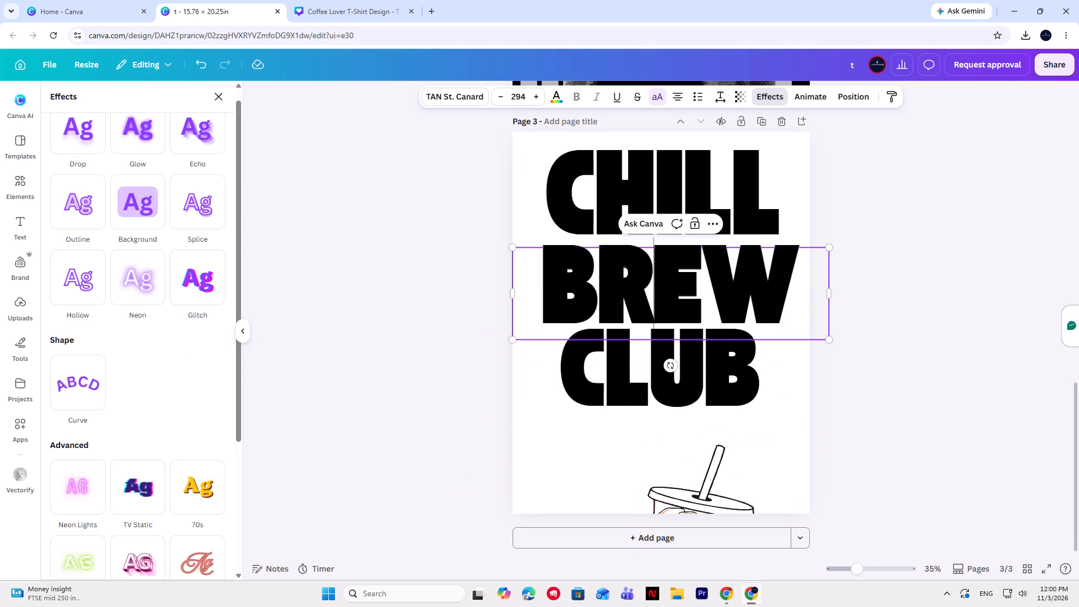
left_click(827, 338)
Move the cup from the page bottom back to the centre of the CHILL BREW CLUB lettering.
left_click_drag(722, 491, 708, 256)
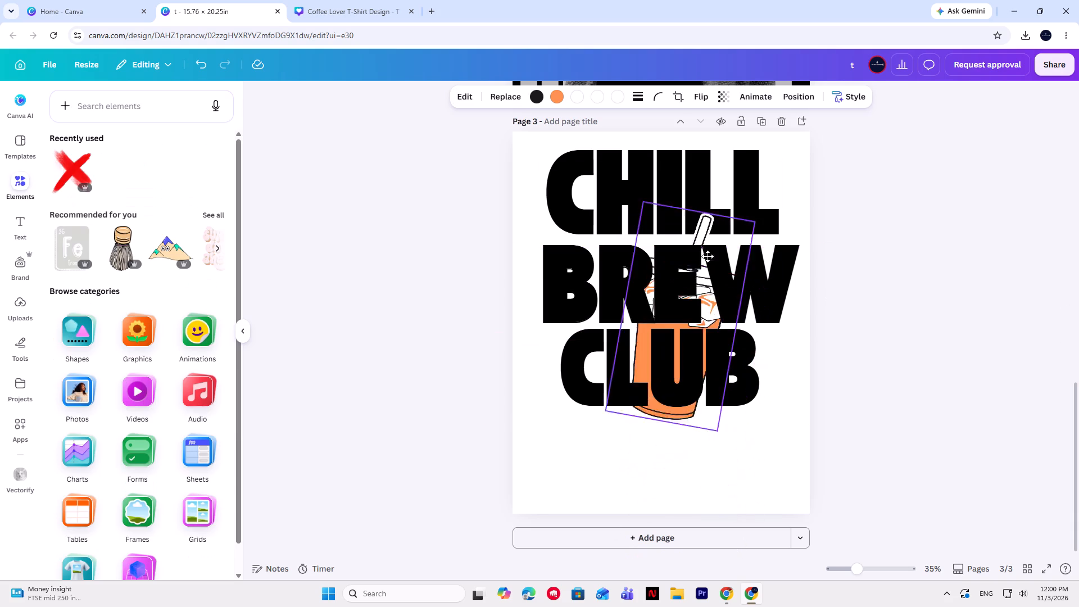
left_click_drag(708, 256, 689, 214)
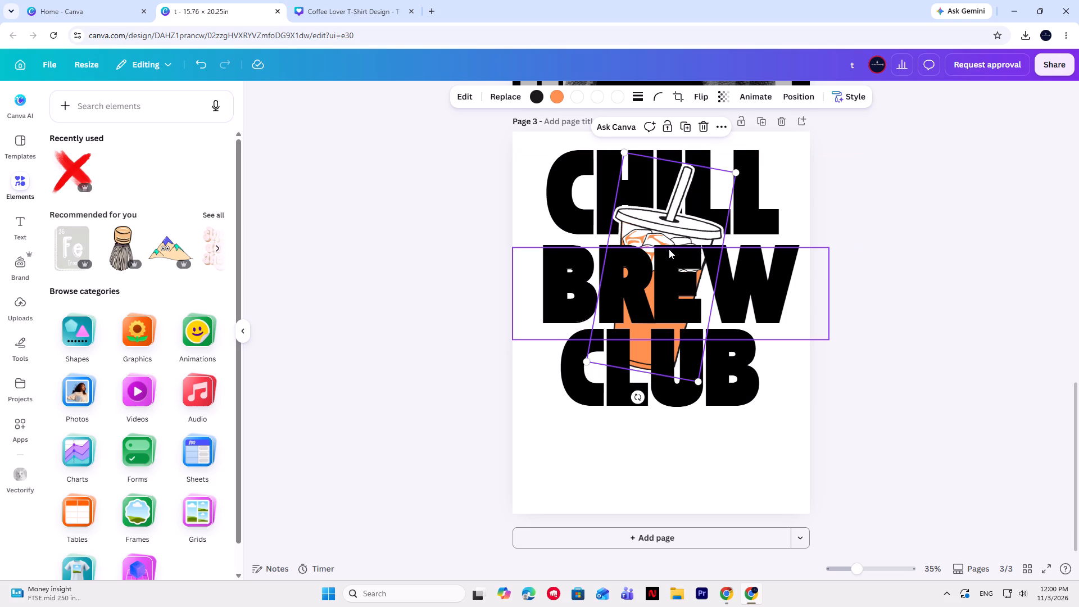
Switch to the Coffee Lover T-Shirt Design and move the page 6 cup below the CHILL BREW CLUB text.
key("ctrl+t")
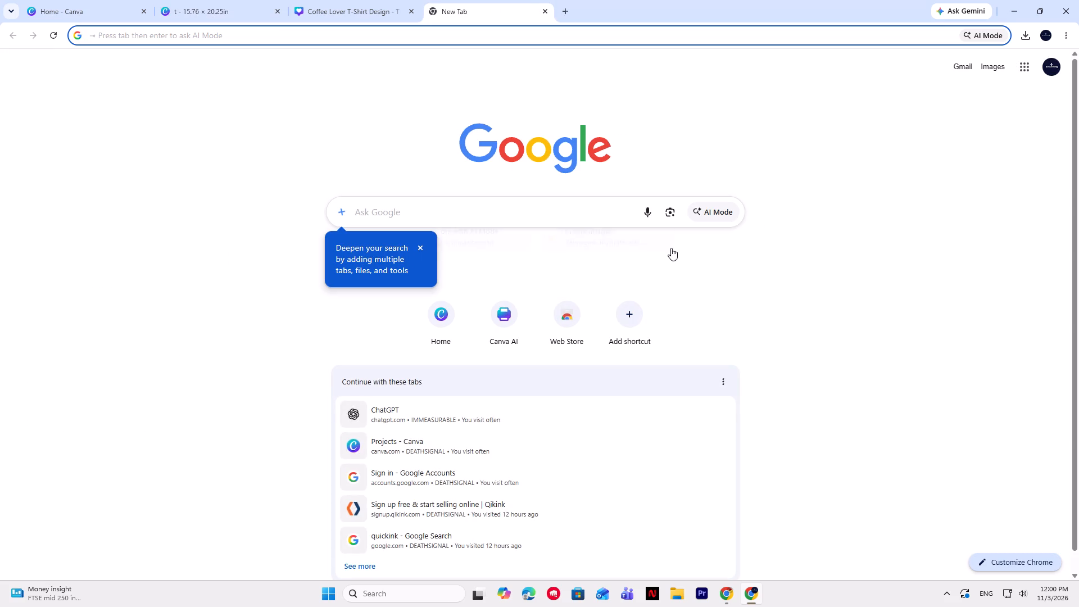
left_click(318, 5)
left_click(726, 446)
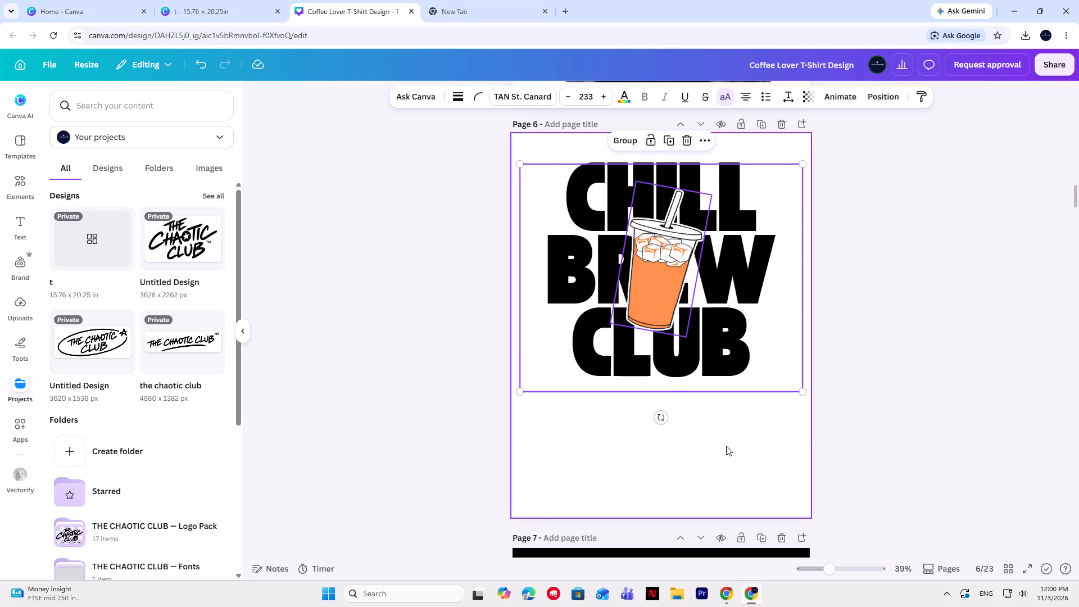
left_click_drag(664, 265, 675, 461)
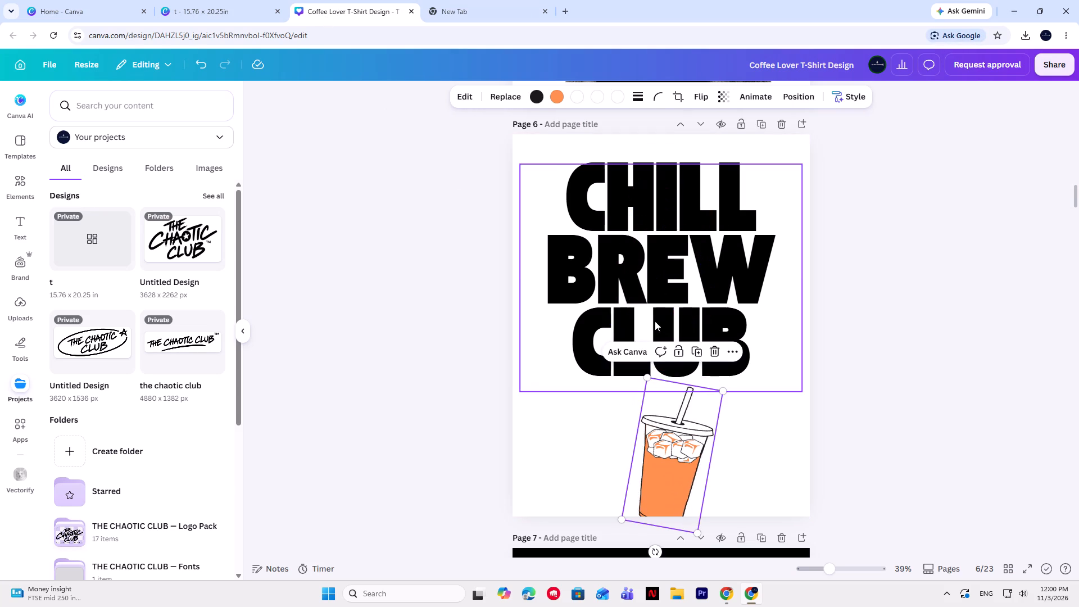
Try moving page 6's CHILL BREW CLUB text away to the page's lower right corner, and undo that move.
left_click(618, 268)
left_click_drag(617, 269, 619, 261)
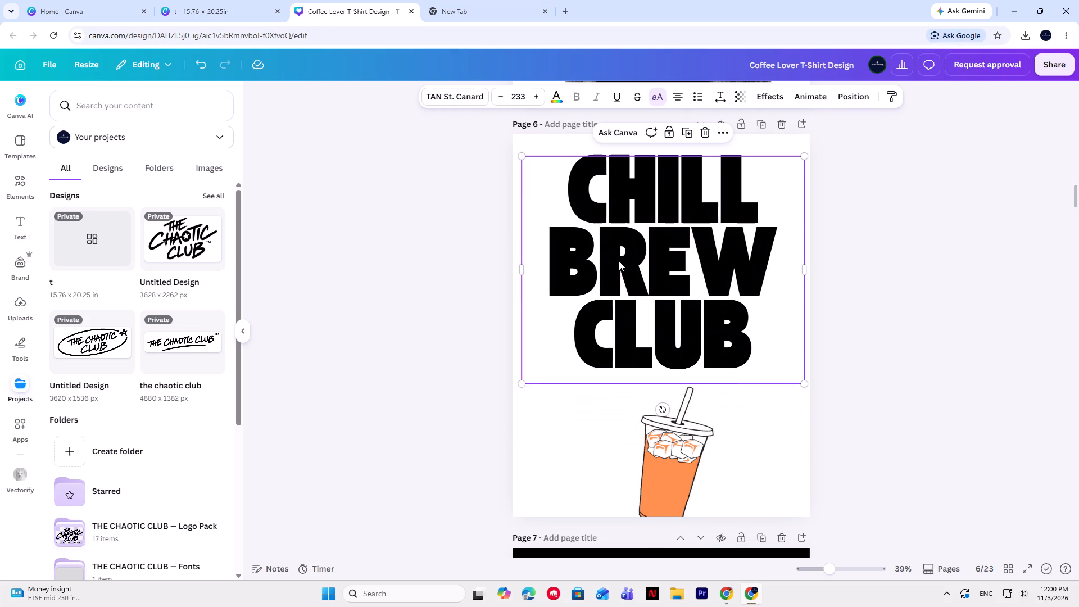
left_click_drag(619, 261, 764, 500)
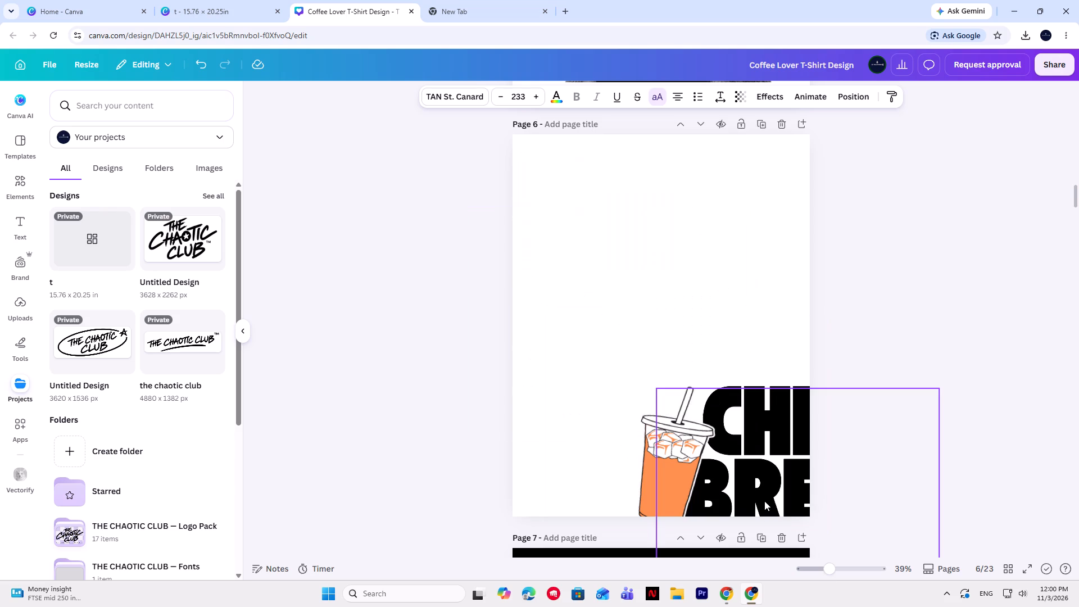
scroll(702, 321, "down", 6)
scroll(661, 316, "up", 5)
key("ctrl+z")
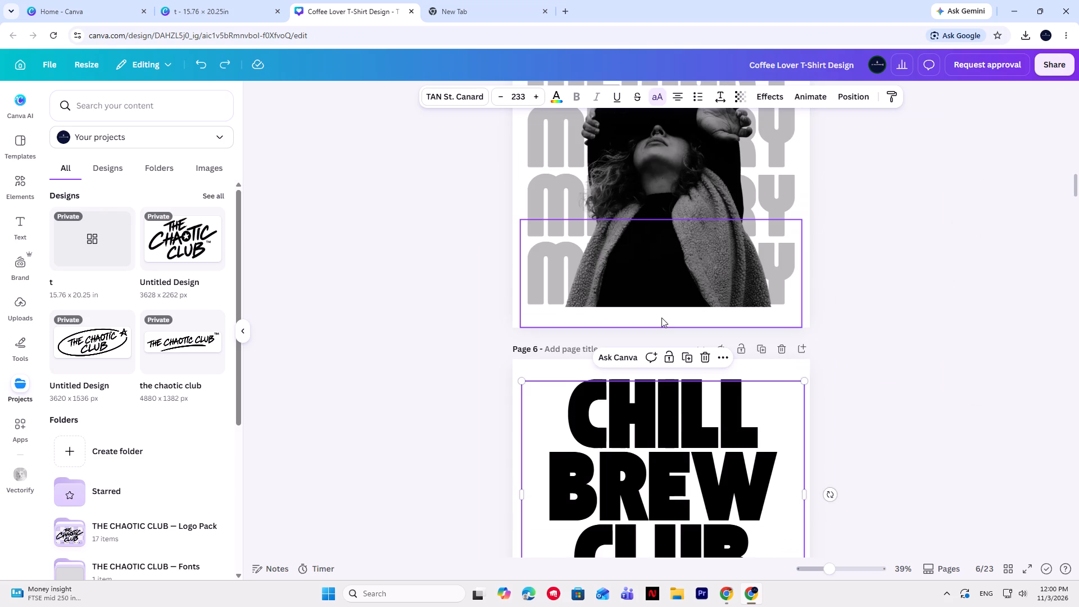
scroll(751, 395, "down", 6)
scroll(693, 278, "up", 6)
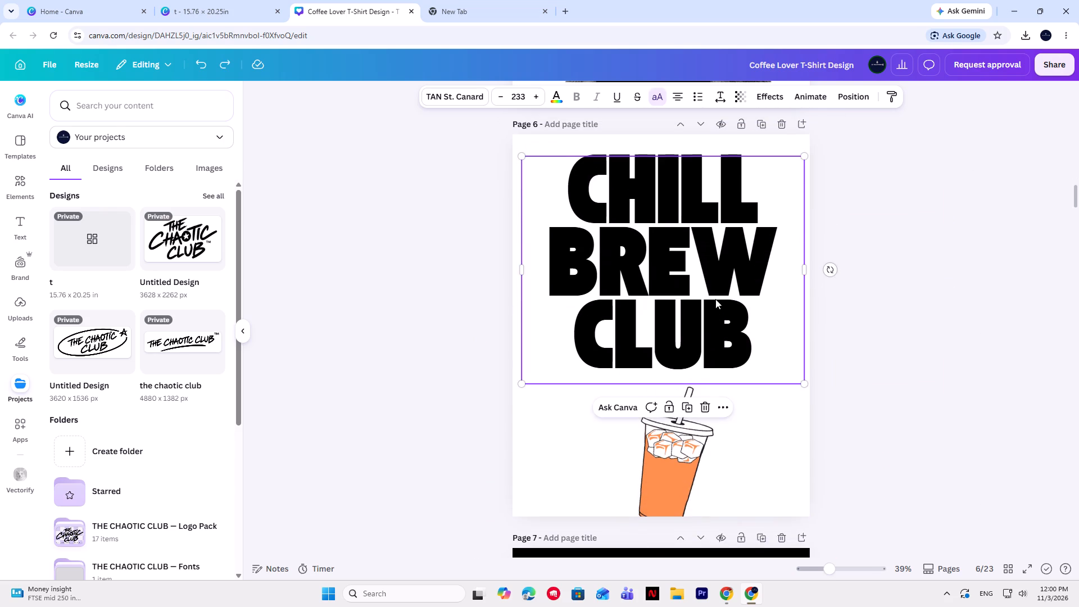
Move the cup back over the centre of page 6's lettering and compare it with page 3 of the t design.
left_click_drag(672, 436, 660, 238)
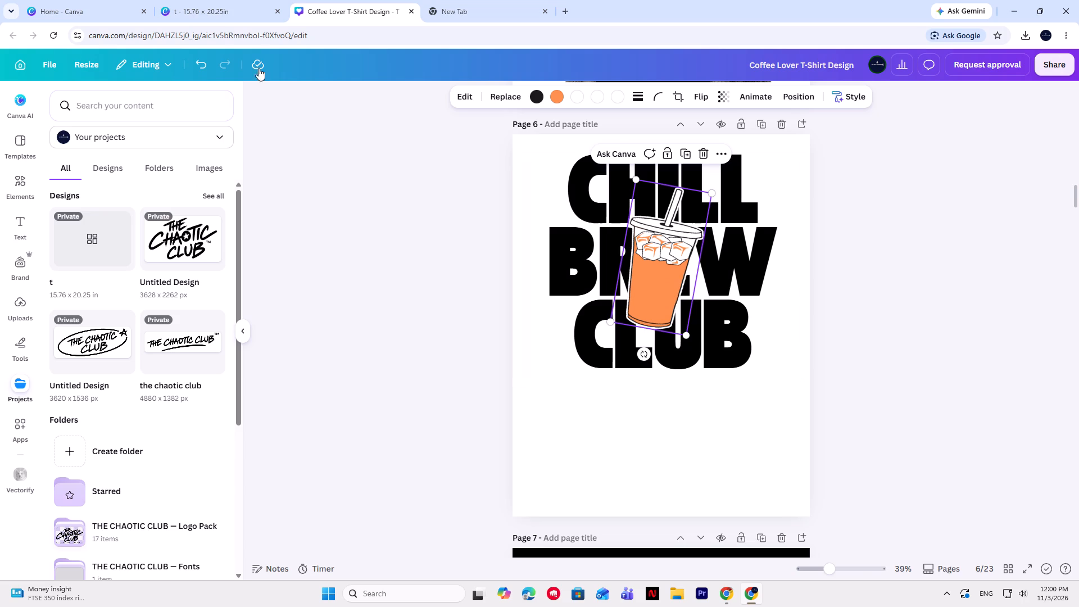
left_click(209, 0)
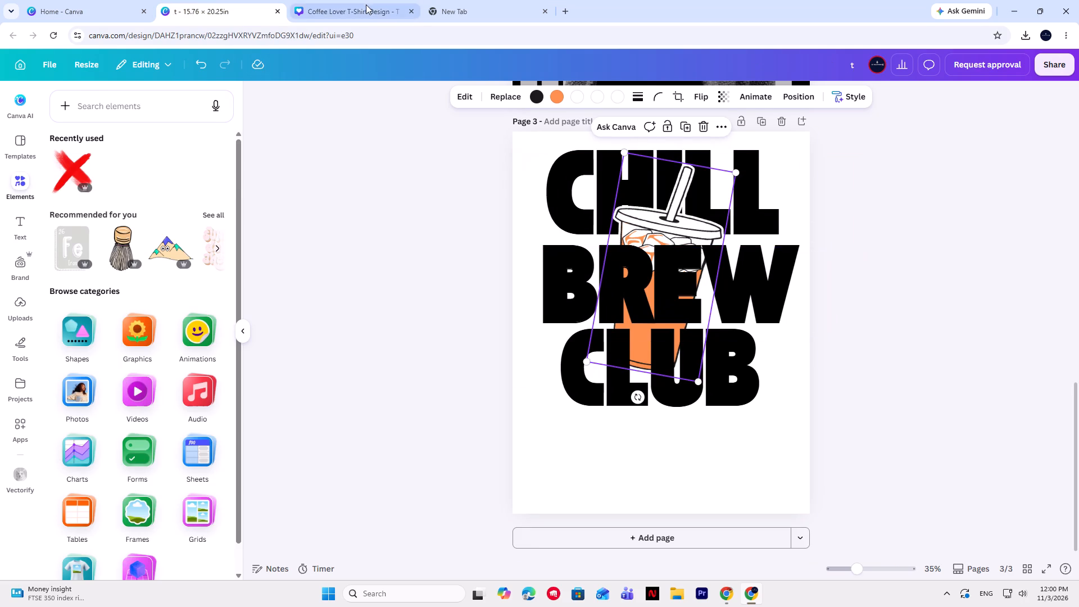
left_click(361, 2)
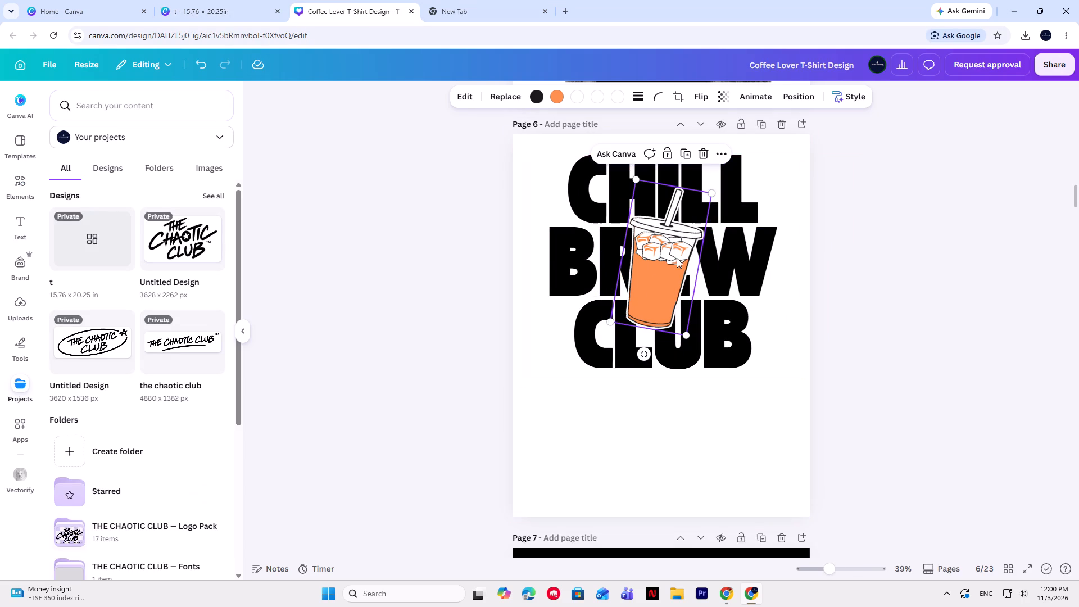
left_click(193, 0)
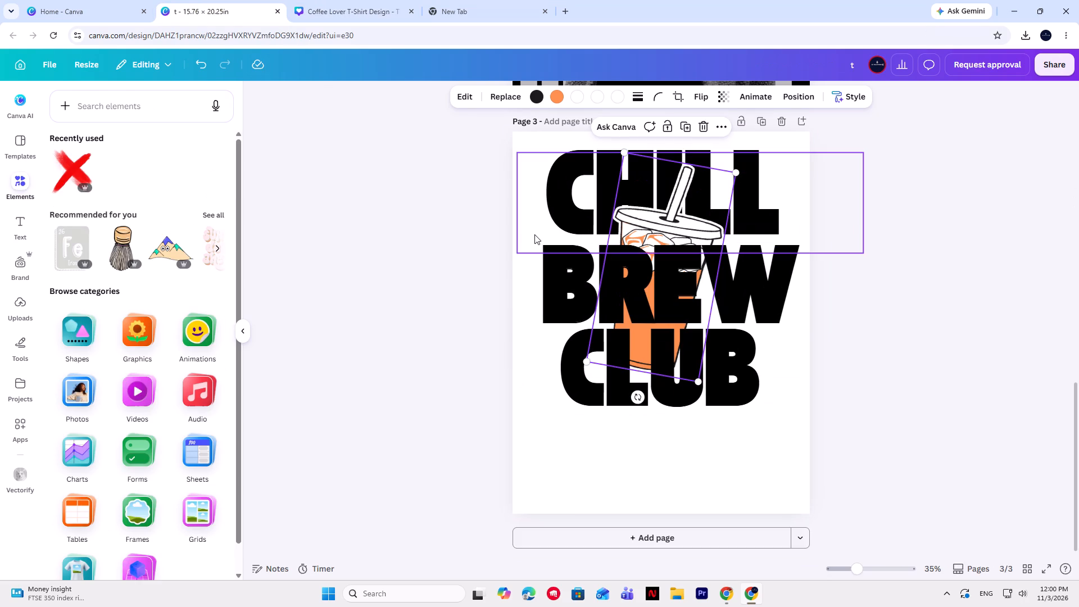
Duplicate the solid BREW text on page 3 of the t design.
left_click(599, 284)
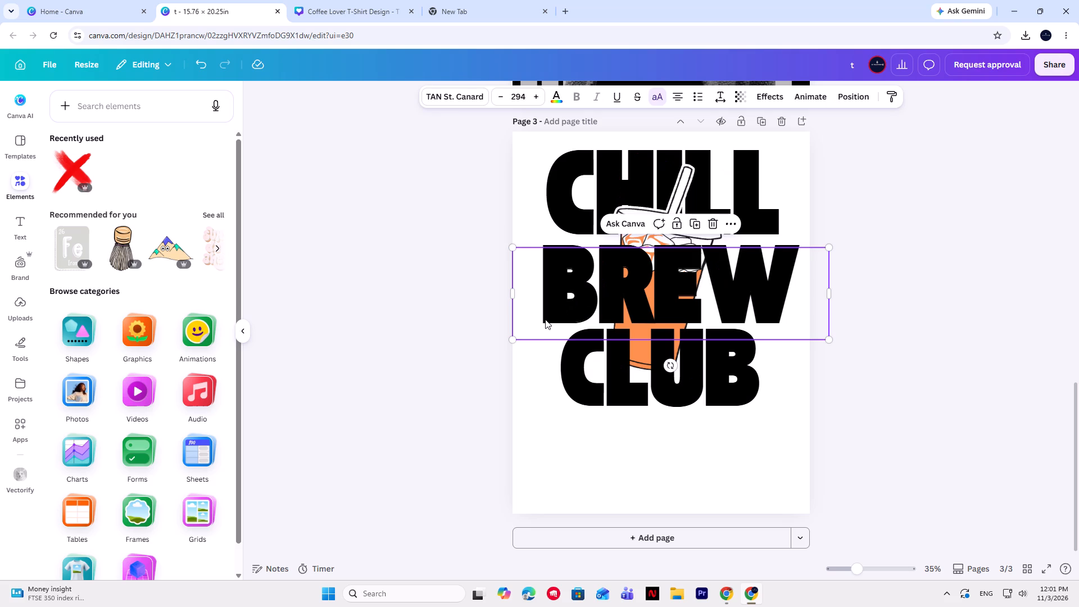
key("ctrl+c")
key("ctrl+v")
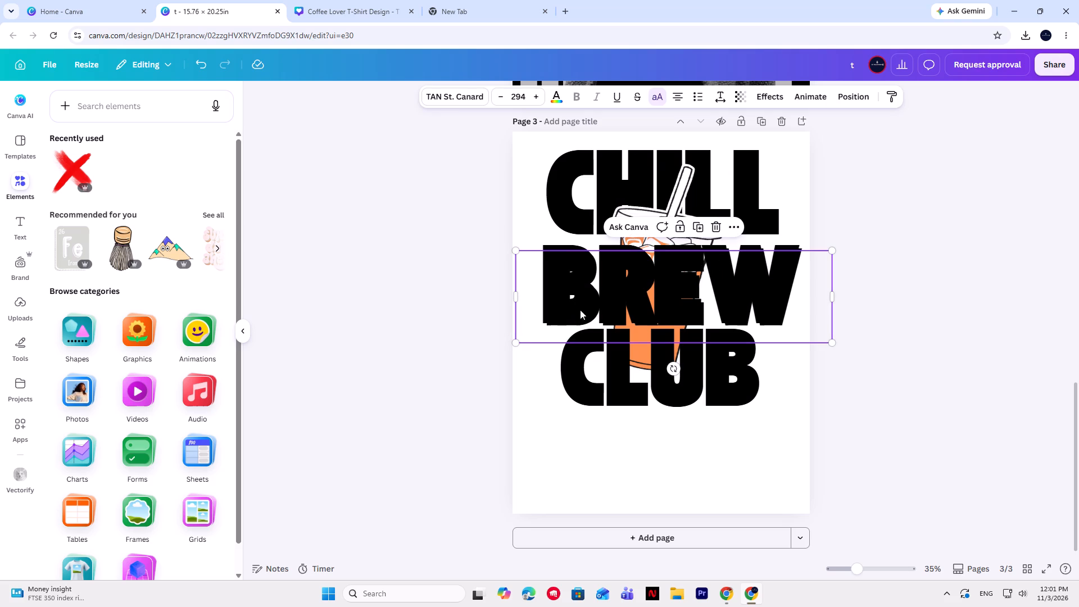
right_click(692, 446)
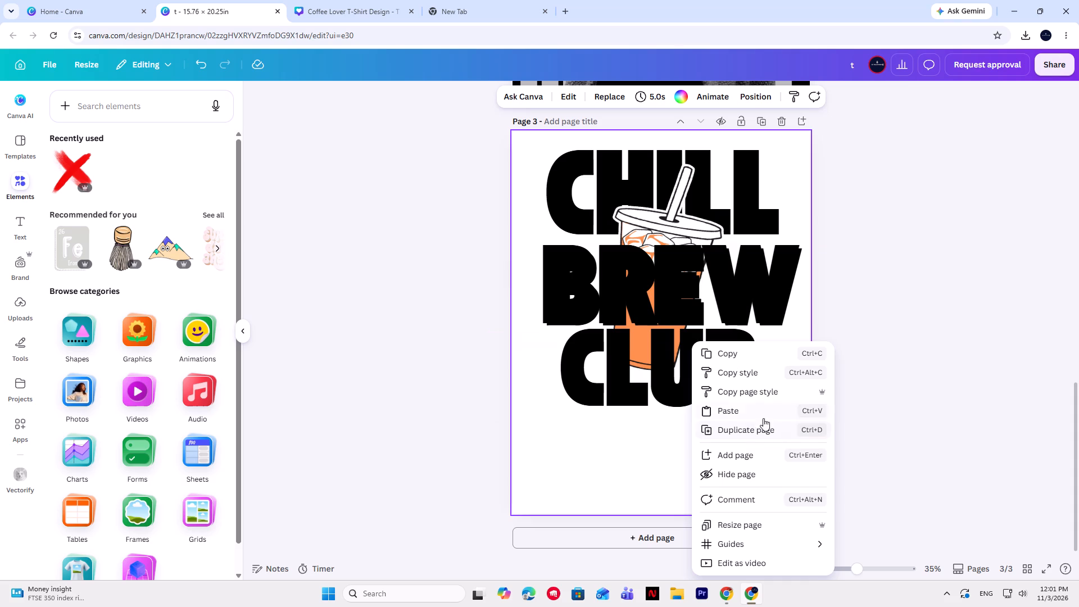
left_click(622, 262)
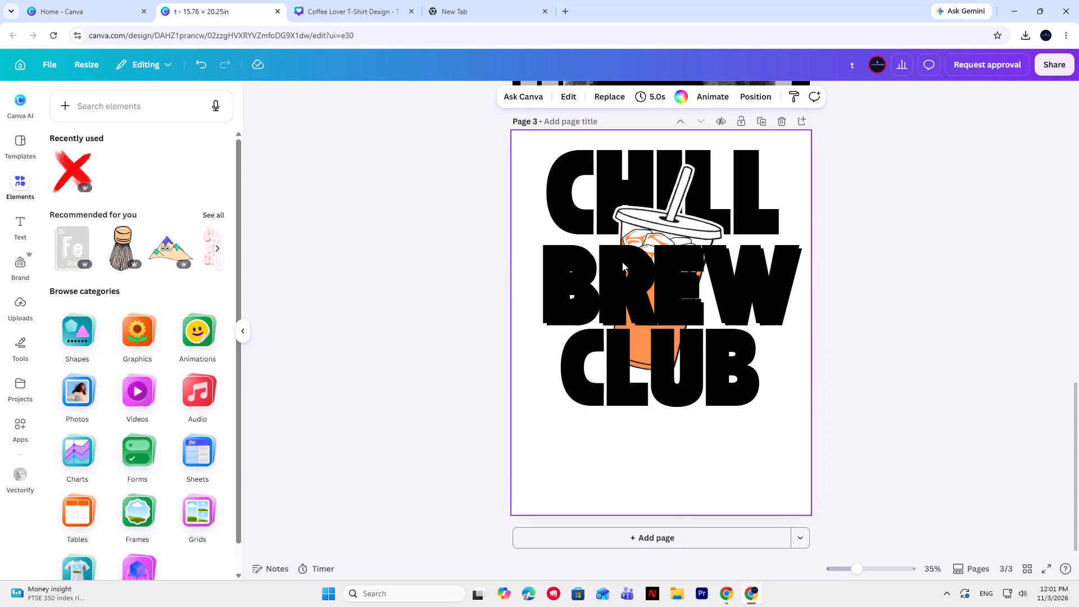
Move both solid BREW texts below CLUB and delete the old hollow BREW text uncovered over the cup.
left_click_drag(619, 277, 628, 464)
left_click_drag(616, 288, 627, 467)
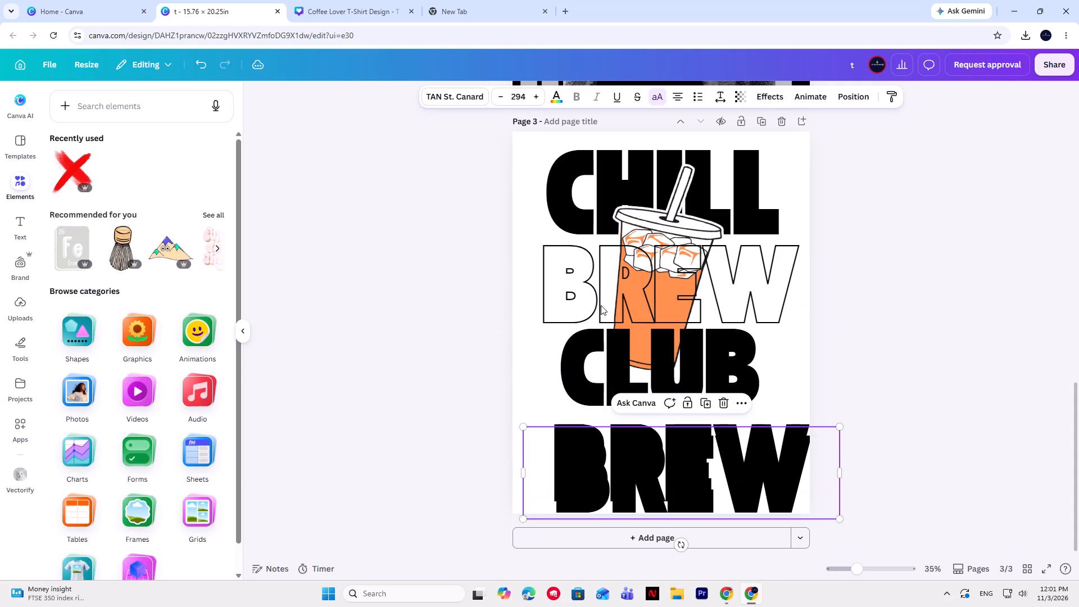
double_click(590, 282)
key("Delete")
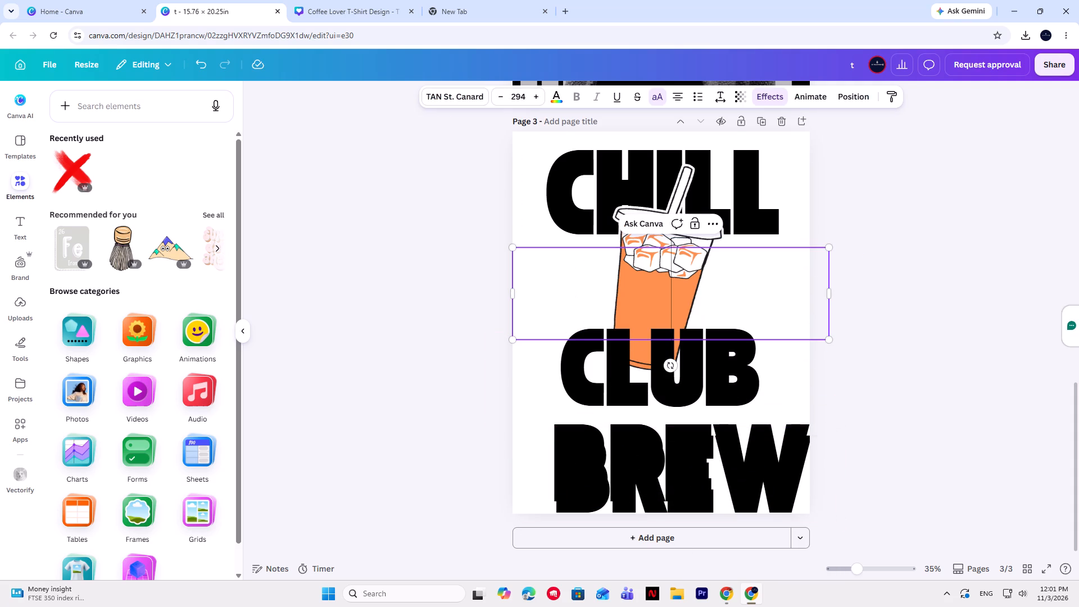
Move both solid BREW texts back up between CHILL and CLUB, aligned directly over each other.
left_click_drag(639, 472, 638, 308)
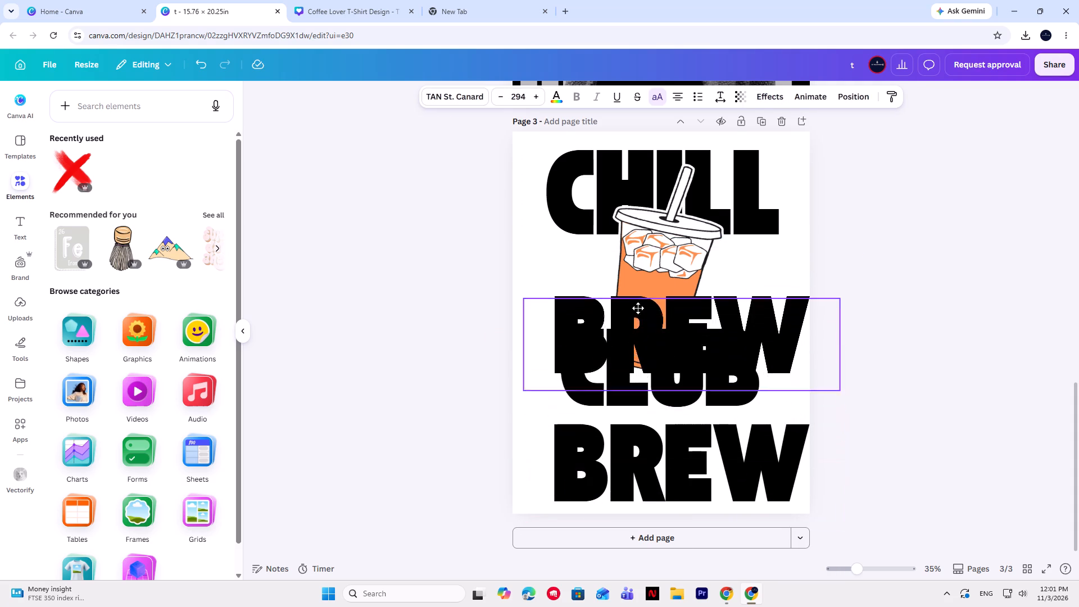
left_click_drag(638, 308, 624, 281)
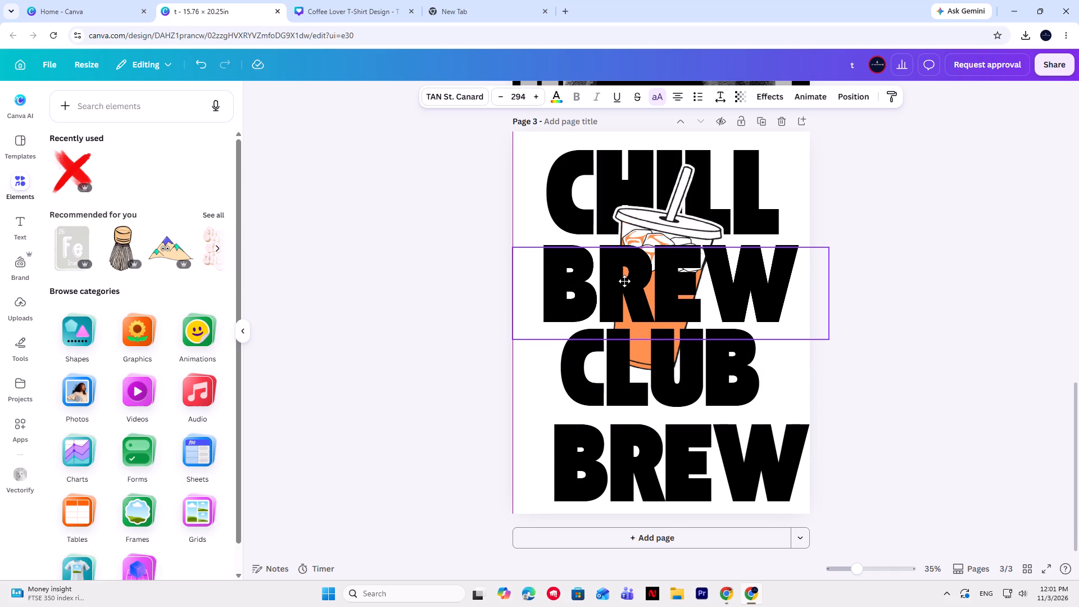
left_click_drag(624, 281, 624, 283)
left_click(624, 283)
left_click(928, 310)
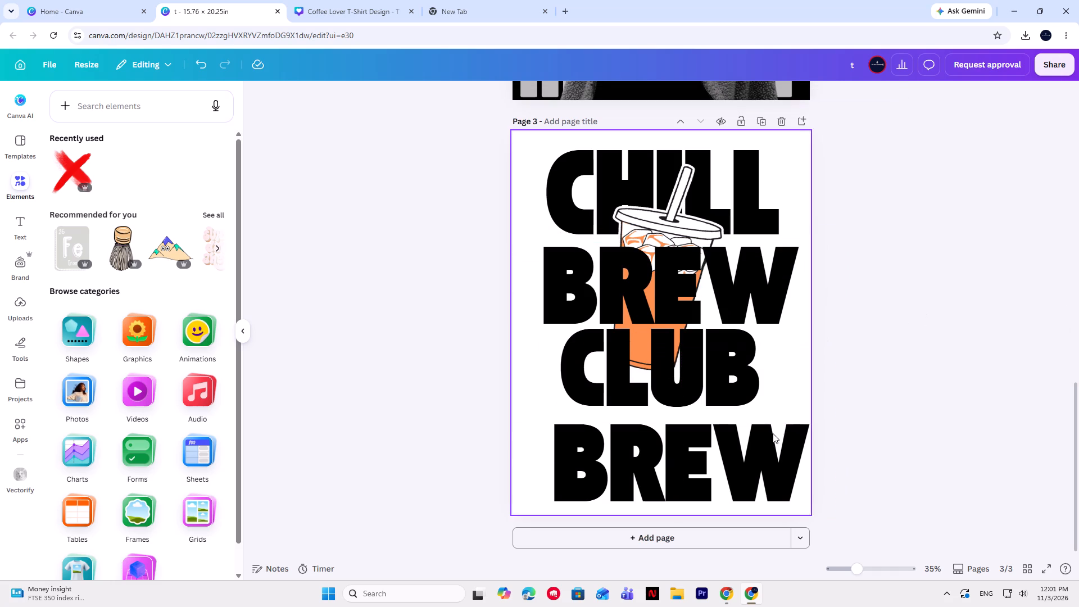
left_click_drag(743, 453, 740, 273)
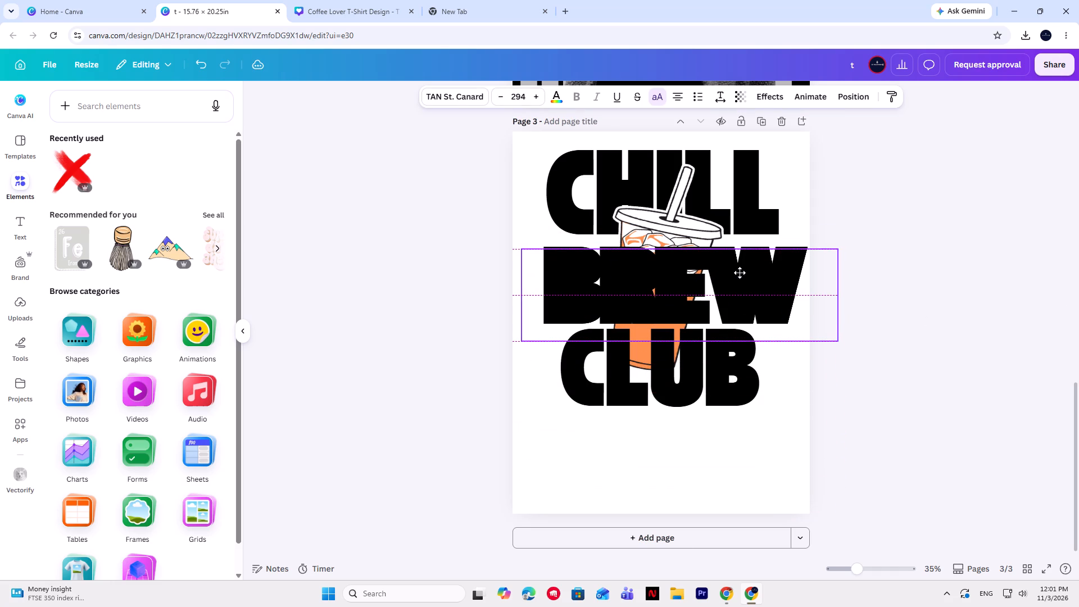
left_click_drag(740, 273, 731, 273)
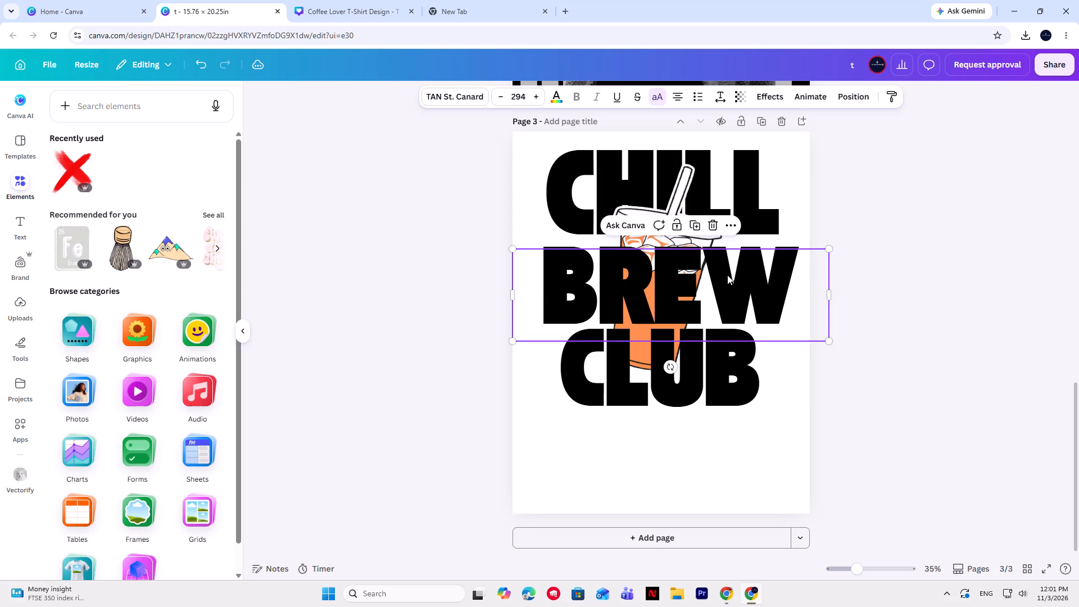
left_click(731, 282)
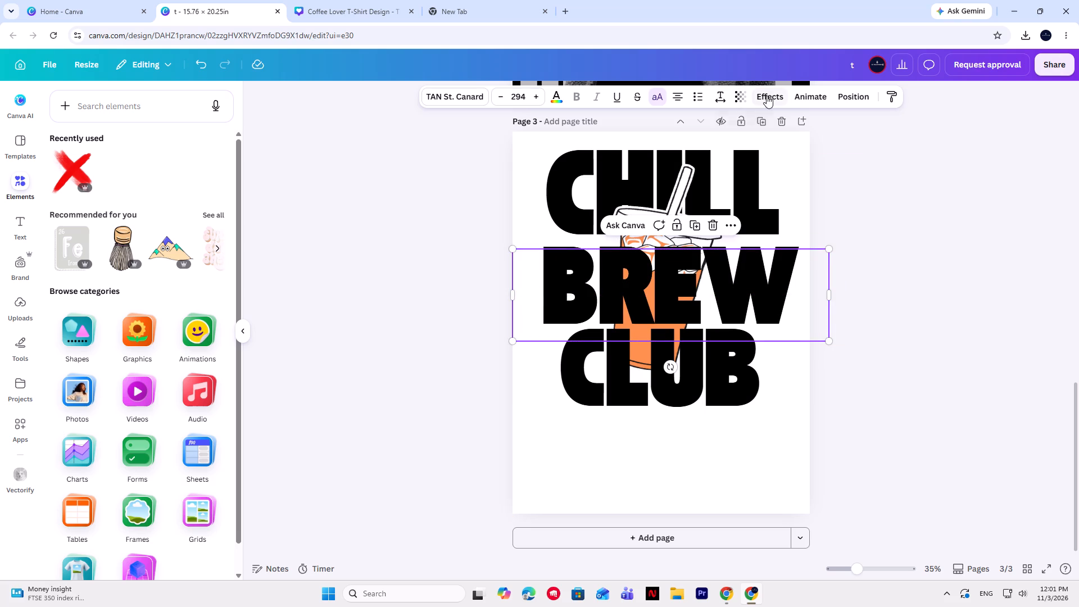
Apply the Hollow effect to the top BREW text with a thickness of 25.
left_click(767, 96)
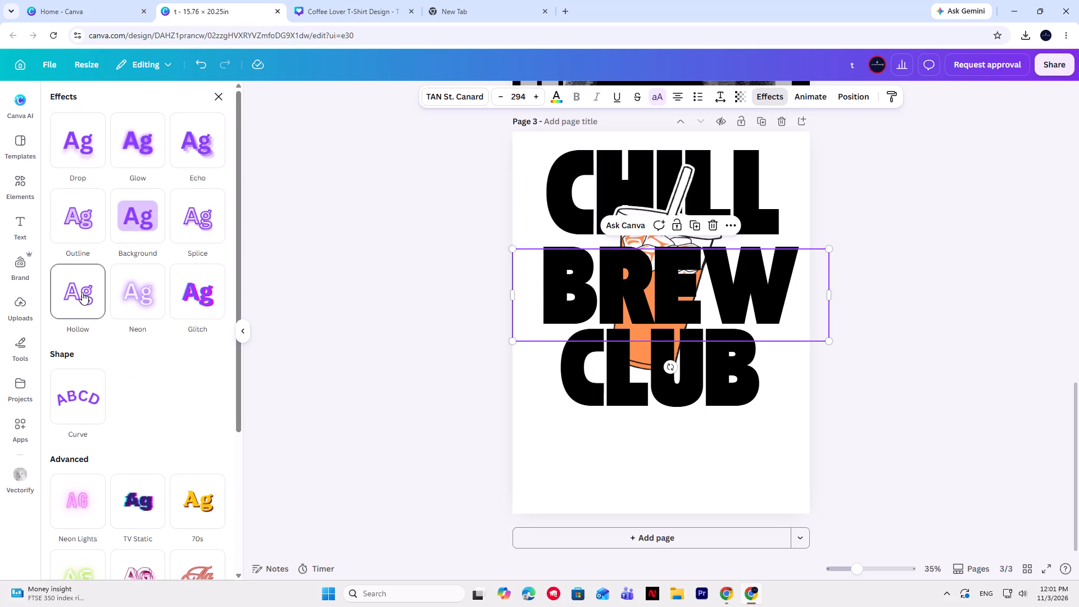
left_click(87, 309)
left_click_drag(106, 372, 92, 374)
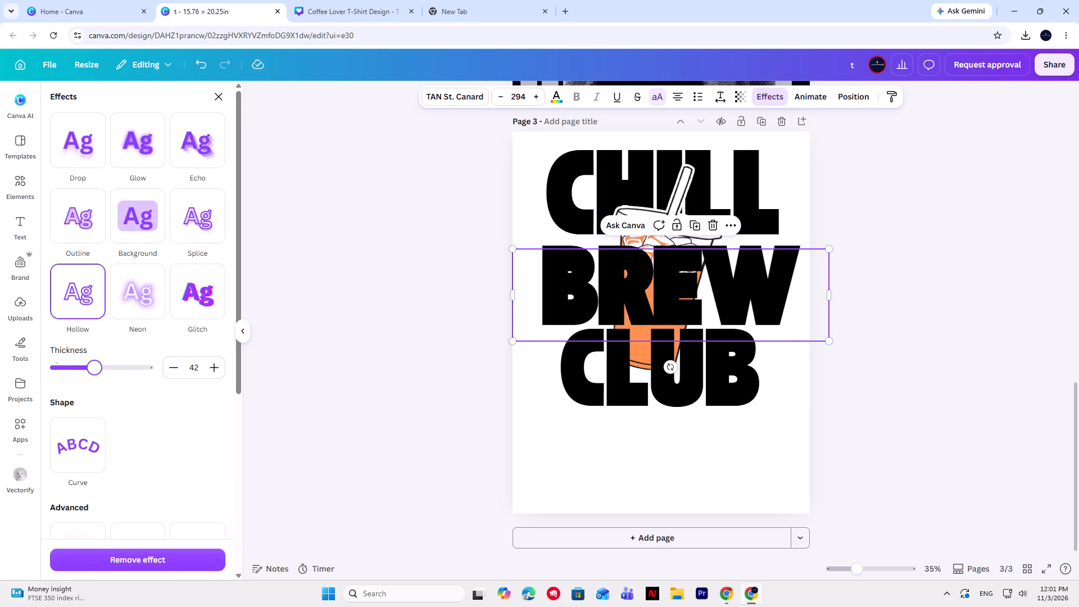
left_click_drag(92, 374, 78, 378)
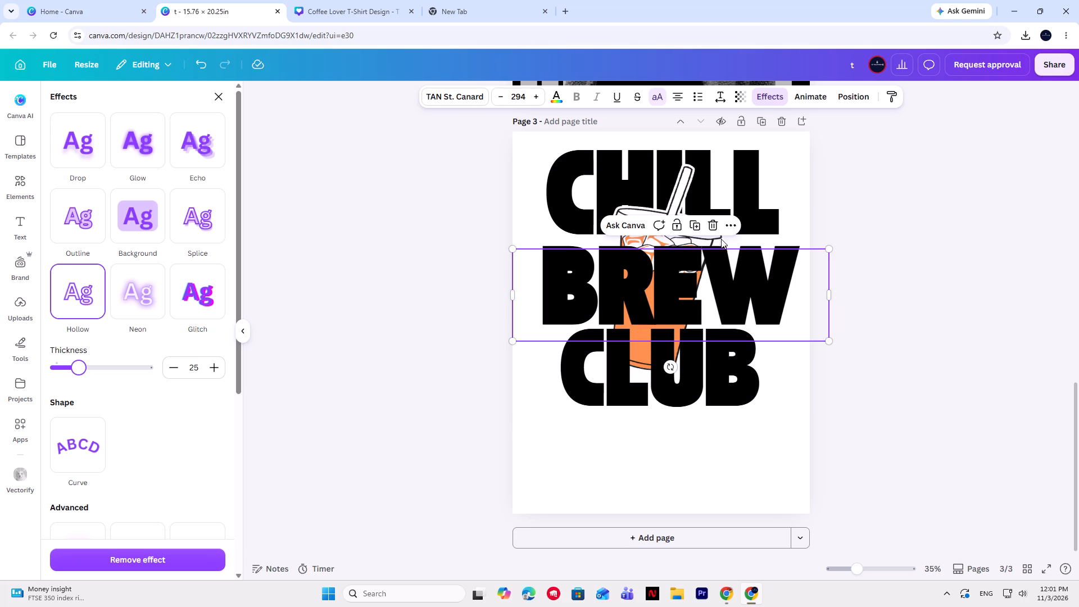
Reorder page 3's layers to place the hollow BREW text on top and the cup directly beneath it.
left_click(729, 223)
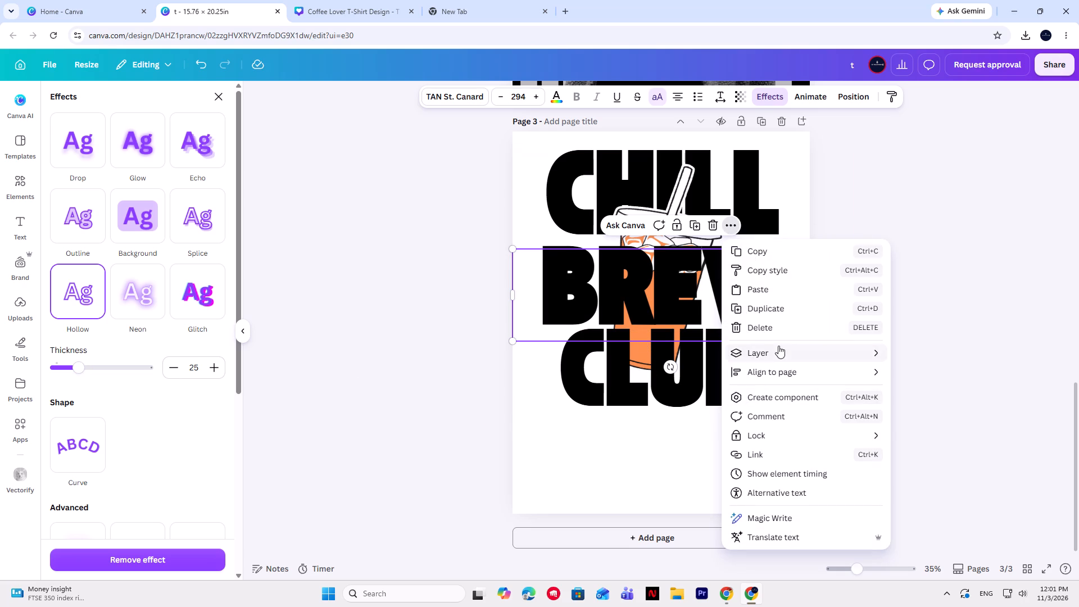
left_click(916, 431)
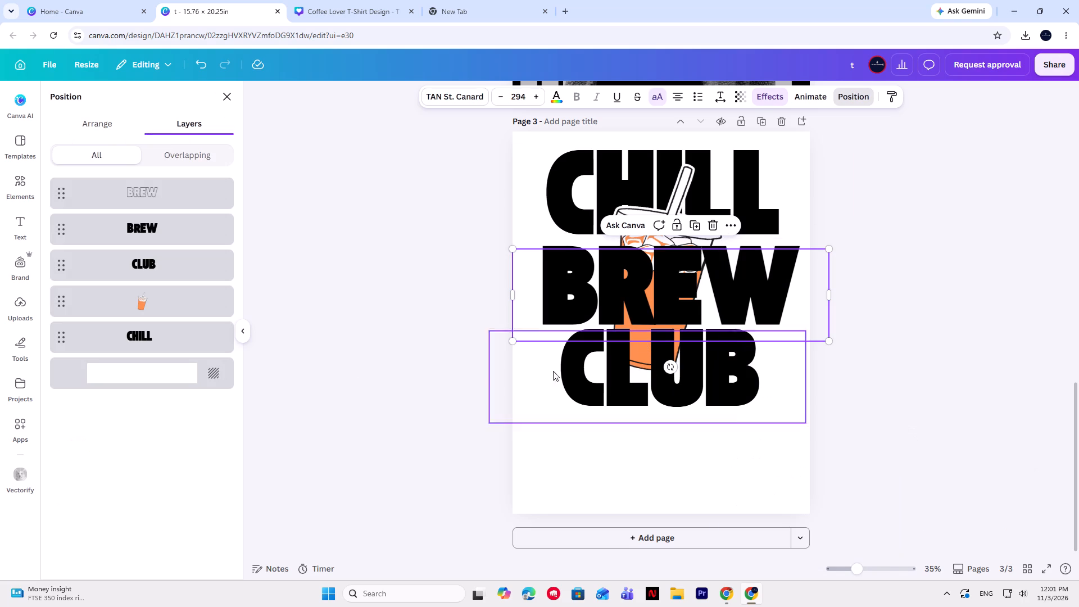
left_click(150, 303)
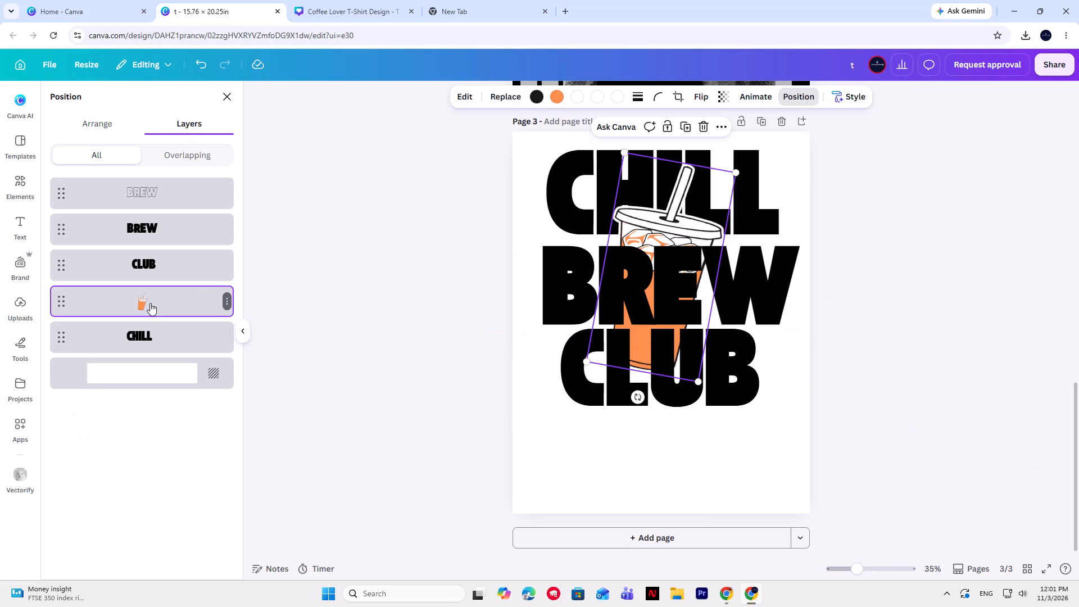
left_click_drag(182, 300, 180, 188)
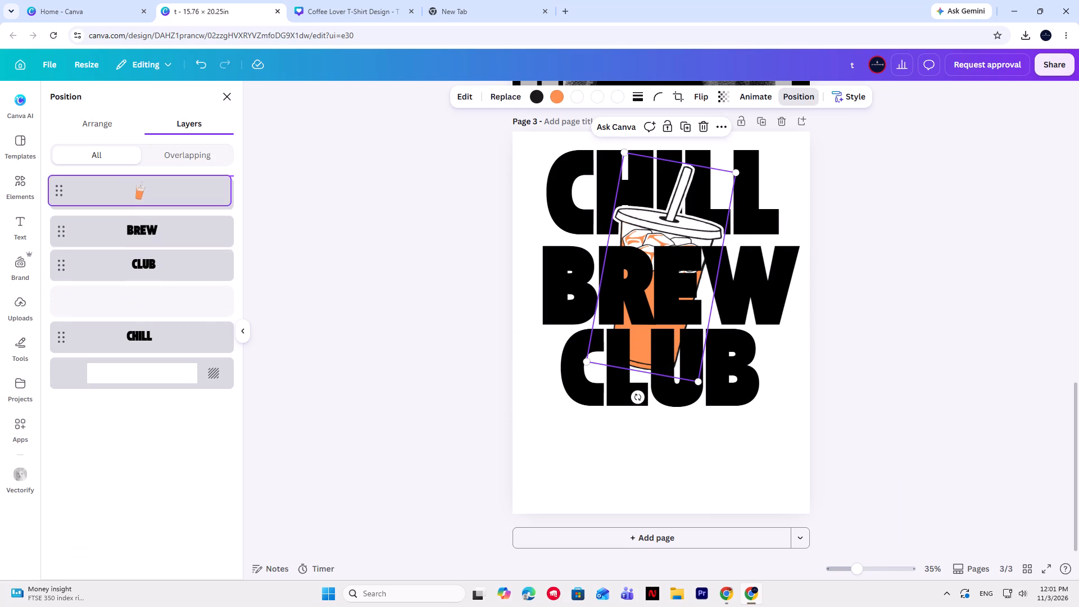
left_click_drag(180, 188, 180, 182)
left_click_drag(171, 228, 171, 227)
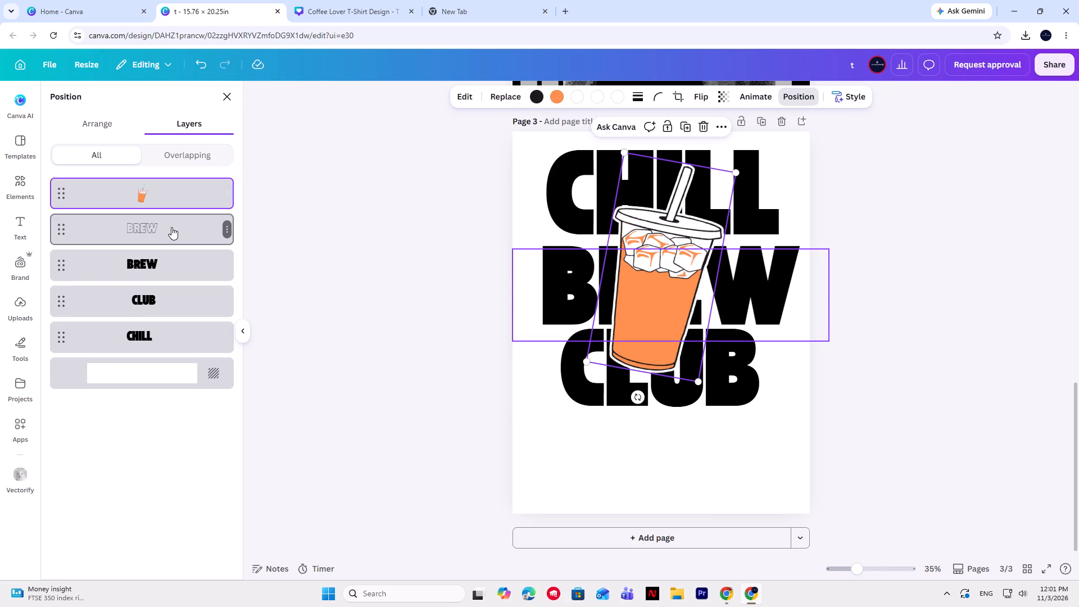
left_click_drag(171, 227, 172, 177)
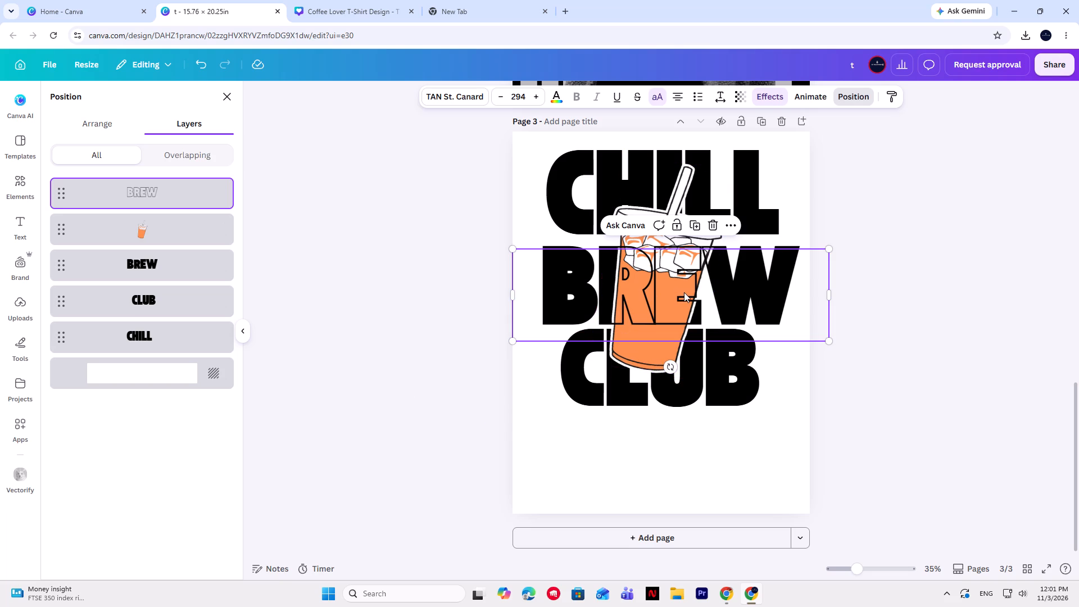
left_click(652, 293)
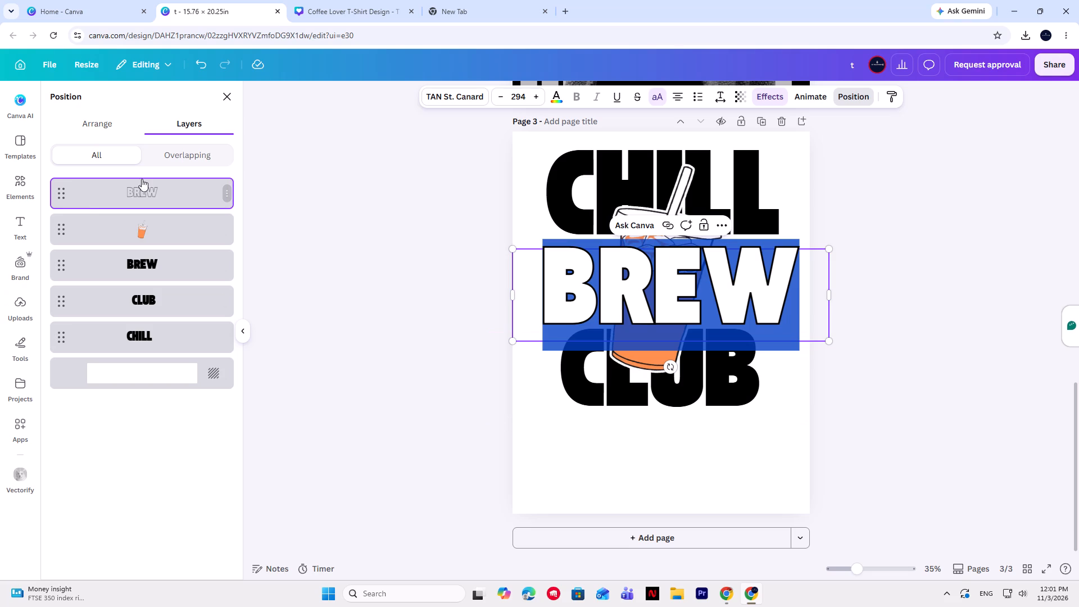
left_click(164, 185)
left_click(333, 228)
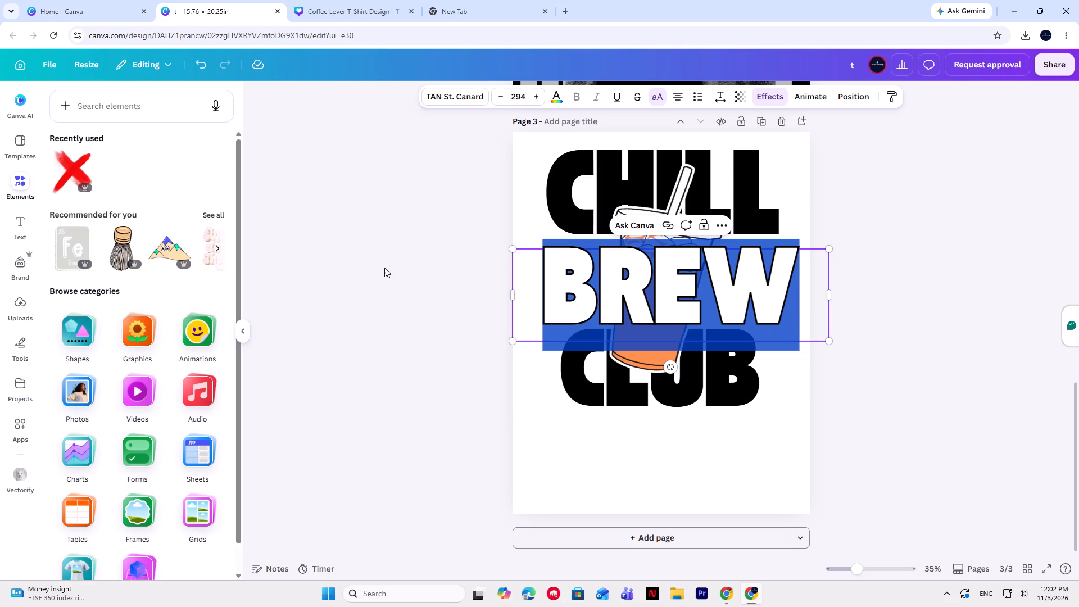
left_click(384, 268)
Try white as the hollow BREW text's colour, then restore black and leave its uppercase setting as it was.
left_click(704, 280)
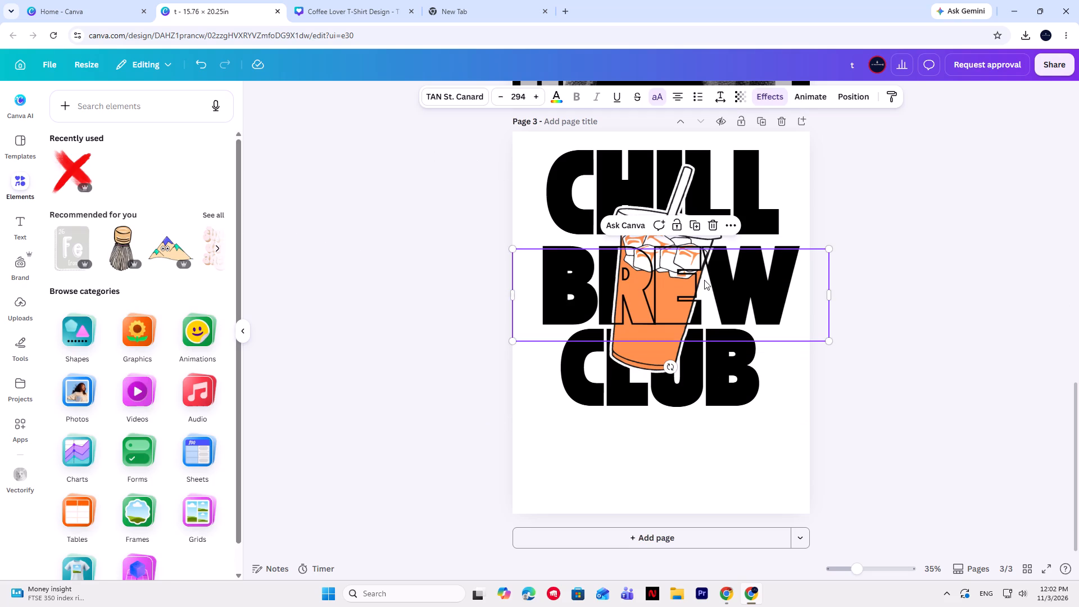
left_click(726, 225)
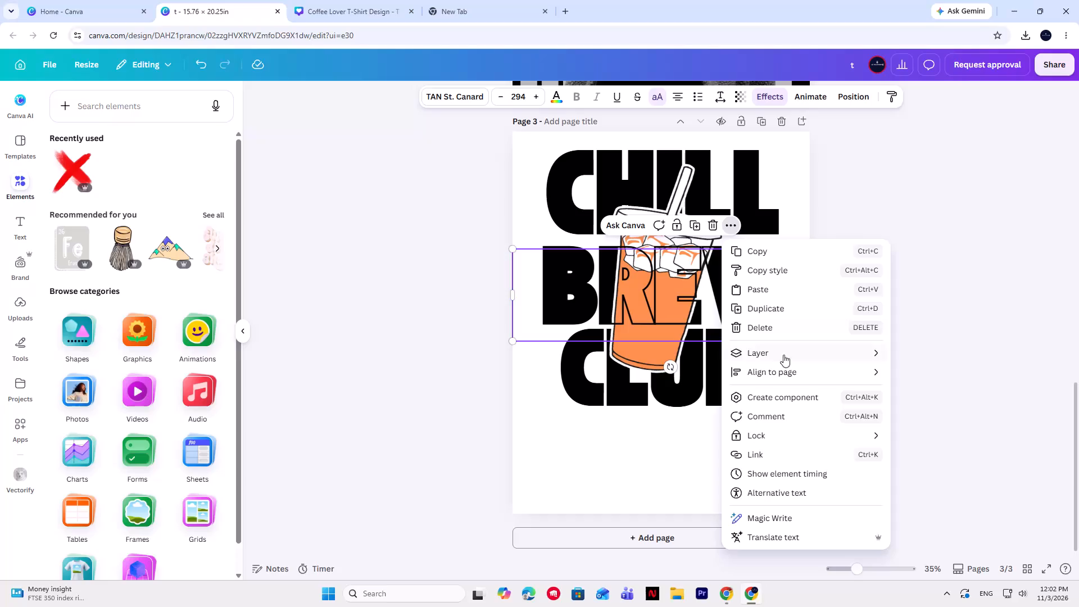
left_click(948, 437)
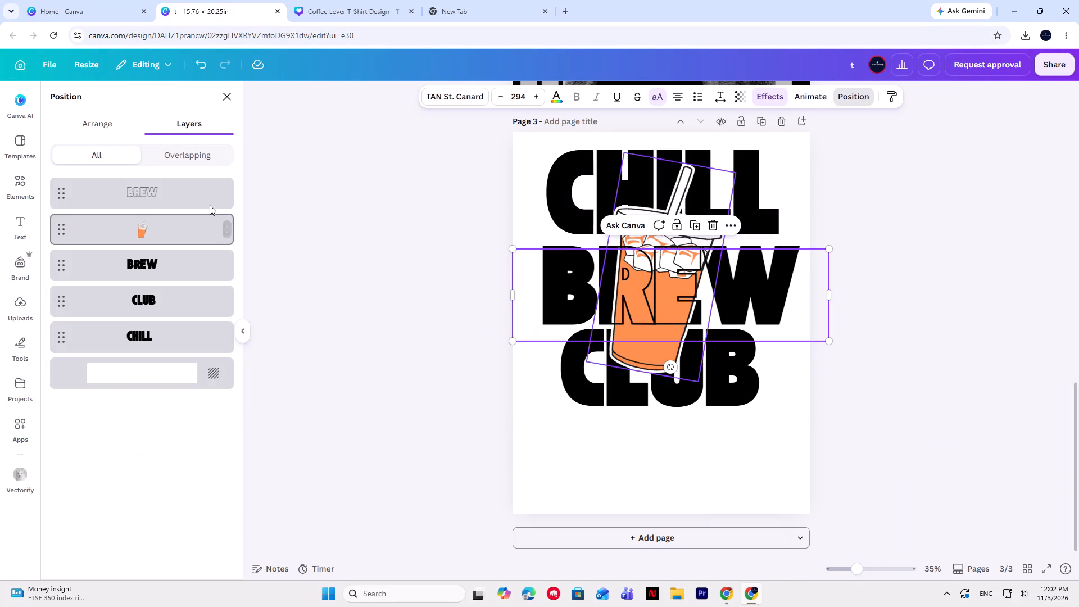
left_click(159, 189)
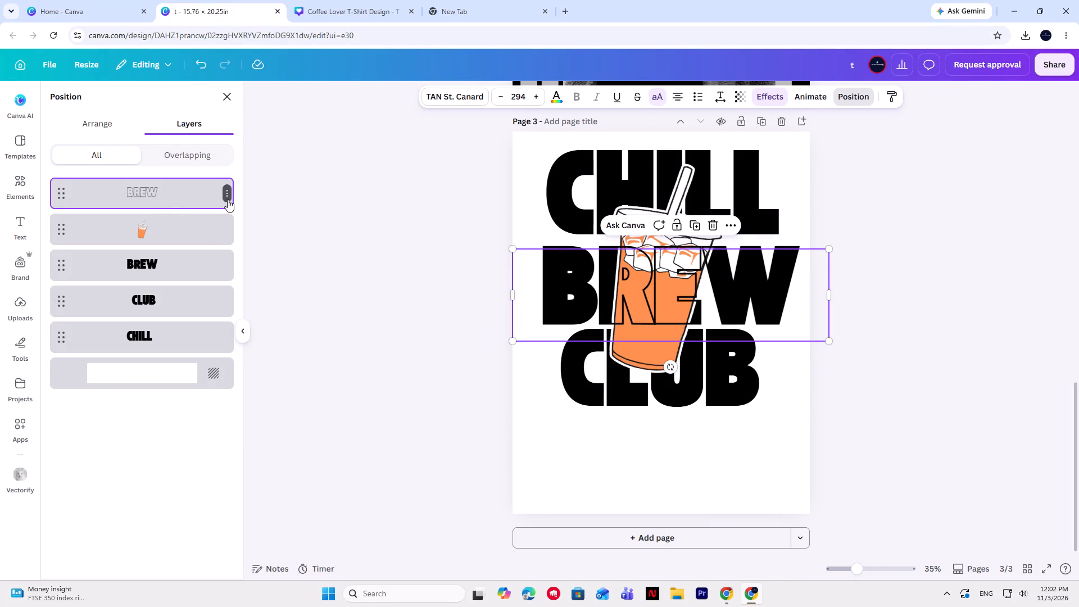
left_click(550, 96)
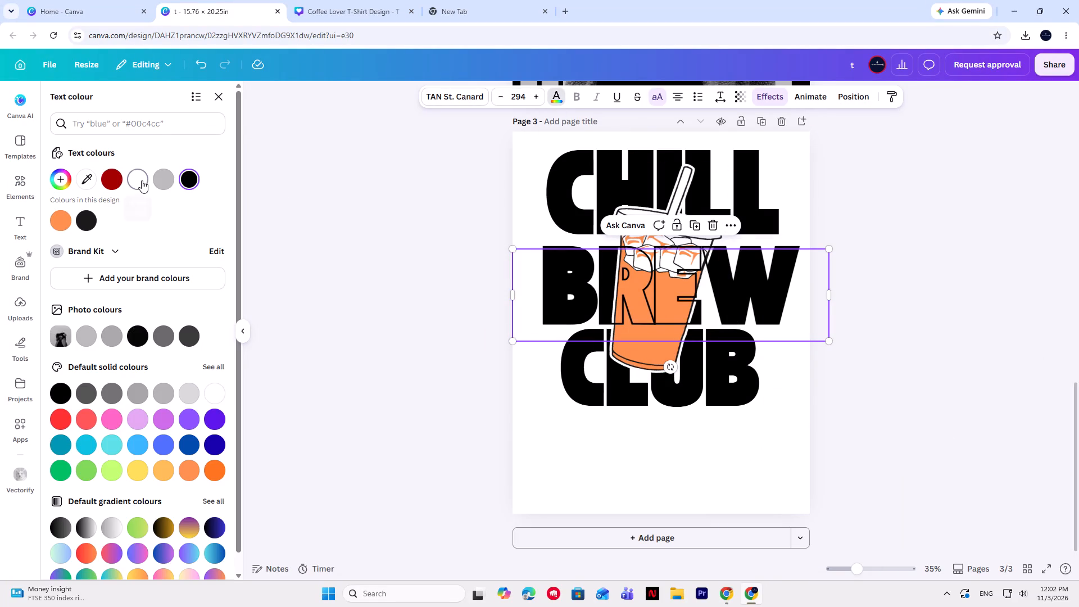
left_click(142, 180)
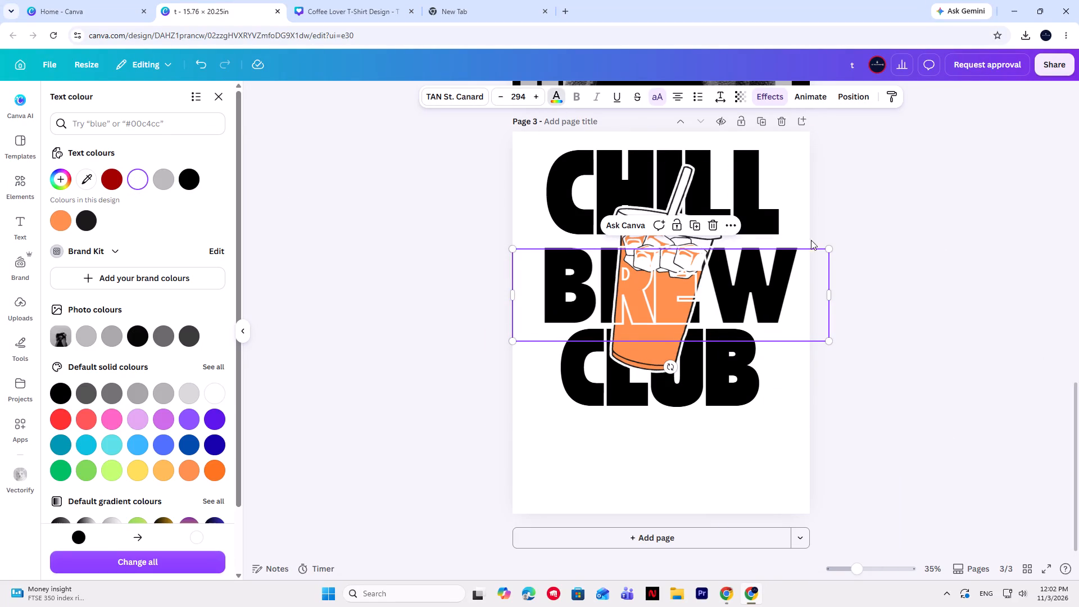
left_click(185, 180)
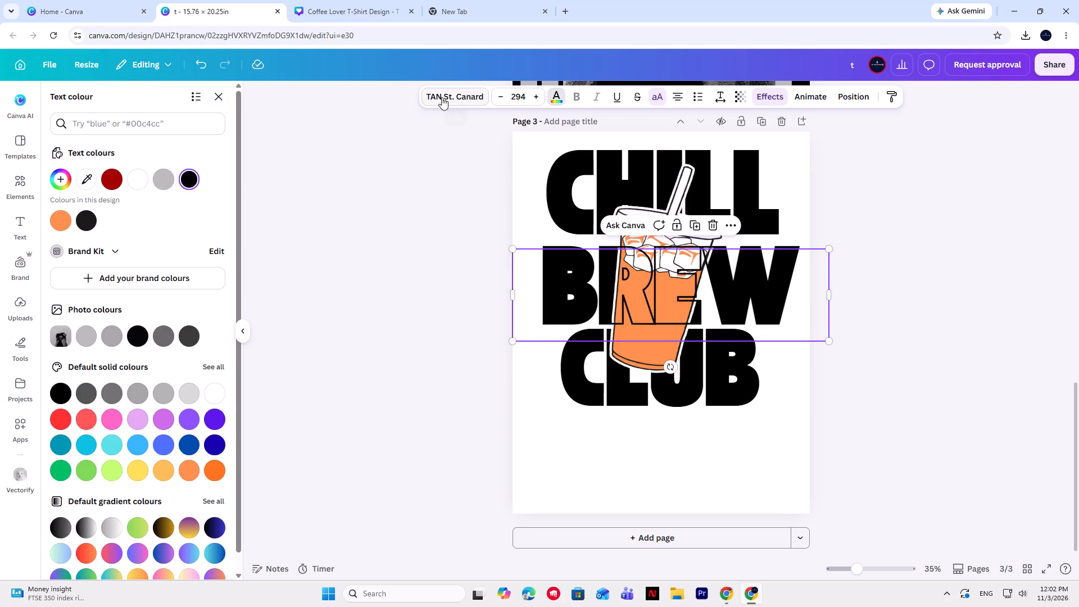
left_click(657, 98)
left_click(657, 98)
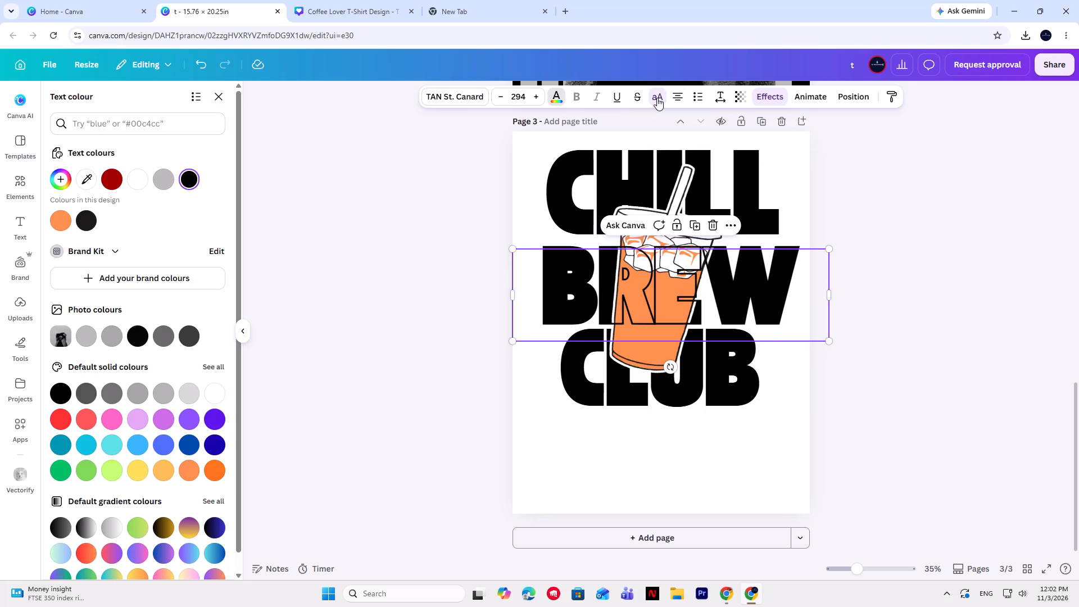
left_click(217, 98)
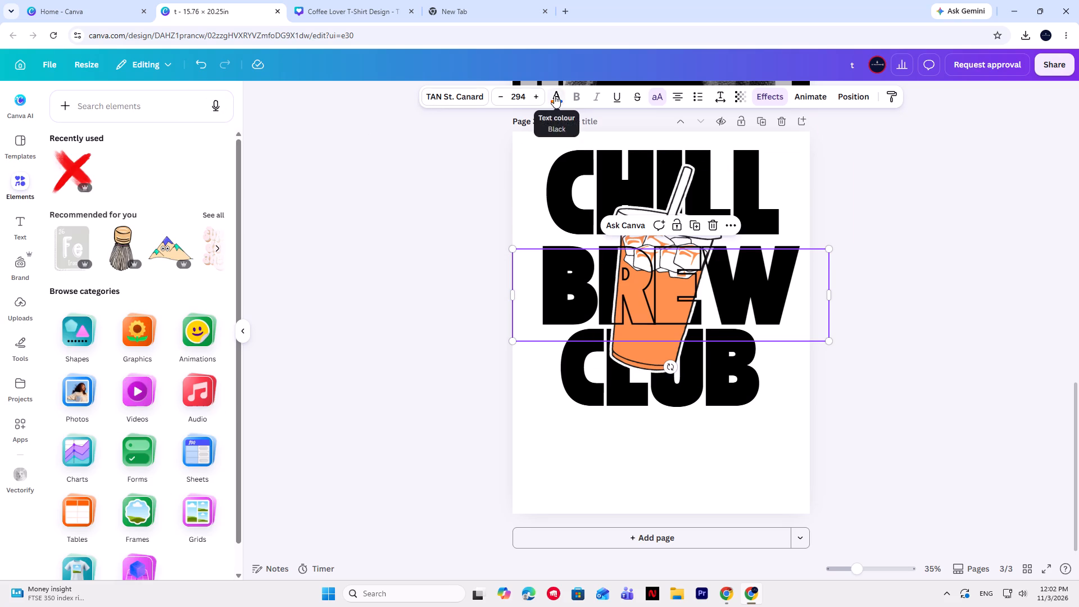
Reduce the Hollow effect thickness of the top BREW text on page 3 to about 3.
left_click(768, 98)
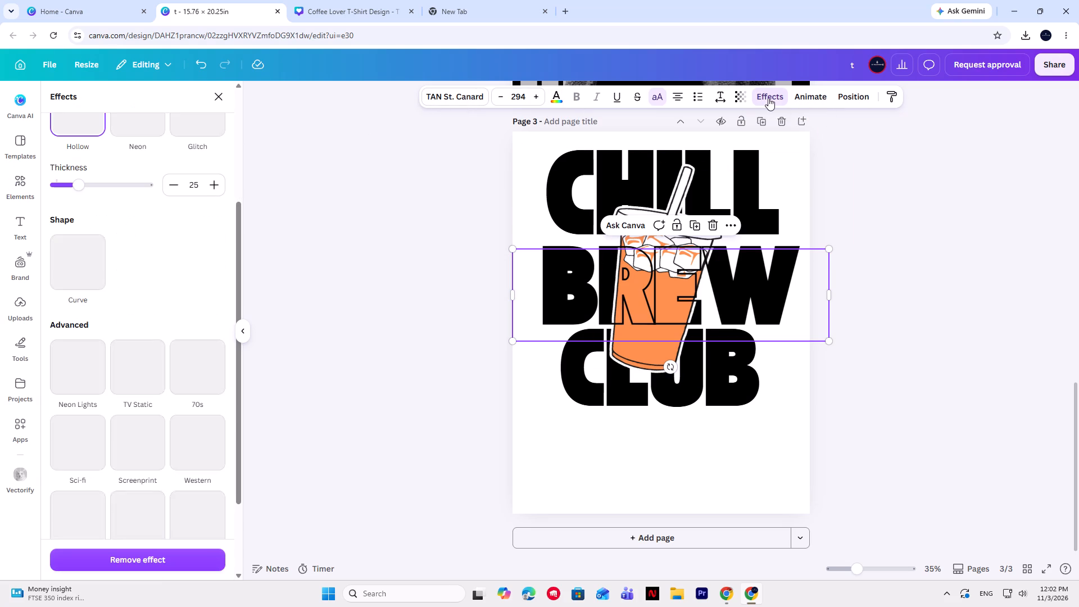
scroll(125, 259, "up", 5)
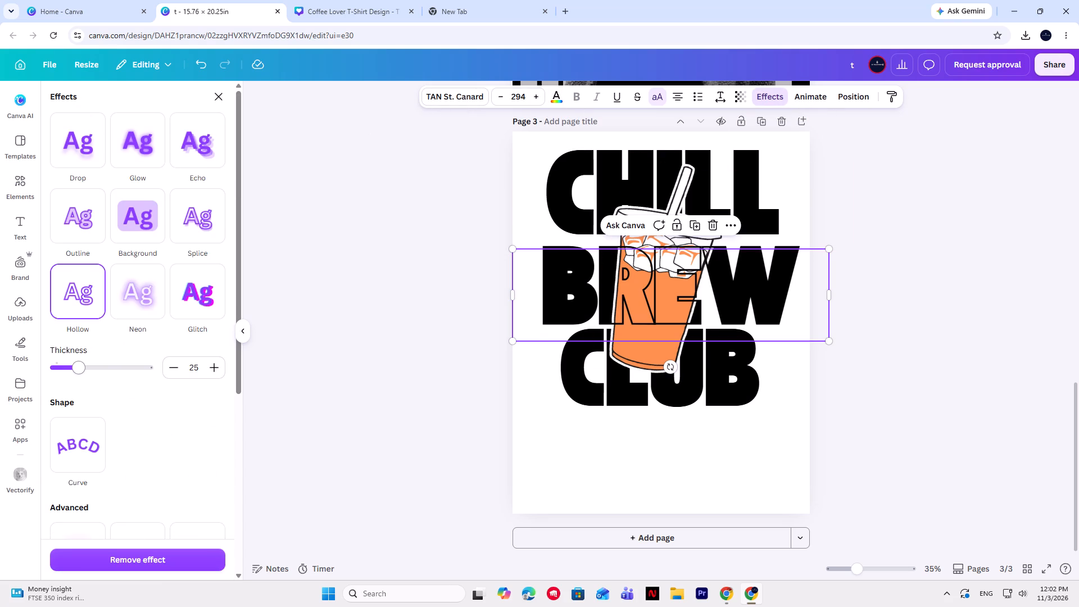
left_click_drag(79, 366, 46, 368)
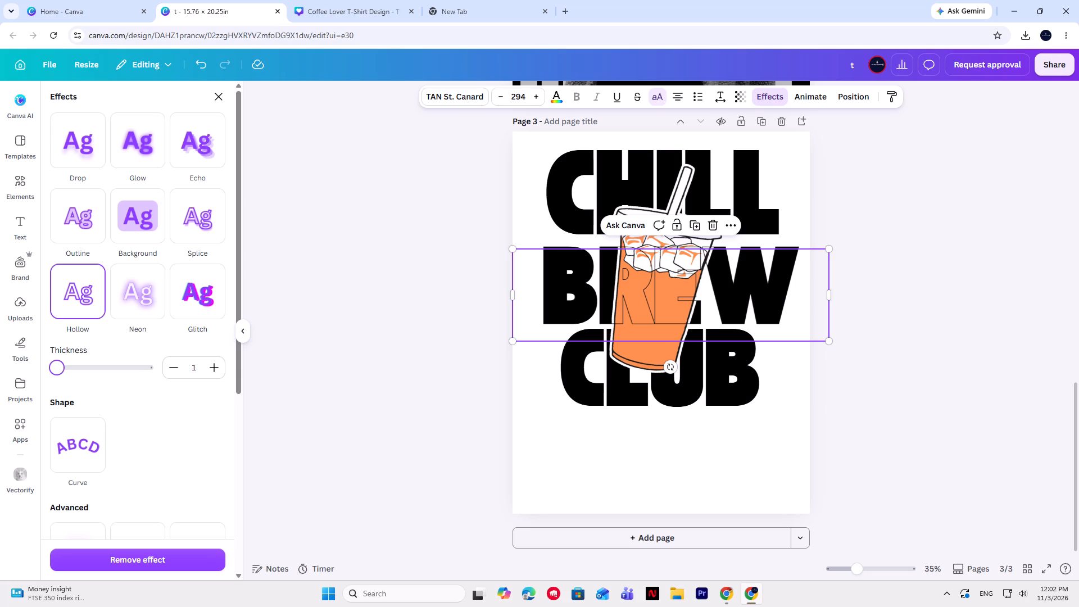
left_click_drag(46, 368, 65, 368)
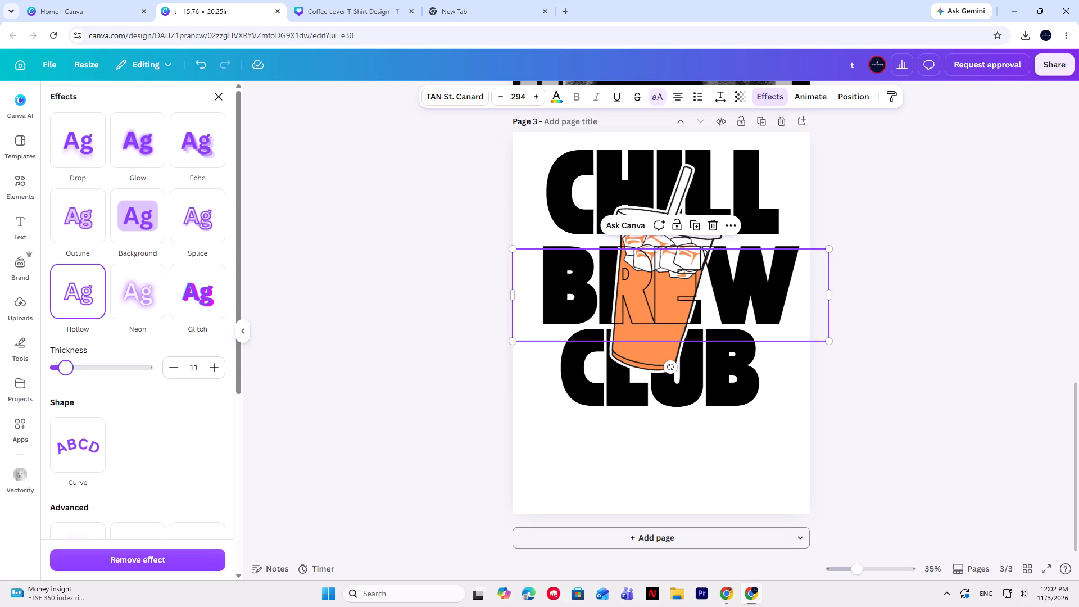
left_click_drag(65, 368, 58, 368)
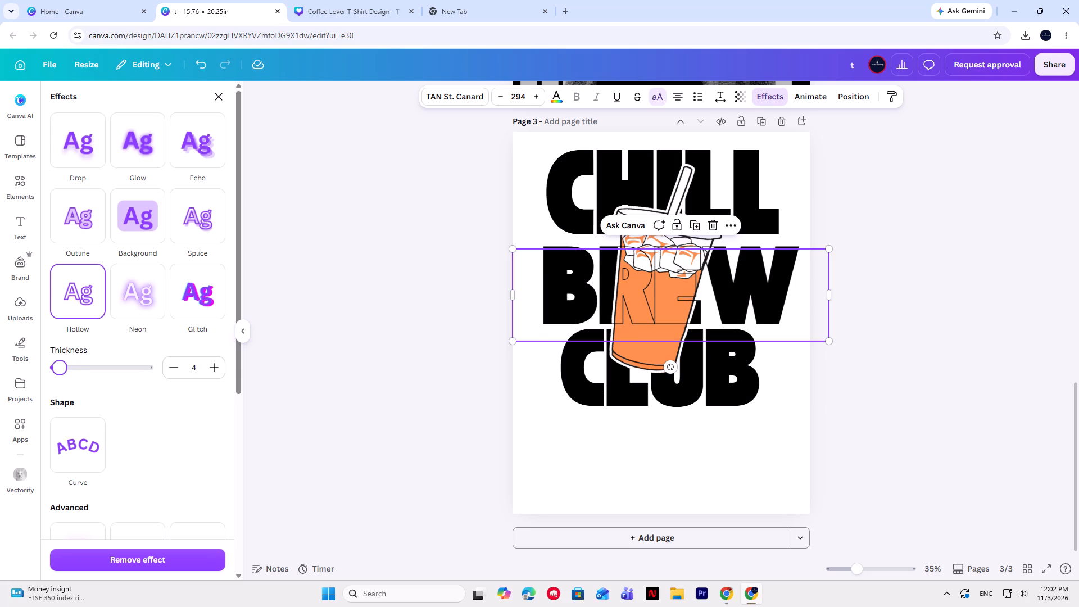
left_click_drag(58, 368, 57, 368)
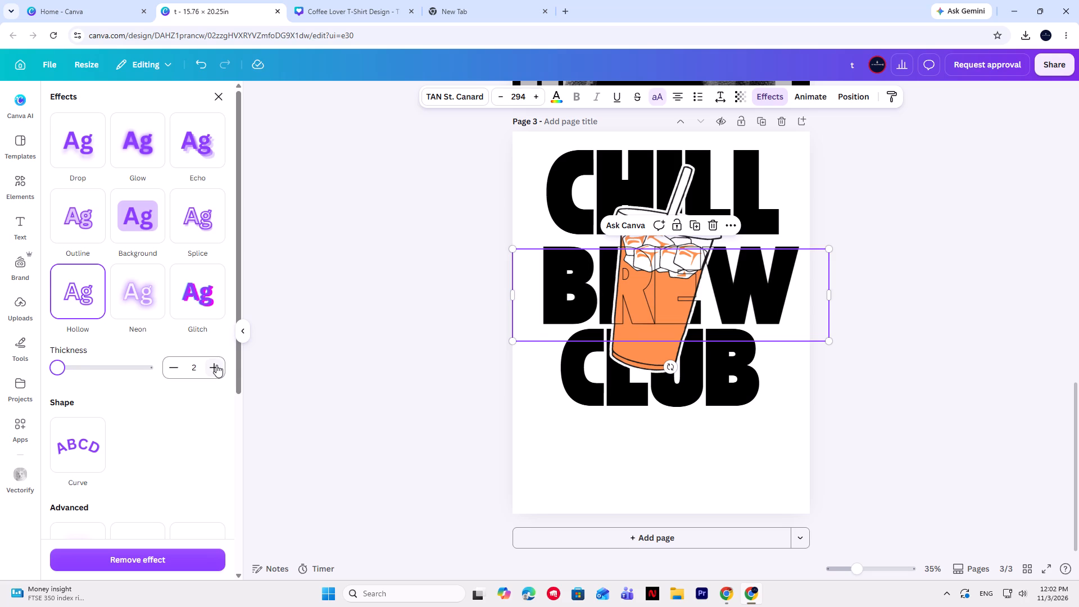
left_click(216, 365)
left_click(917, 226)
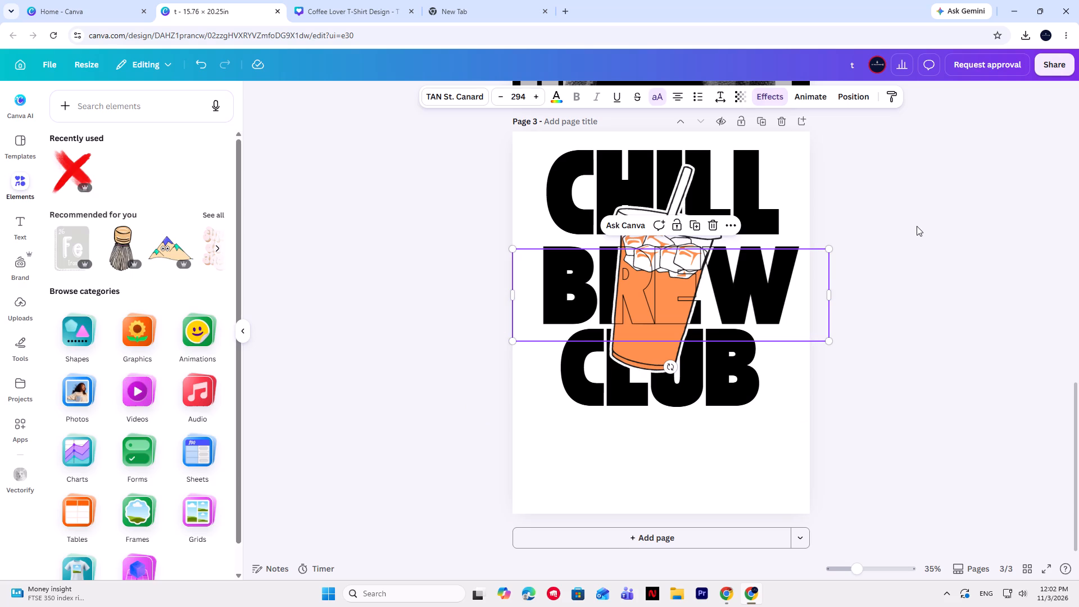
left_click(917, 226)
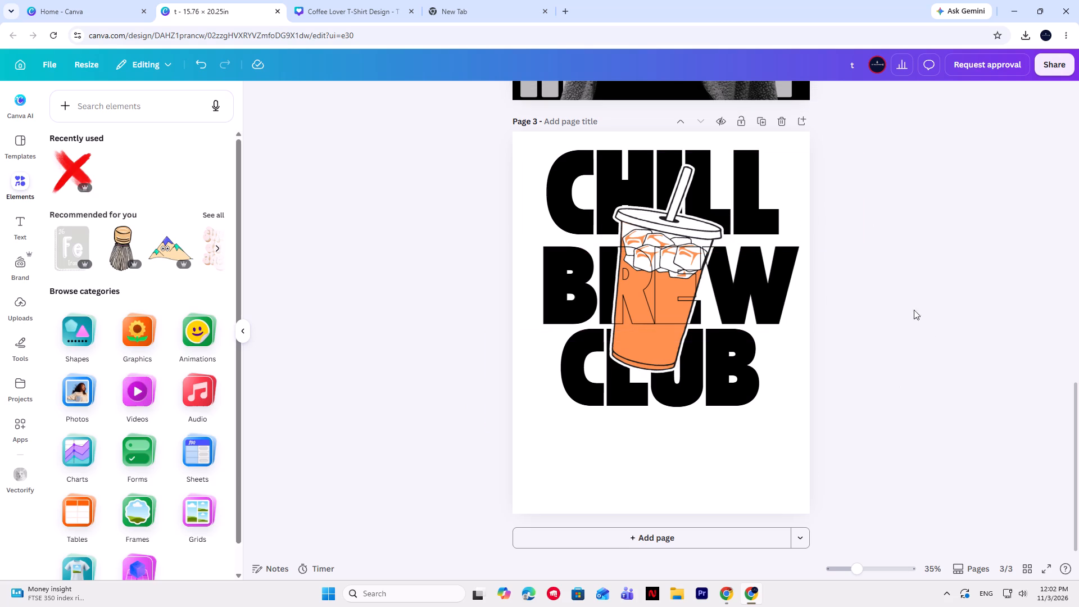
Tilt the iced coffee cup on page 3 to about 30° and fine-tune its size over the lettering.
left_click(697, 213)
left_click_drag(643, 401, 667, 406)
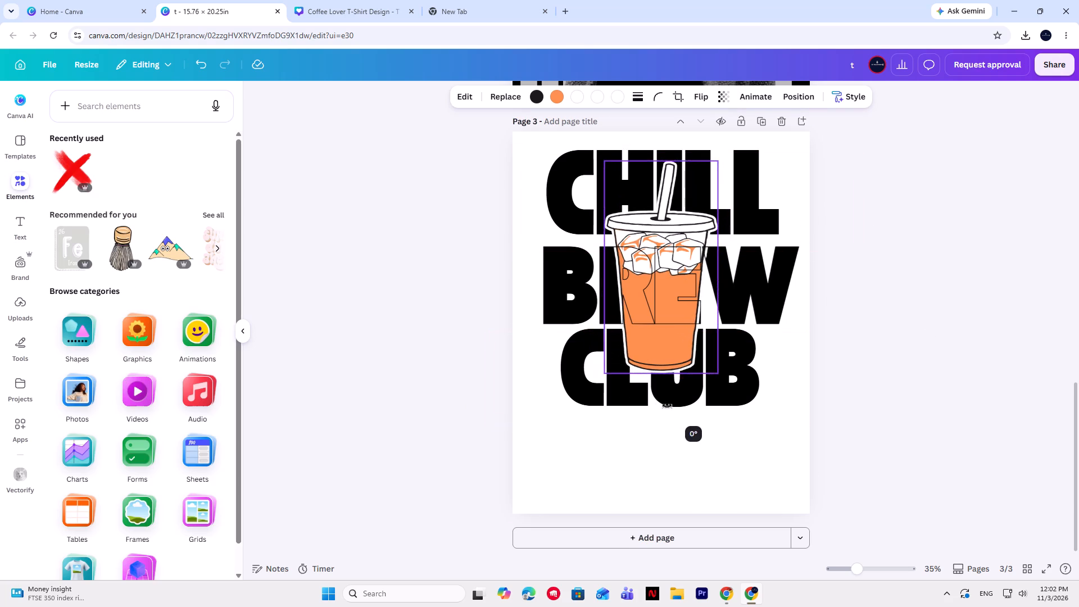
left_click_drag(667, 406, 590, 405)
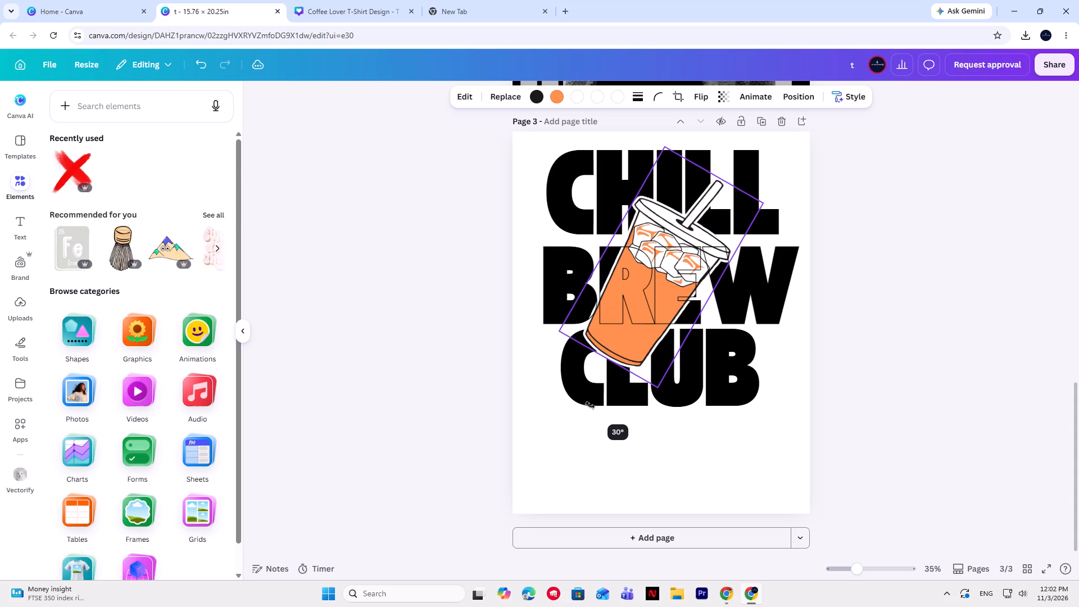
left_click_drag(590, 405, 592, 406)
left_click_drag(661, 386, 663, 403)
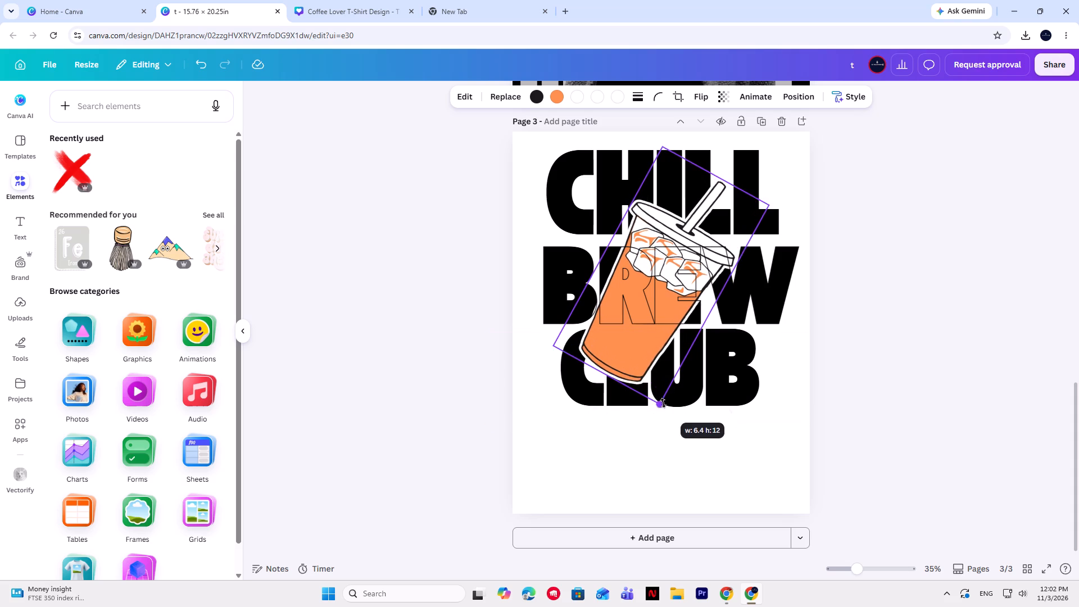
left_click_drag(663, 403, 669, 361)
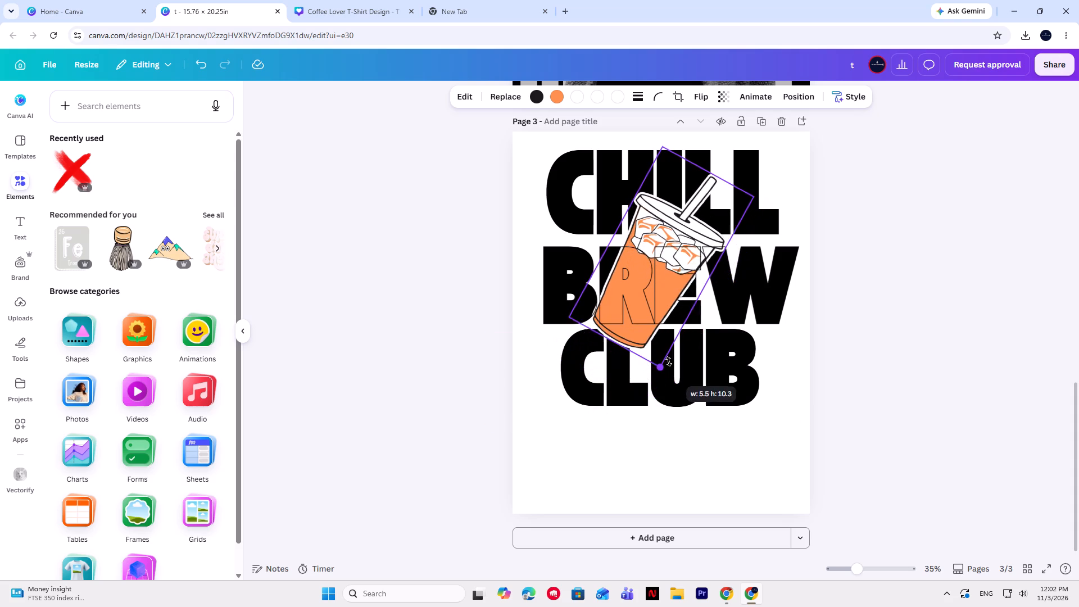
left_click_drag(669, 361, 679, 382)
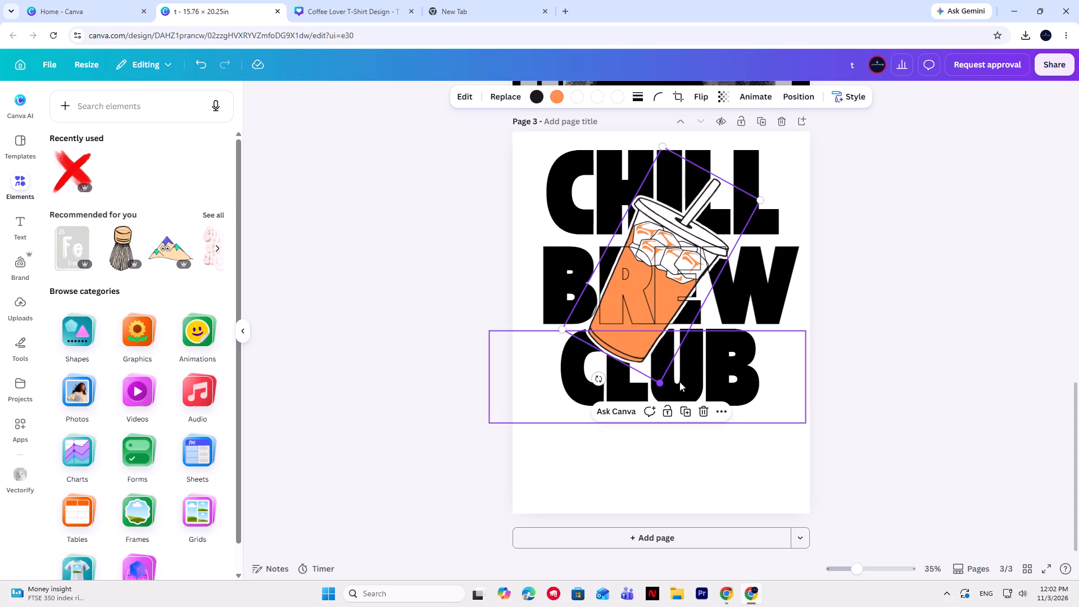
left_click(940, 277)
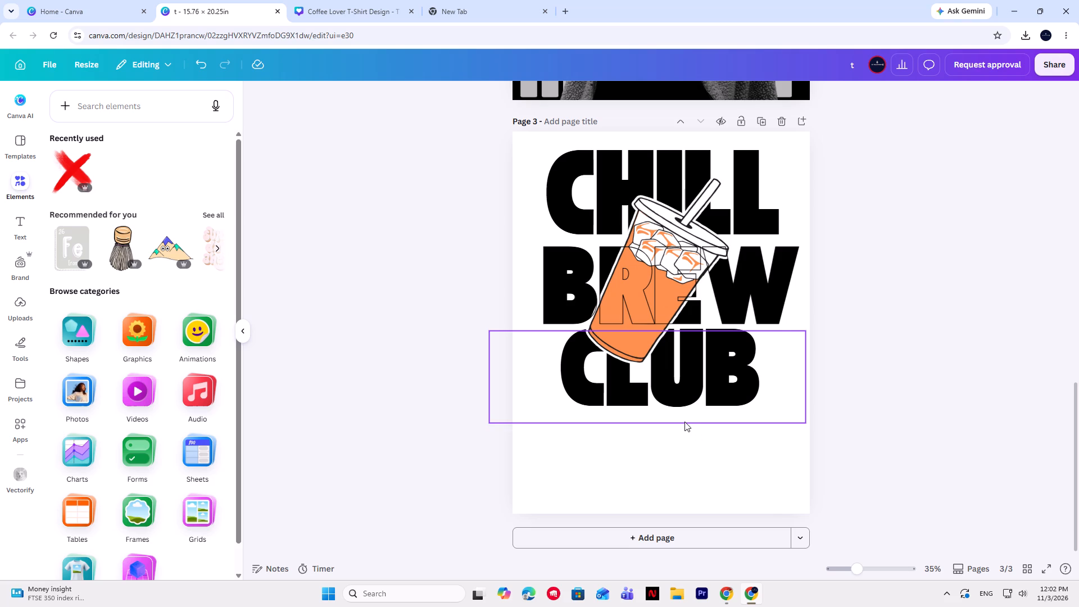
Nudge the CLUB text slightly to the right beneath the BREW lettering.
left_click_drag(682, 400, 685, 402)
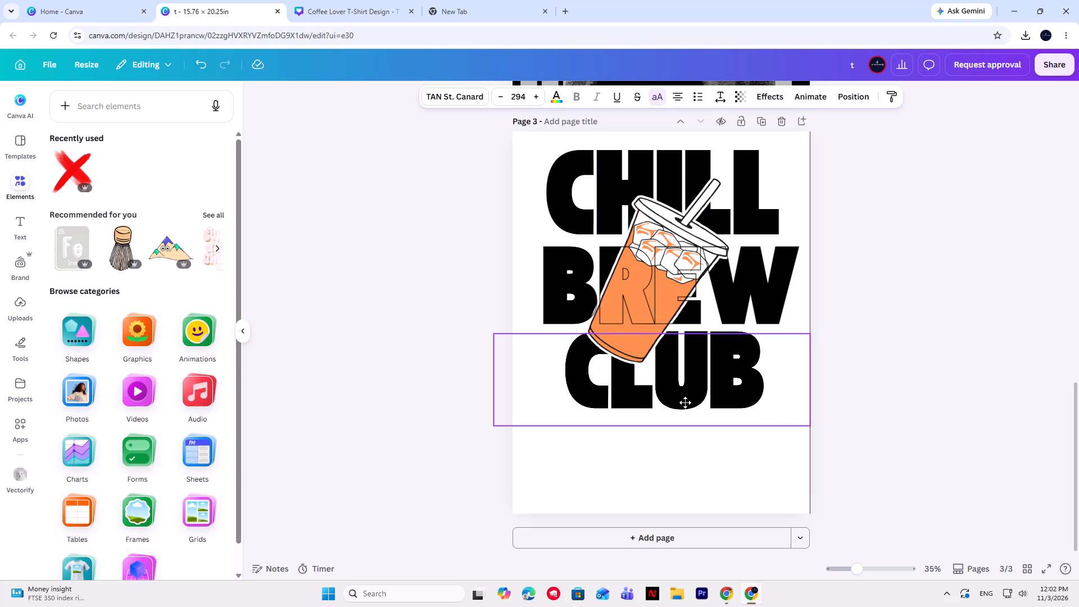
left_click_drag(685, 402, 687, 401)
left_click(967, 300)
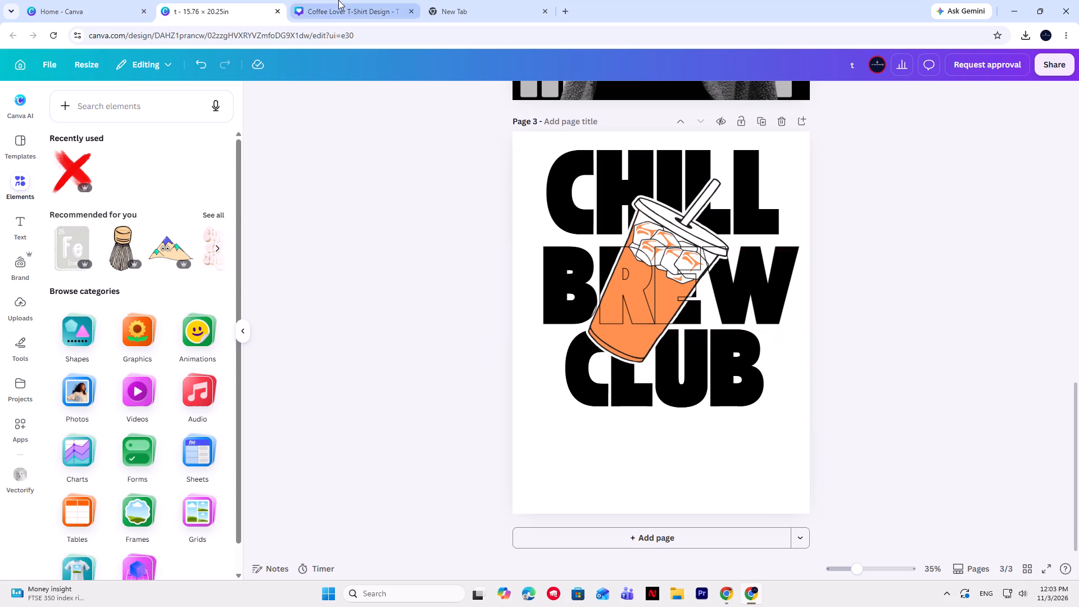
Compare the page 3 artwork with the CHILL BREW CLUB reference on page 6 of the Coffee Lover T-Shirt Design.
left_click(338, 0)
left_click(940, 301)
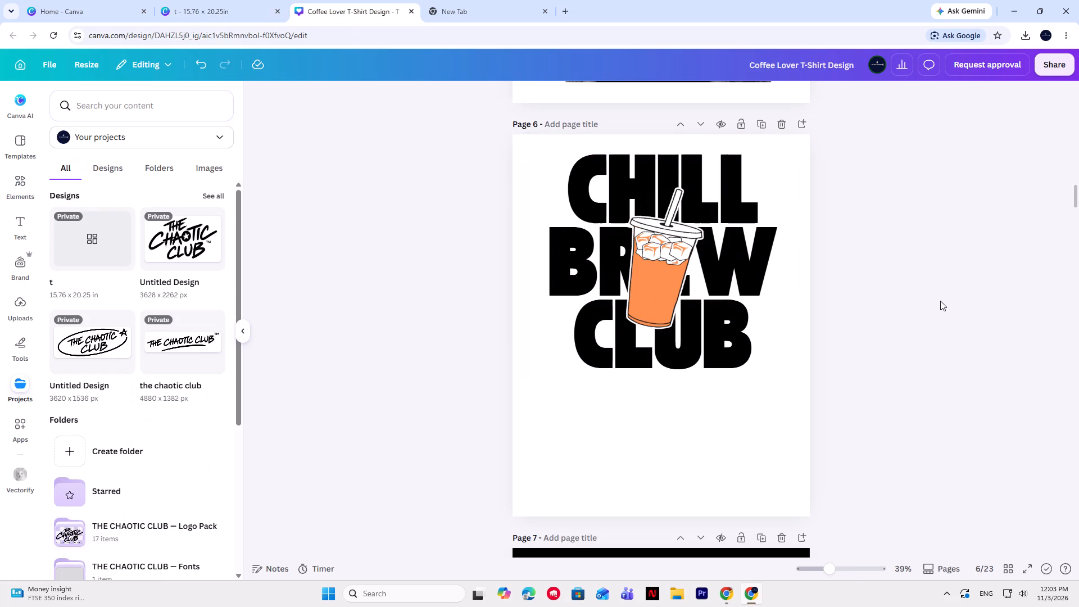
left_click(230, 0)
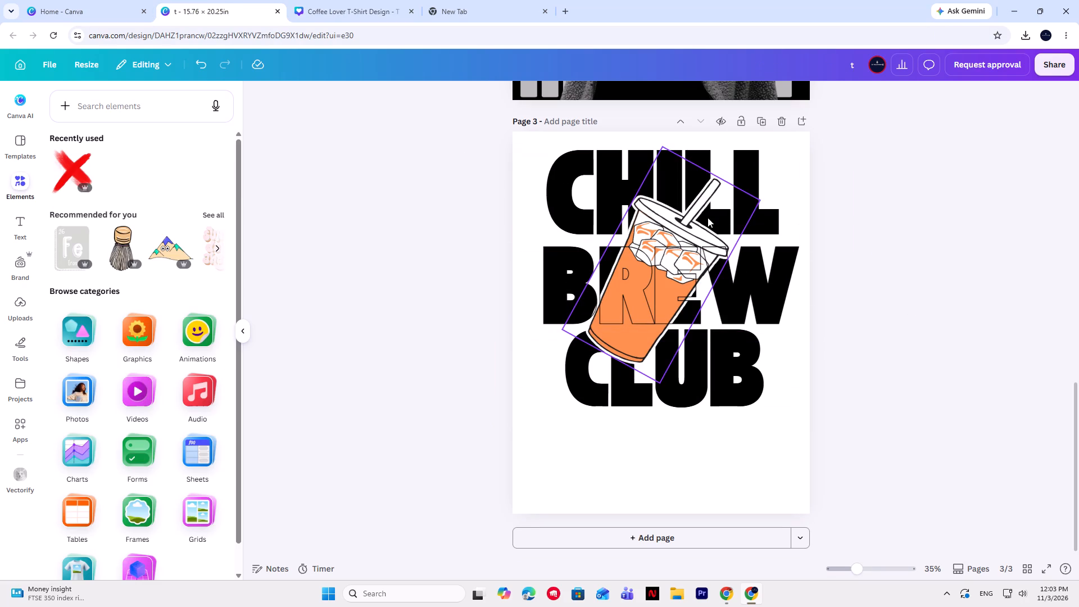
left_click(387, 0)
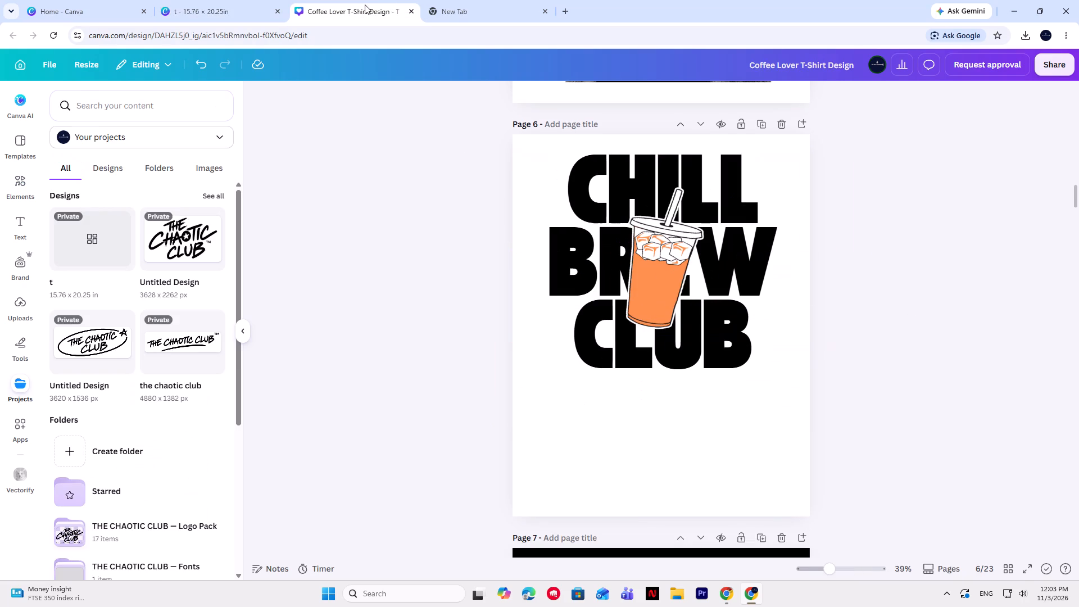
left_click(188, 0)
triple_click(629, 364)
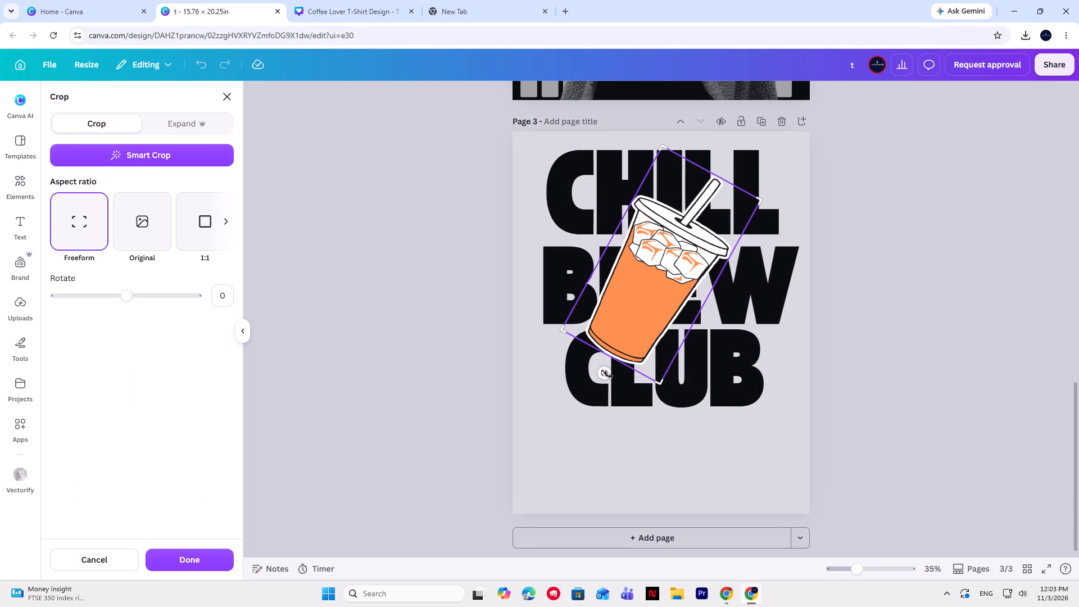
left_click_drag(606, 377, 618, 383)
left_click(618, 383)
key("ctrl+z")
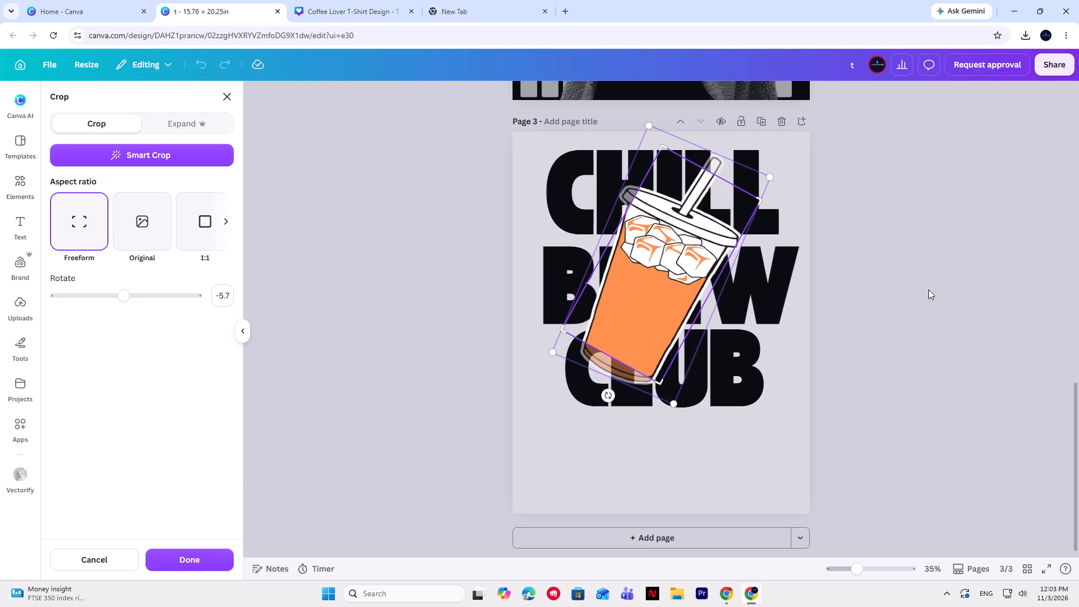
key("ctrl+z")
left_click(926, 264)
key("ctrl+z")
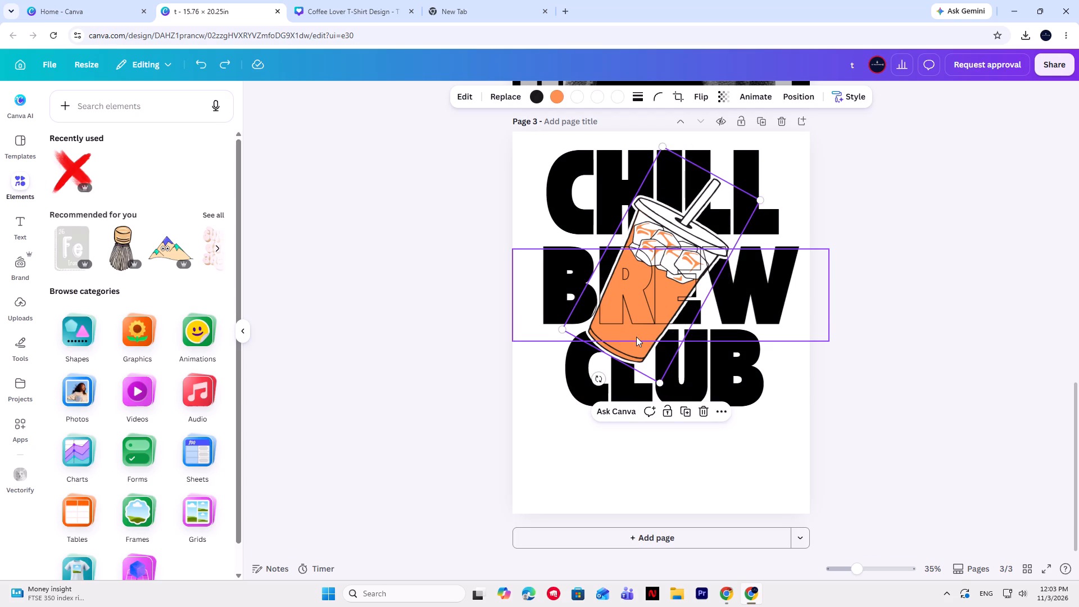
Reduce the cup's tilt to slightly under 23° and shift it a little to the right over the lettering.
left_click_drag(599, 378, 610, 386)
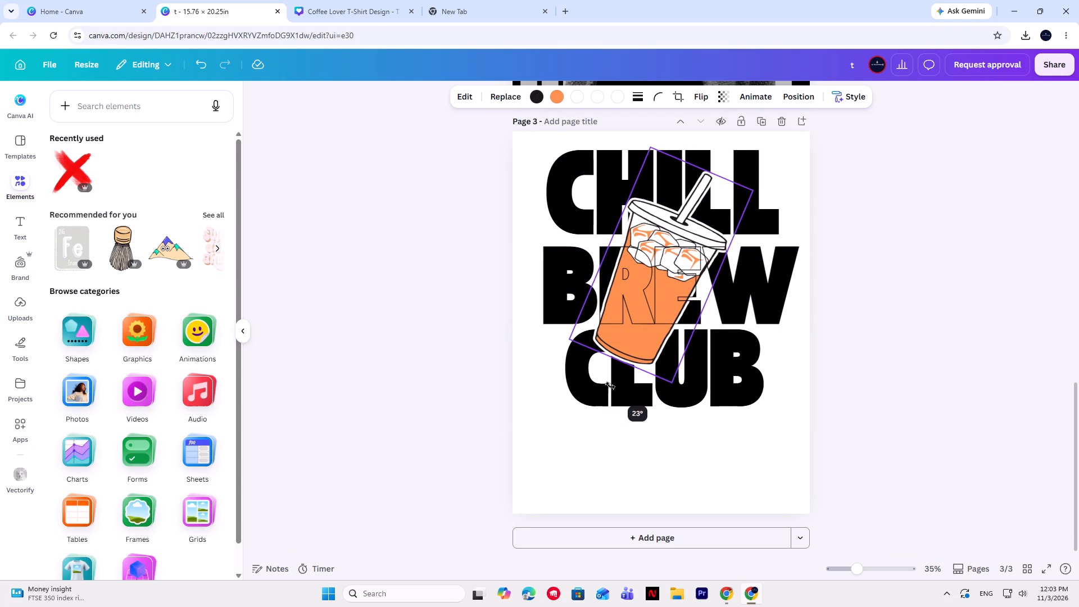
left_click_drag(610, 386, 614, 388)
left_click_drag(675, 206, 686, 207)
double_click(940, 209)
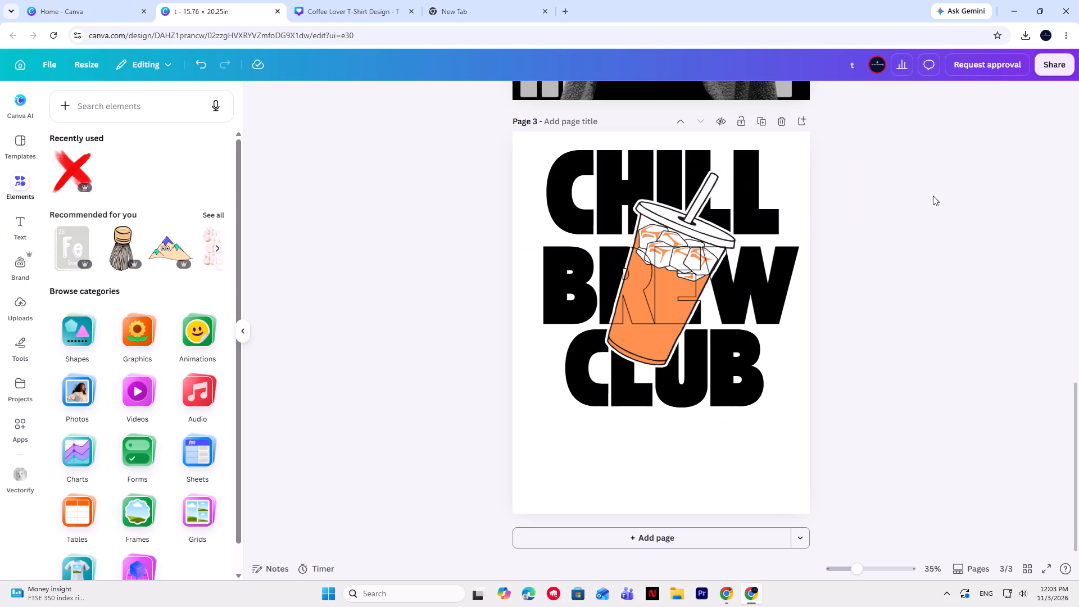
Check the cup's placement on page 3 against the reference in the Coffee Lover T-Shirt Design.
left_click(369, 0)
left_click(205, 2)
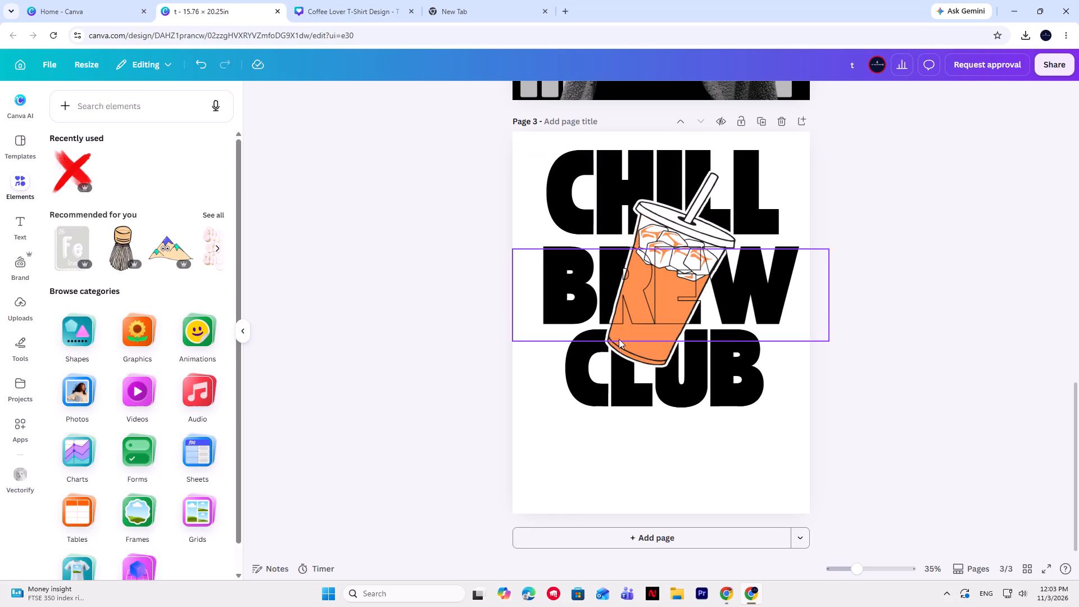
left_click(654, 361)
left_click(938, 334)
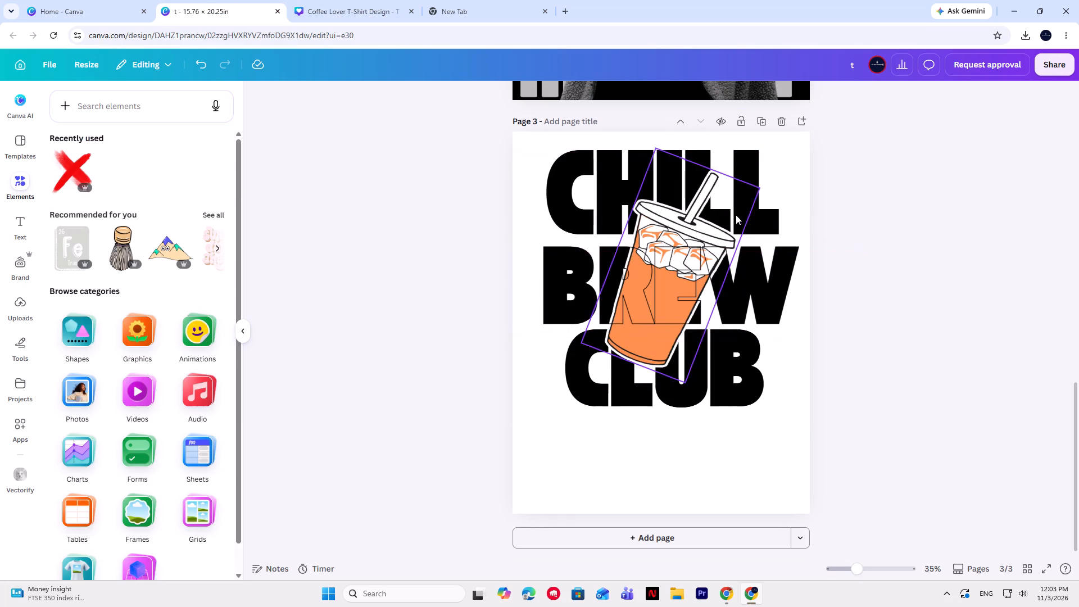
Compare the cup and lettering on page 3 with the CHILL BREW CLUB reference in the Coffee Lover T-Shirt Design.
left_click(329, 0)
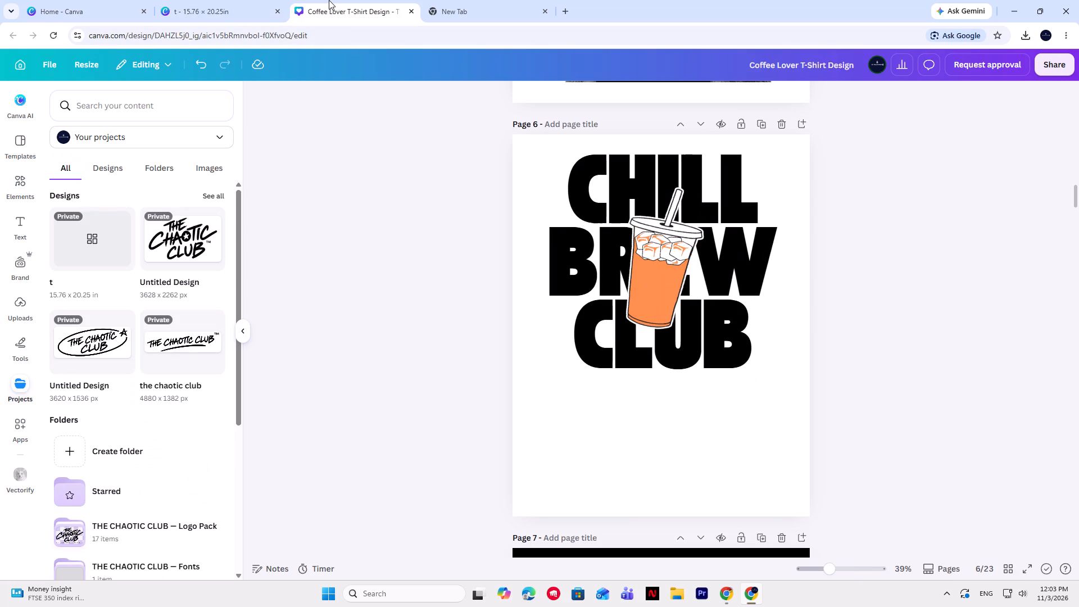
left_click(252, 1)
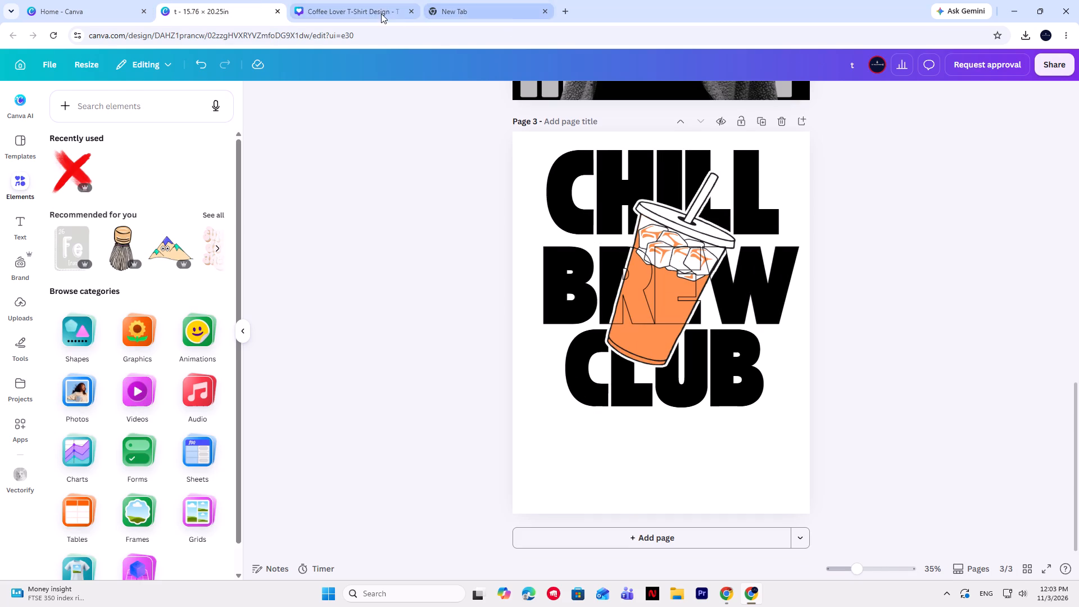
left_click(381, 11)
left_click(191, 9)
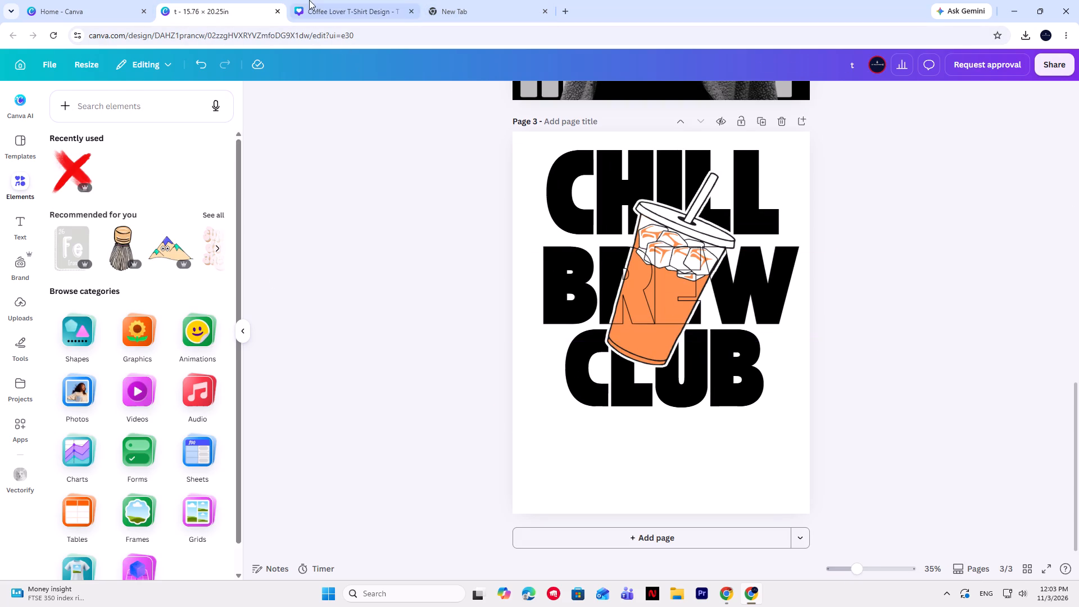
Open the 3628 × 2262 px Chaotic Club logo design from the home page, view it, and return to the home page.
left_click(40, 0)
double_click(968, 98)
left_click(968, 85)
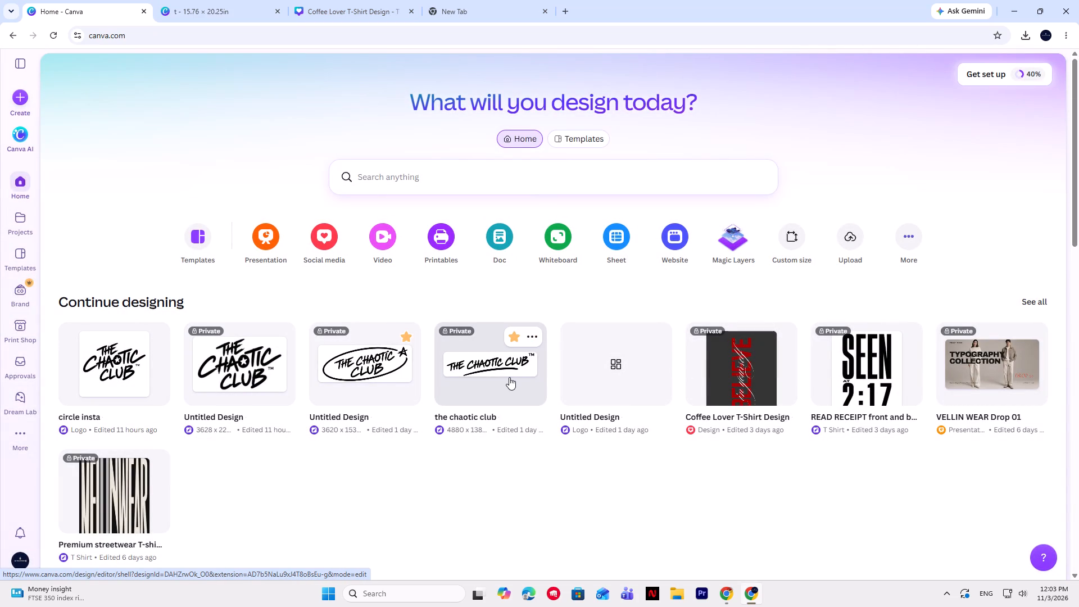
left_click(220, 376)
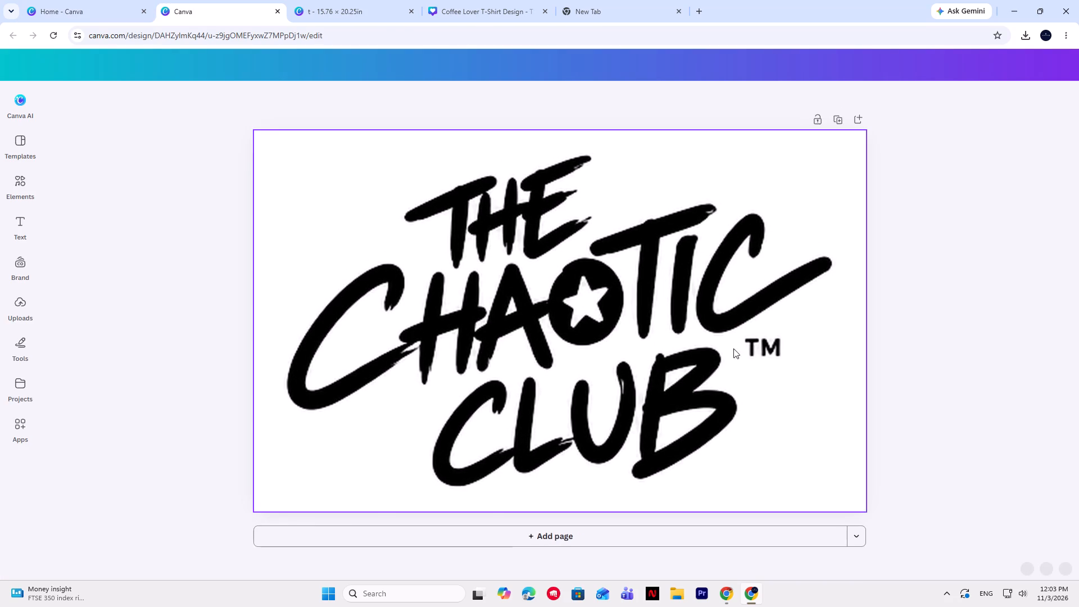
left_click(763, 351)
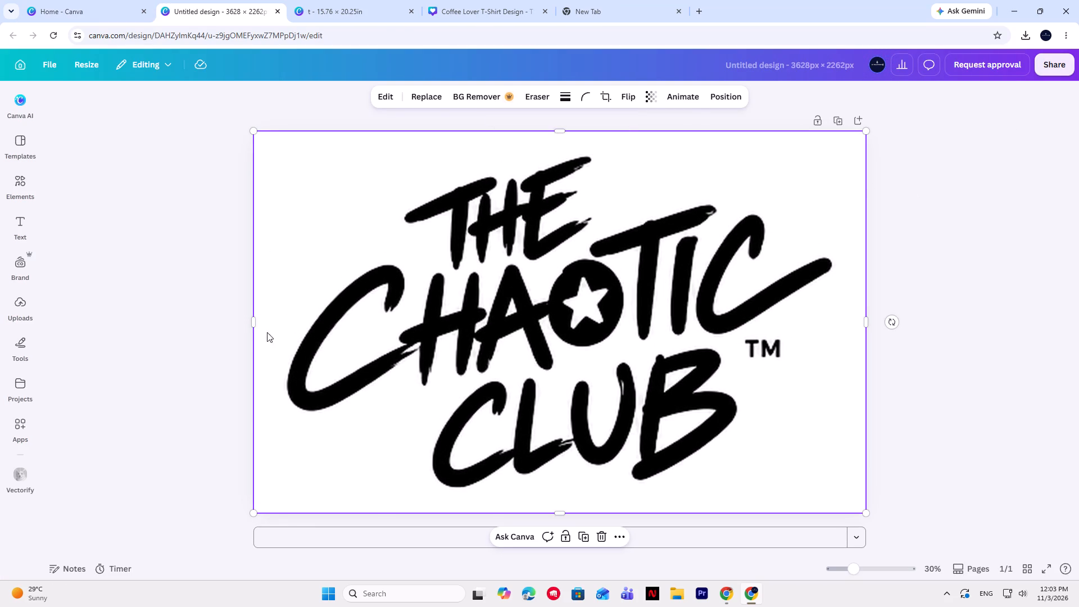
left_click(15, 36)
left_click(28, 71)
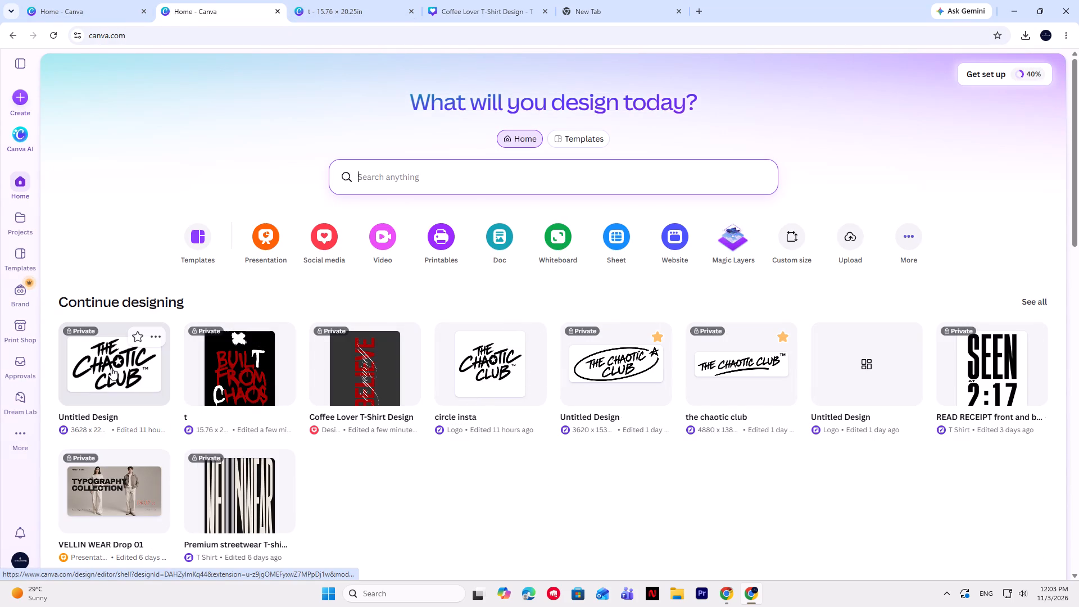
Open the circle insta design and examine its Chaotic Club logo image and TM mark up close.
left_click(505, 387)
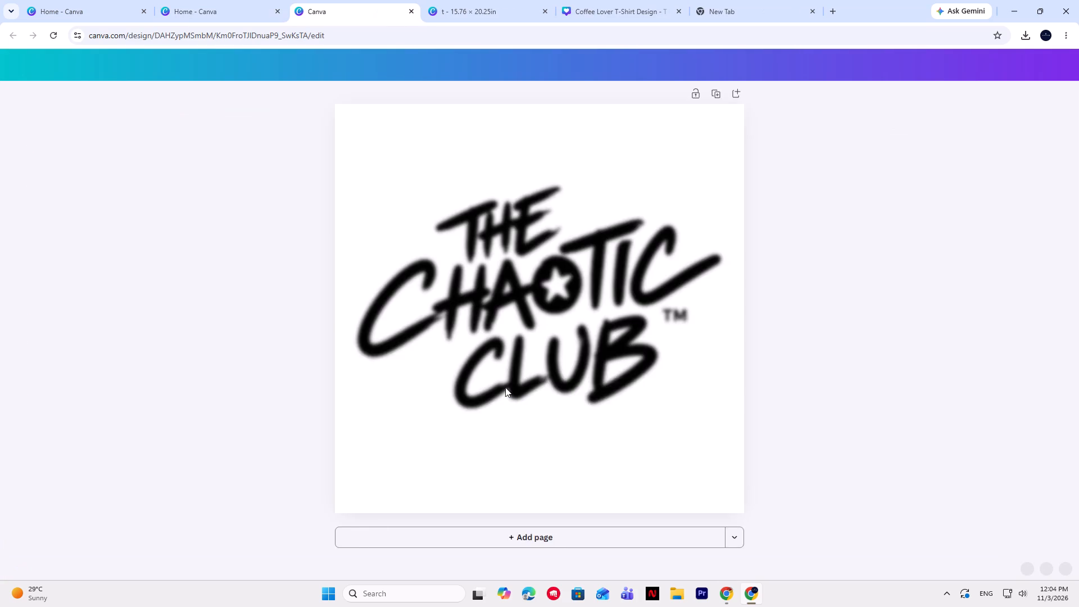
double_click(539, 330)
left_click(942, 341)
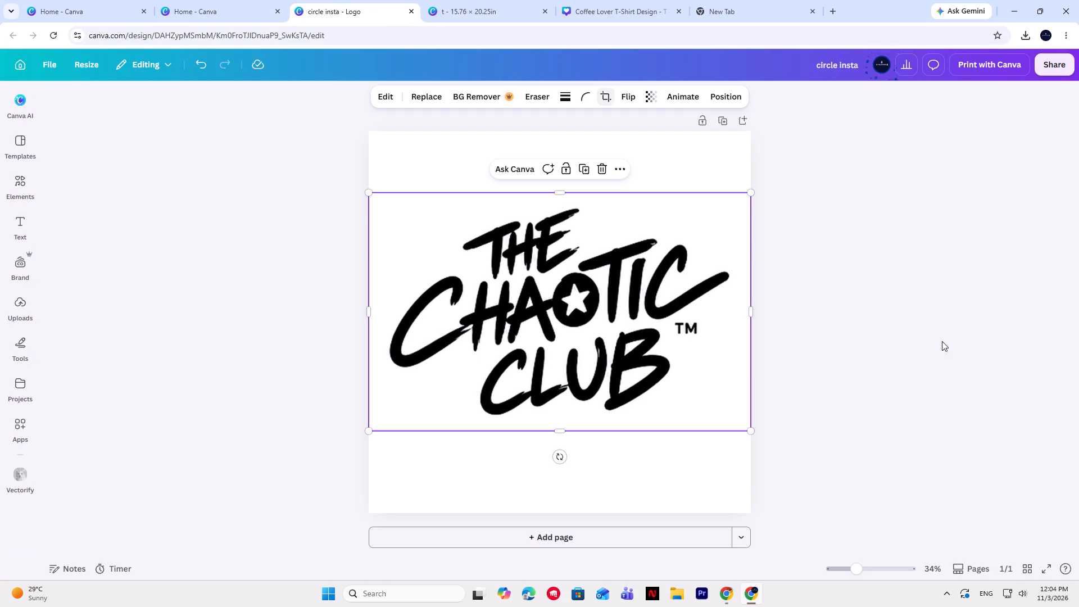
left_click(651, 321)
left_click(651, 321)
left_click(689, 324)
double_click(693, 329)
left_click(850, 328)
left_click(675, 316)
scroll(563, 326, "up", 8)
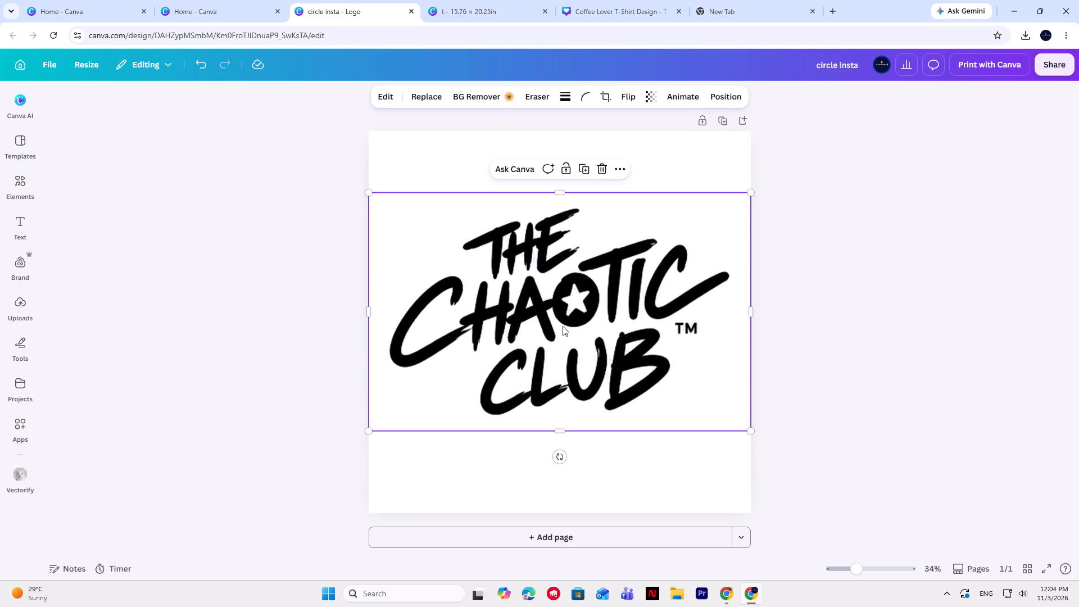
scroll(563, 326, "up", 7, "ctrl")
scroll(563, 326, "down", 6, "ctrl")
double_click(563, 326)
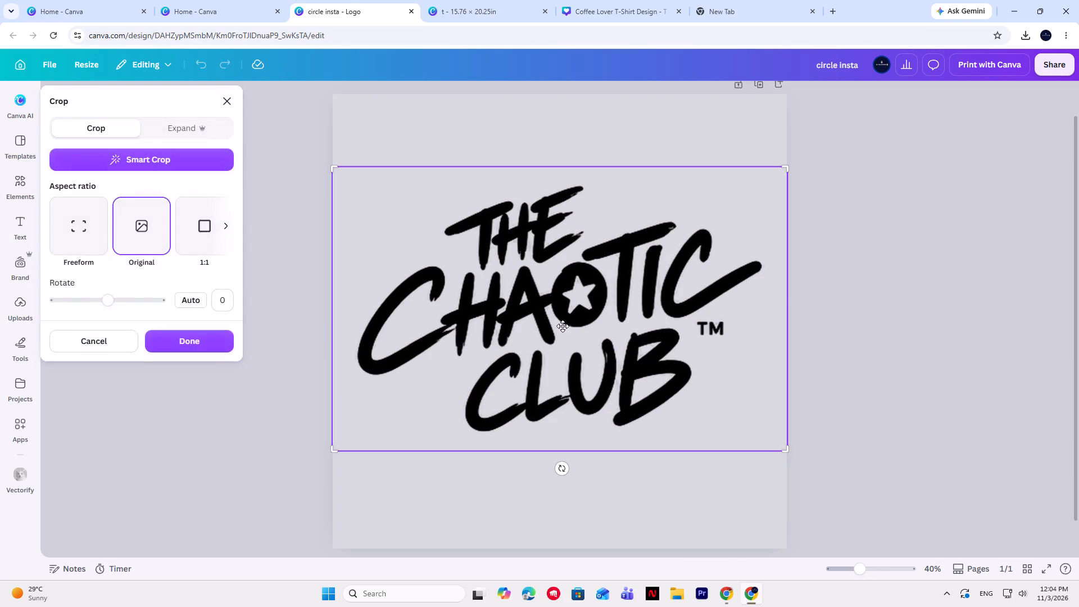
left_click(876, 287)
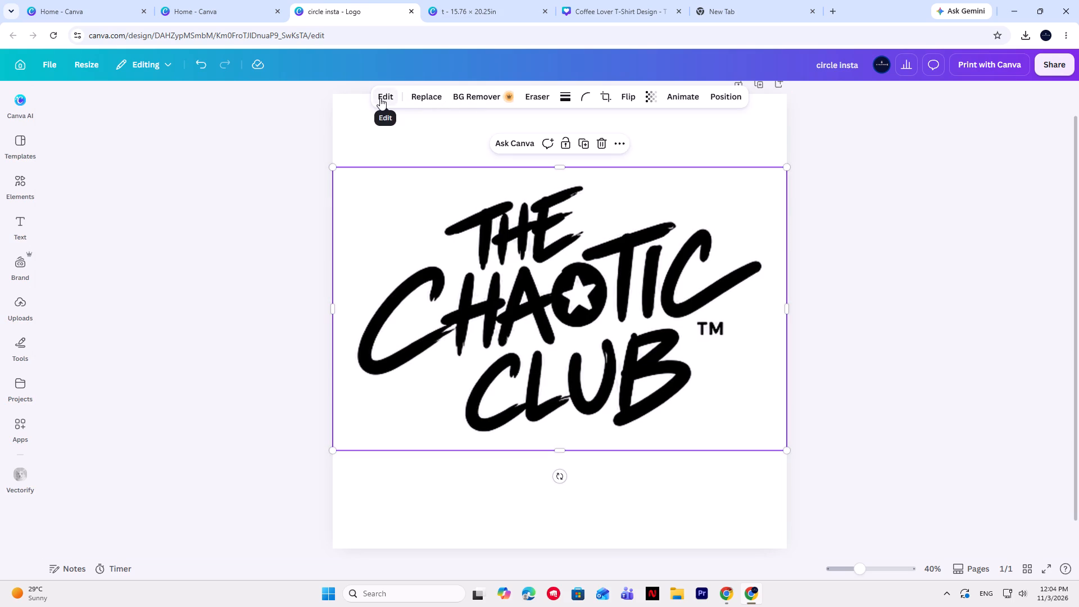
Check the Upscale tool for the circle insta logo image and return to the home page.
left_click(380, 98)
left_click(205, 231)
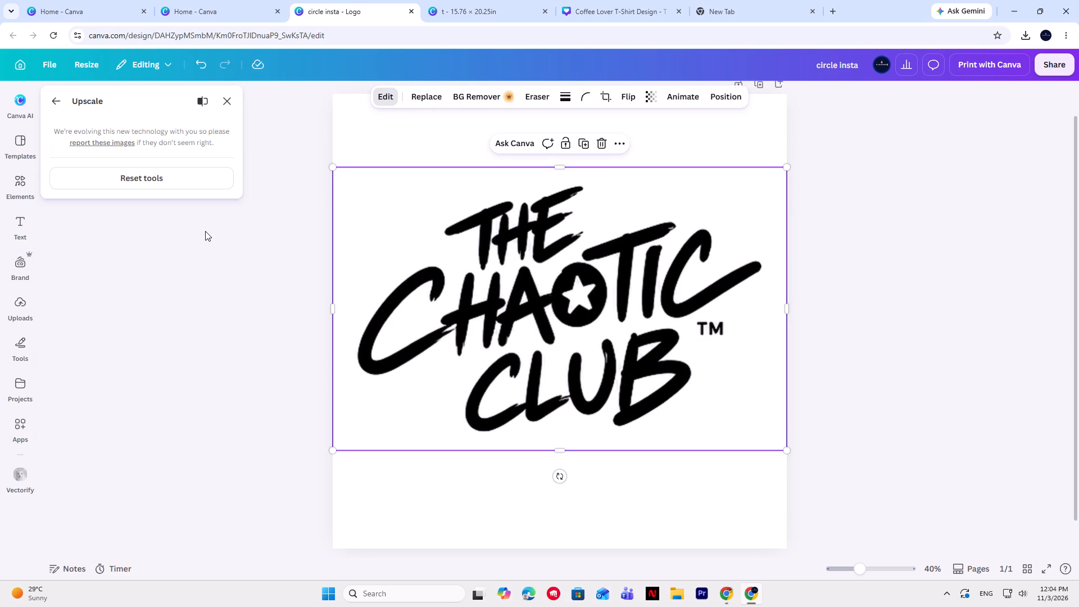
left_click(228, 107)
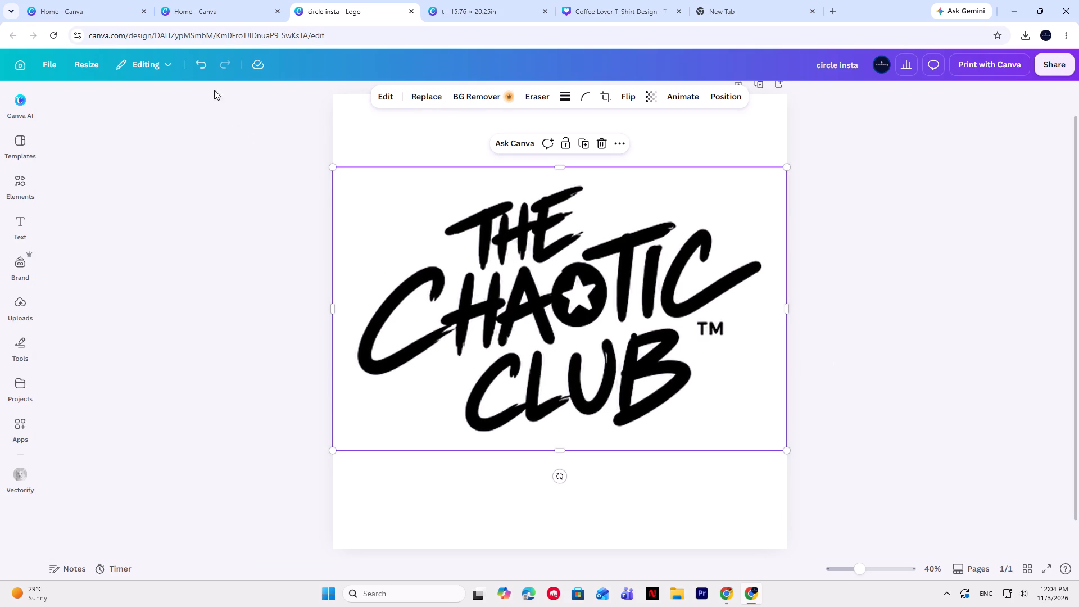
left_click(13, 66)
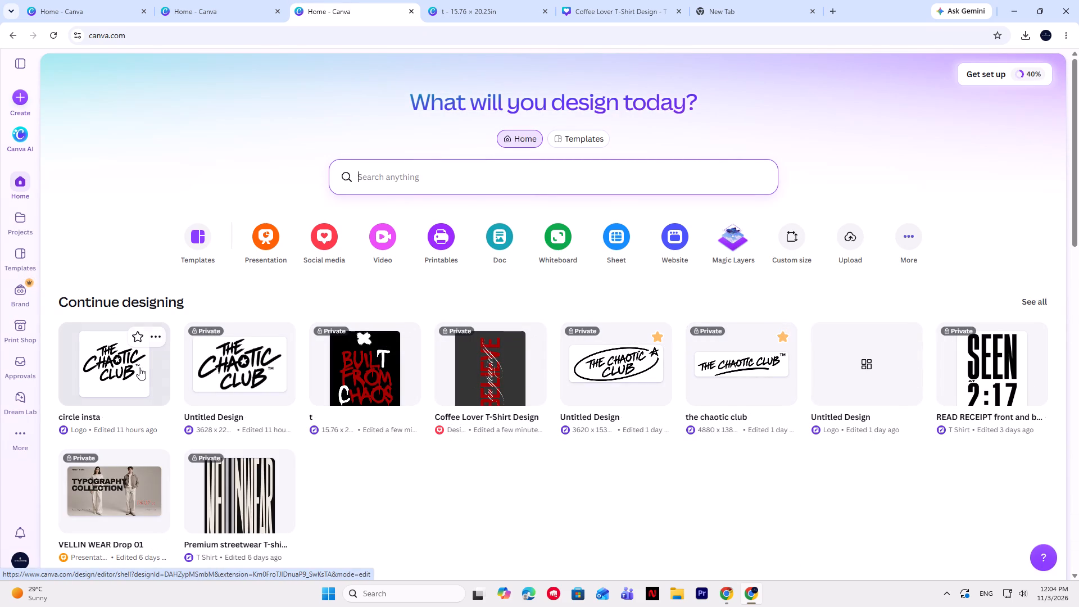
Reopen the circle insta design and erase the TM mark from the logo image with the size 20 Pixel Eraser.
left_click(123, 370)
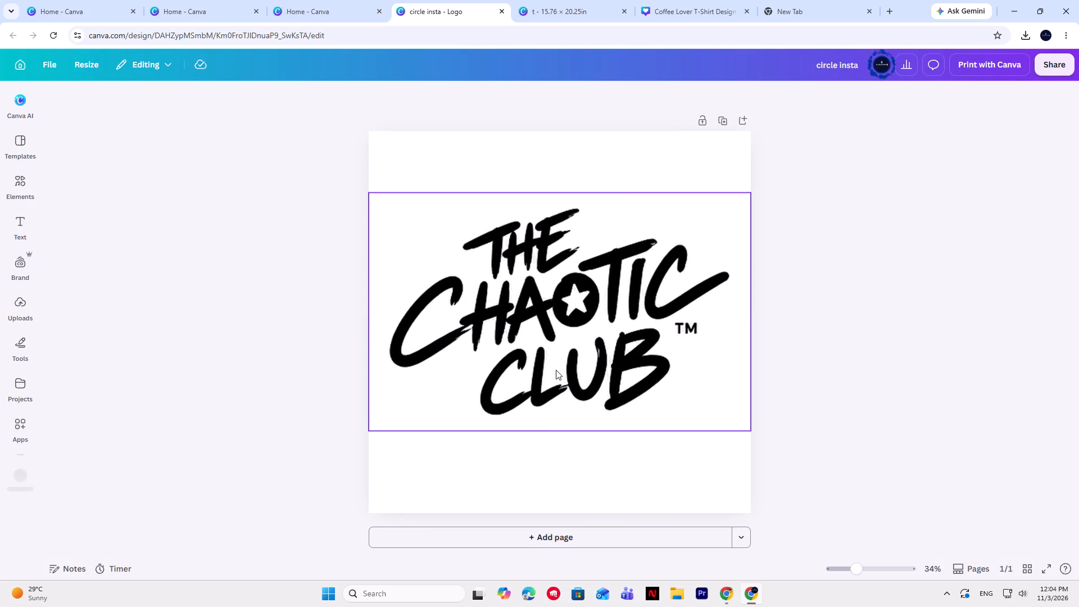
left_click(555, 369)
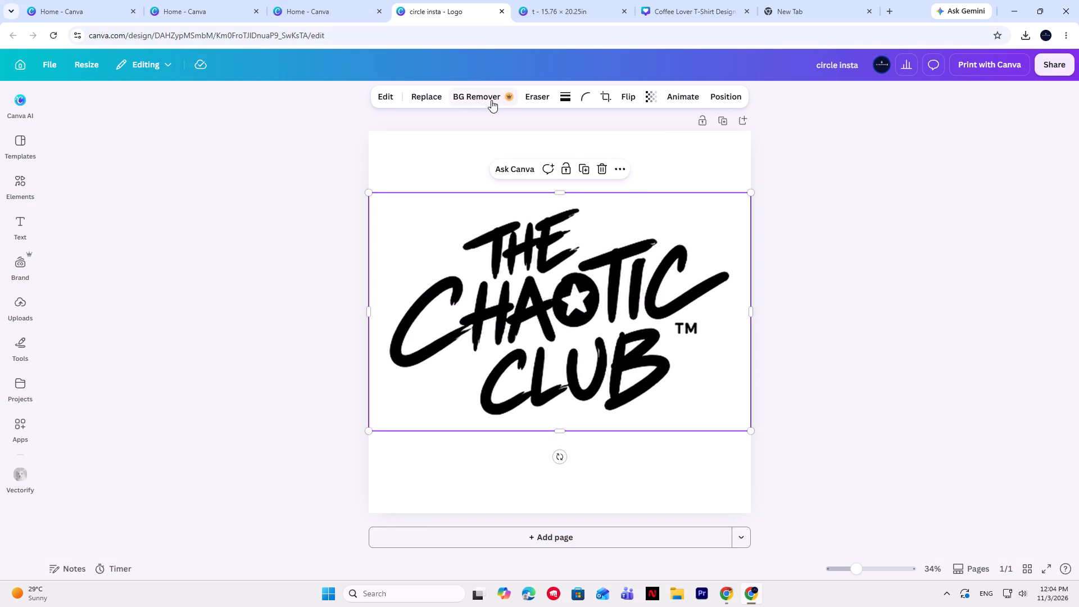
double_click(379, 99)
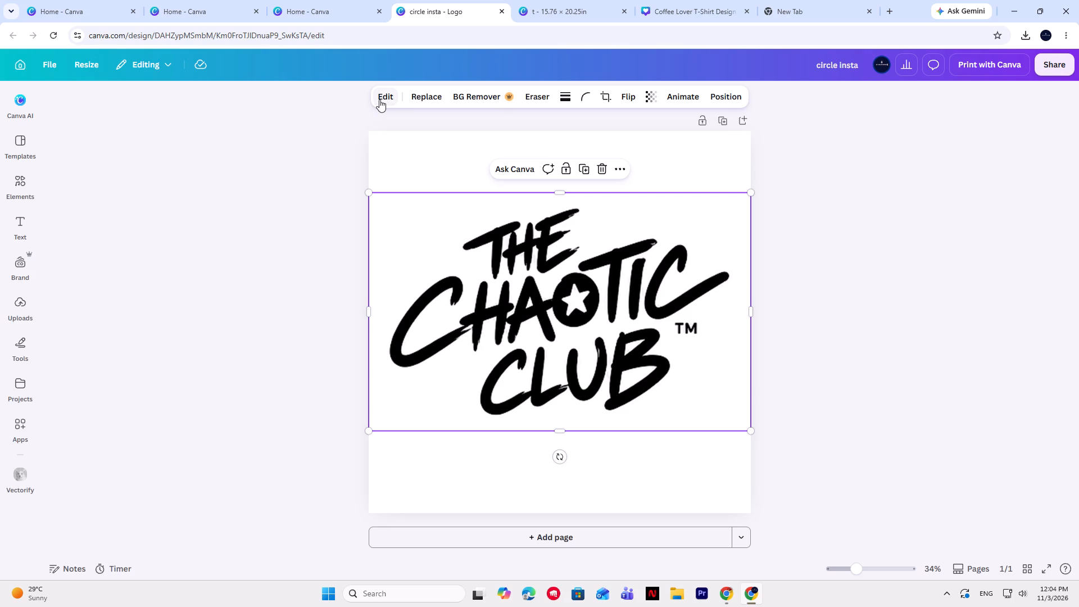
left_click(379, 99)
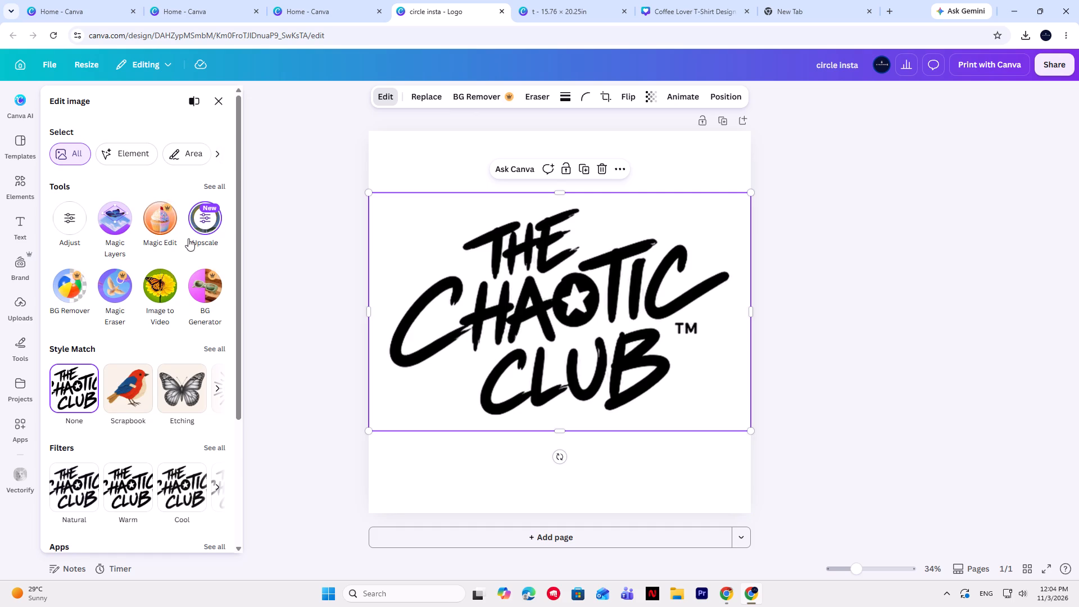
left_click(535, 99)
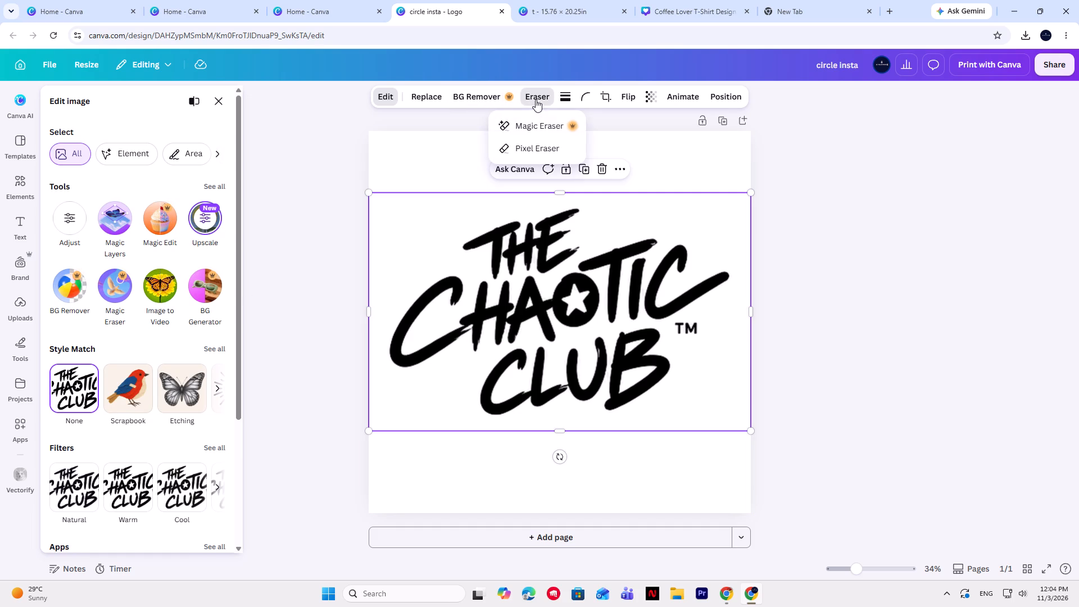
left_click(533, 153)
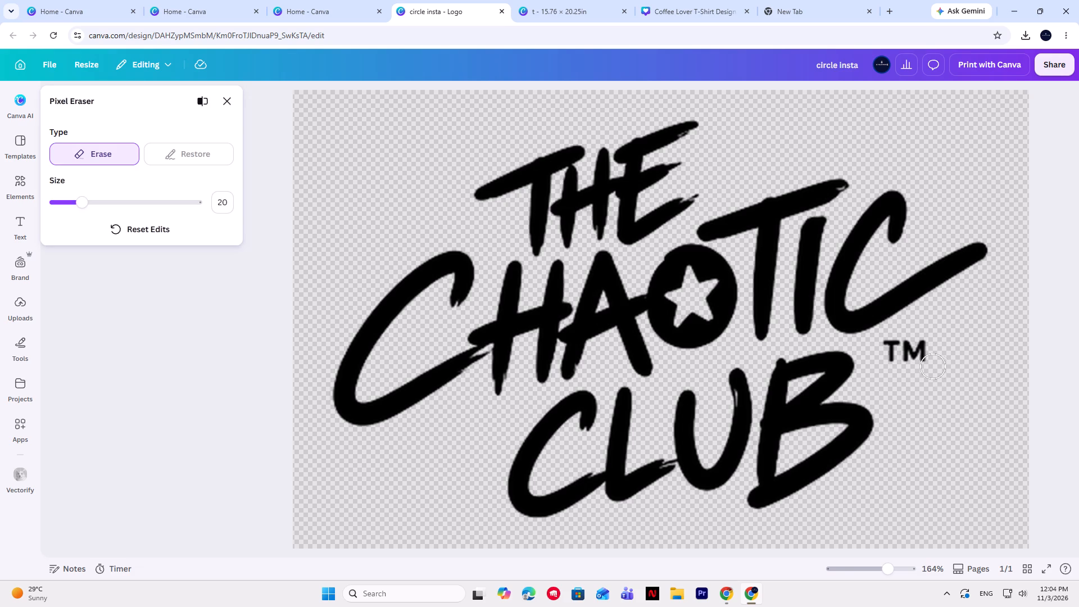
left_click_drag(891, 350, 931, 356)
left_click_drag(931, 356, 923, 345)
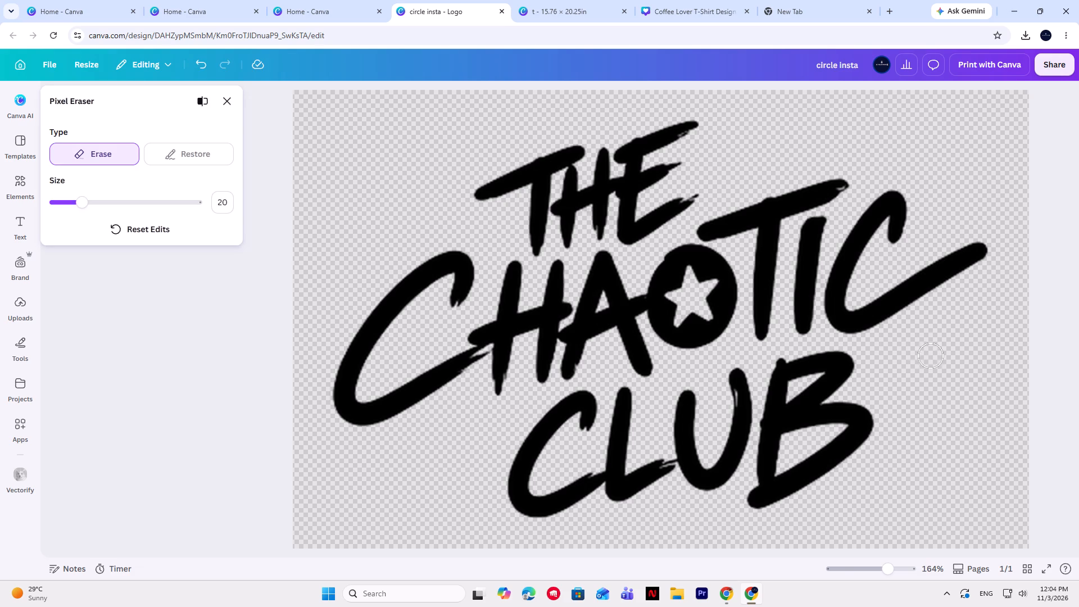
left_click_drag(923, 345, 909, 351)
left_click(909, 351)
left_click(224, 102)
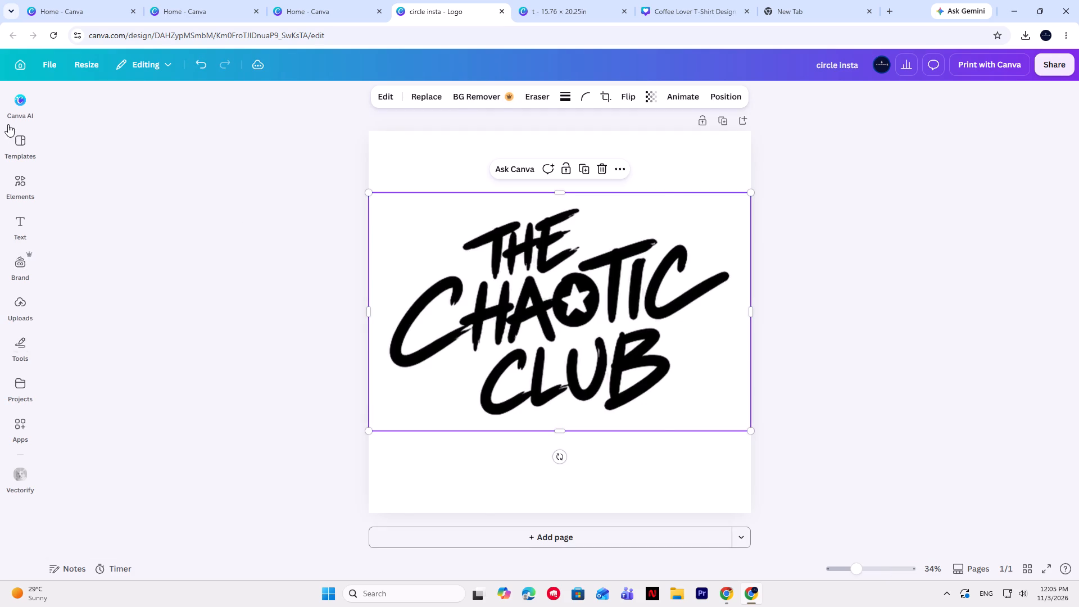
left_click(25, 104)
left_click(99, 509)
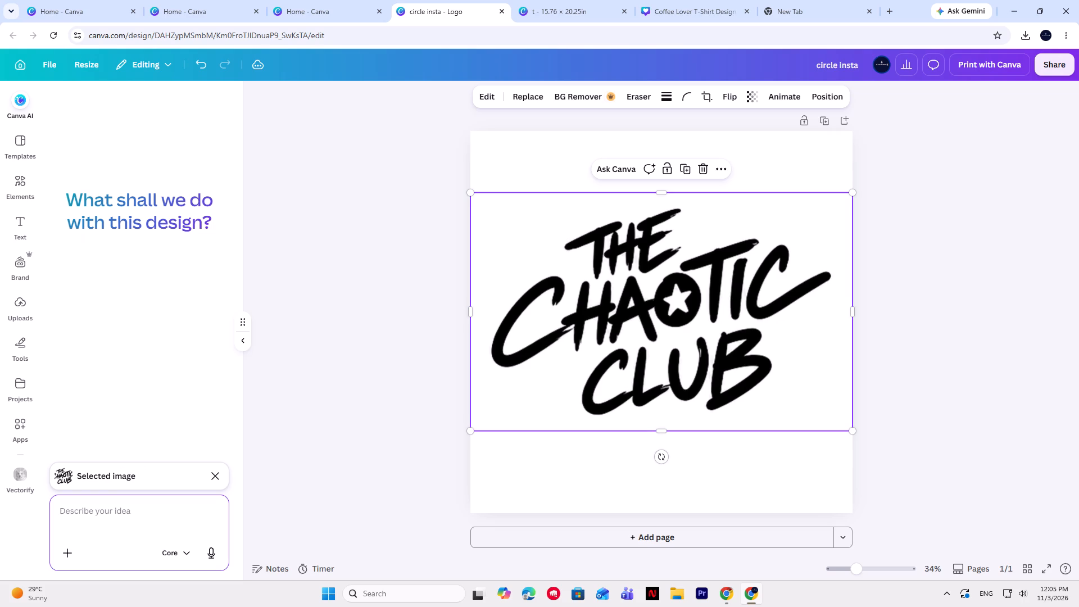
type("m,ak")
key("BackSpace")
key("BackSpace")
key("BackSpace")
type("ake ir")
key("space")
key("BackSpace")
key("BackSpace")
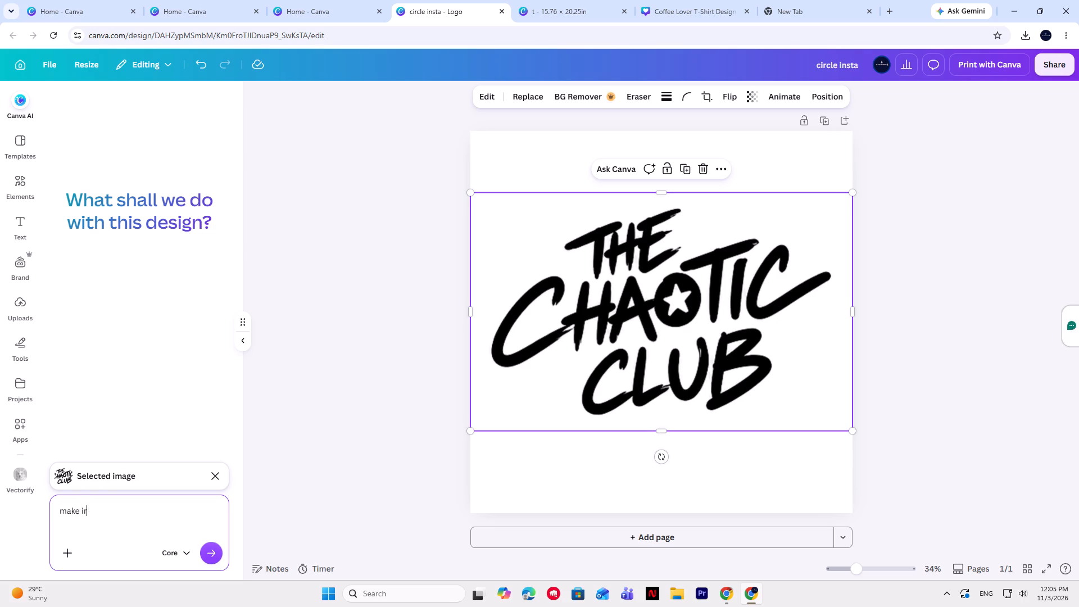
type("t")
key("space")
key("i")
key("BackSpace")
type("into")
key("space")
type("a high quality image")
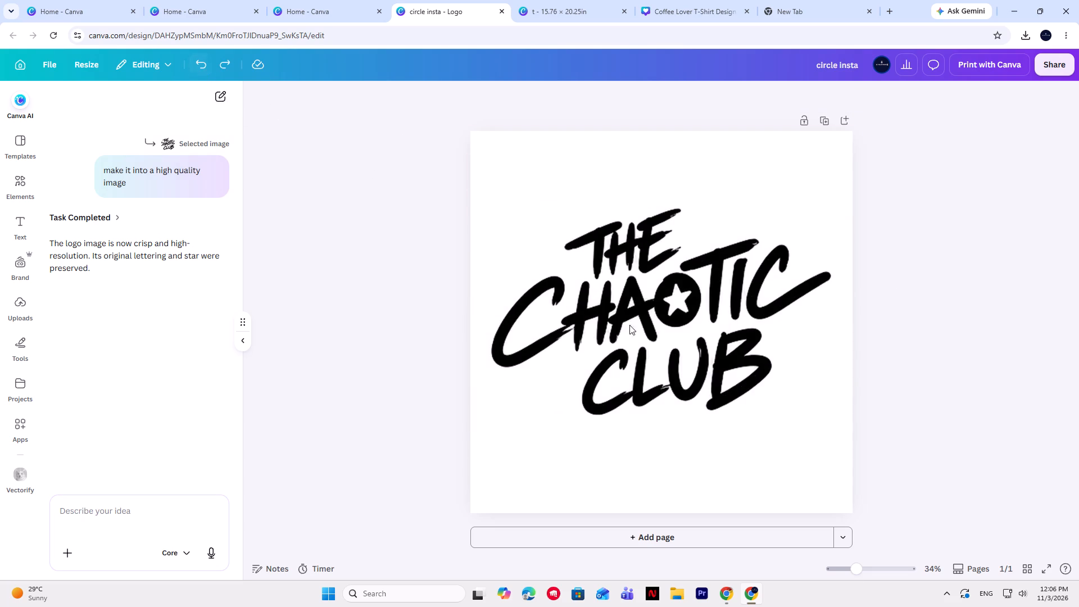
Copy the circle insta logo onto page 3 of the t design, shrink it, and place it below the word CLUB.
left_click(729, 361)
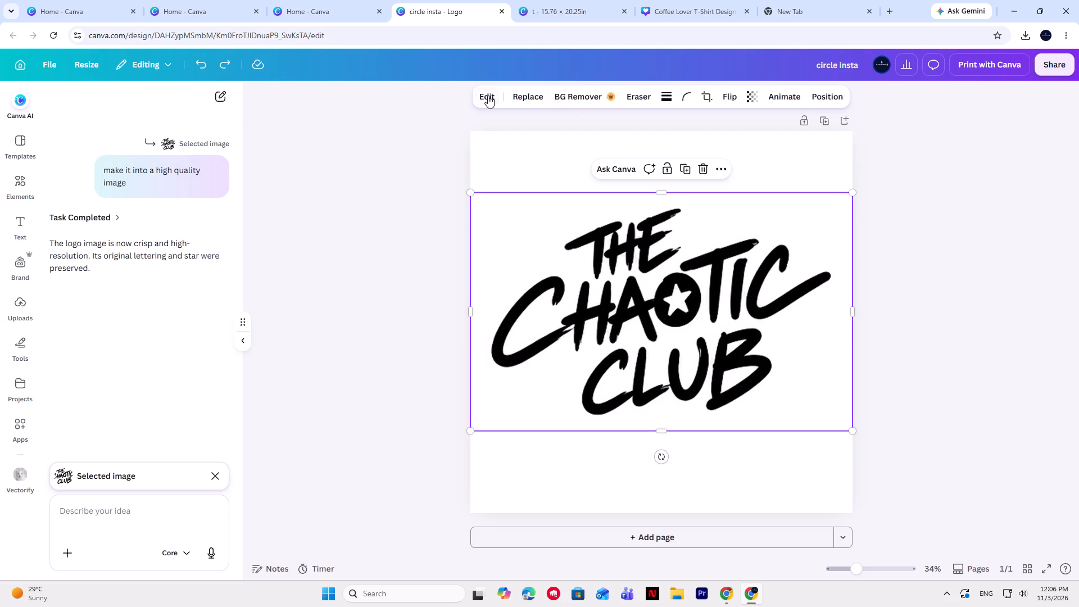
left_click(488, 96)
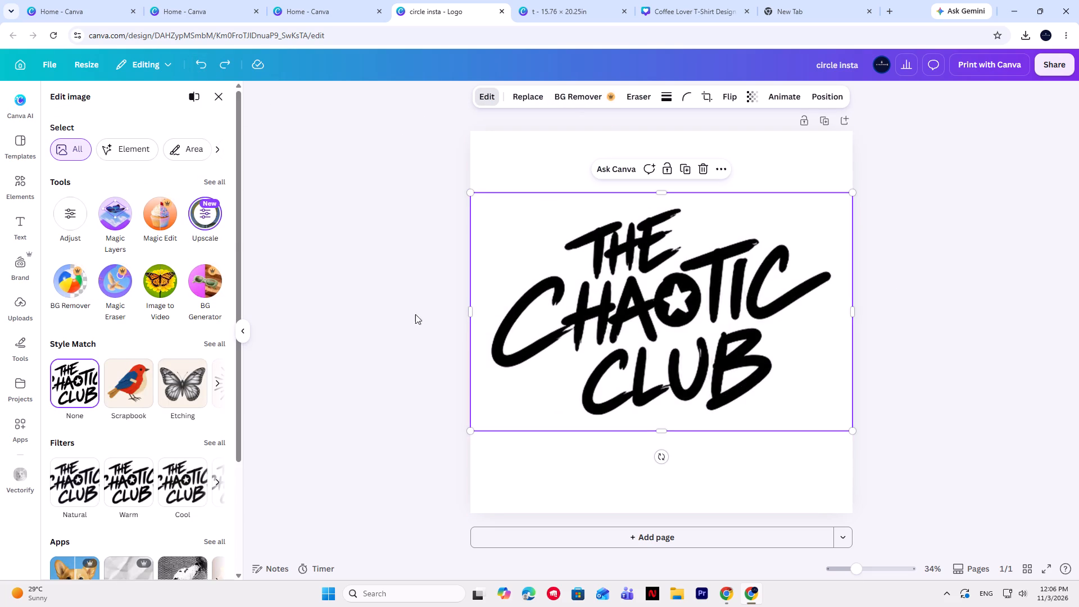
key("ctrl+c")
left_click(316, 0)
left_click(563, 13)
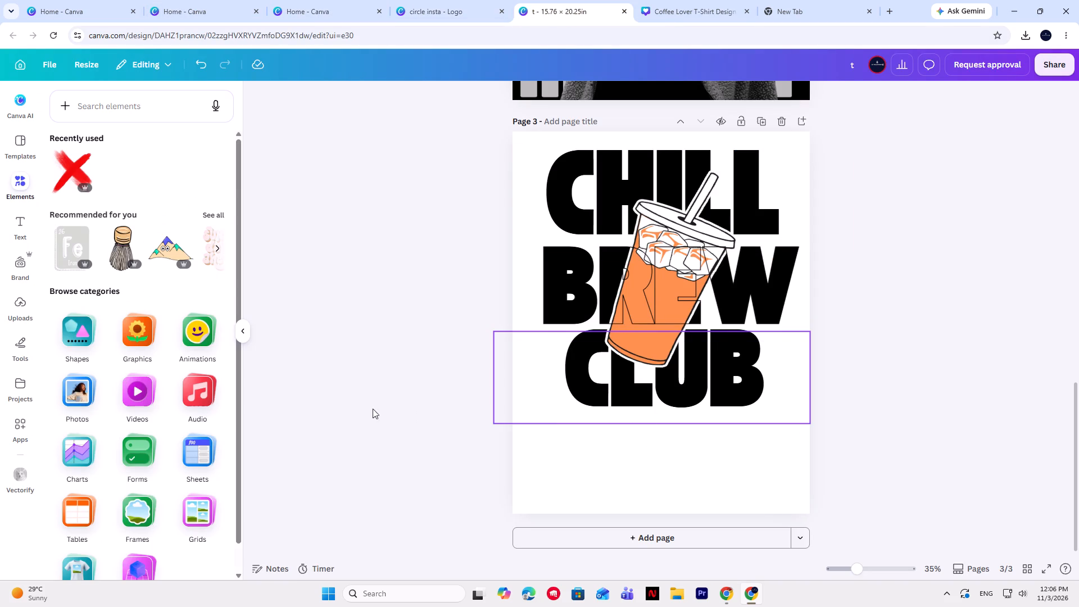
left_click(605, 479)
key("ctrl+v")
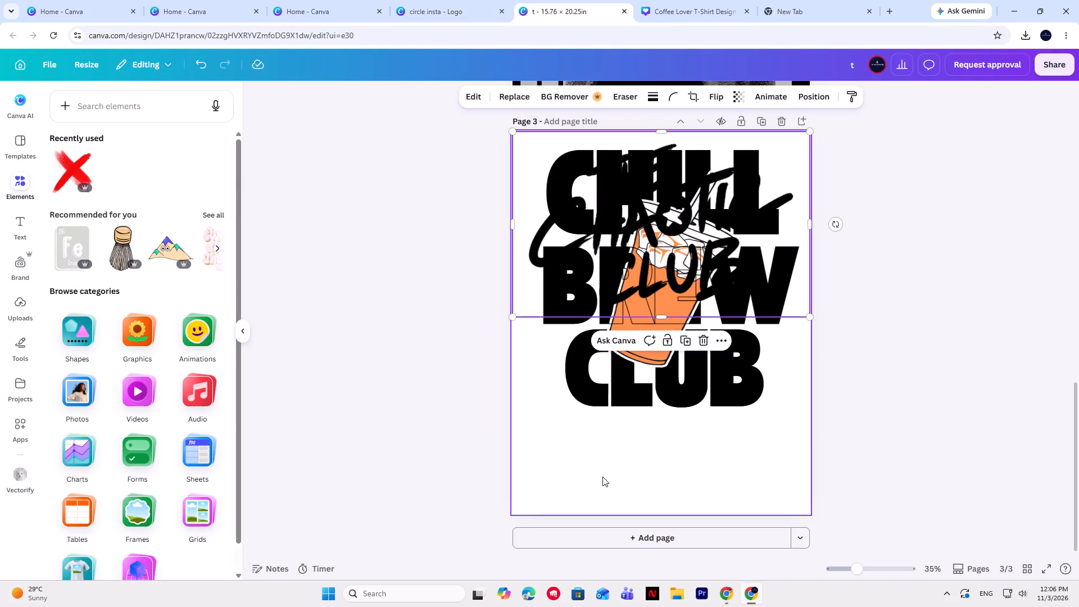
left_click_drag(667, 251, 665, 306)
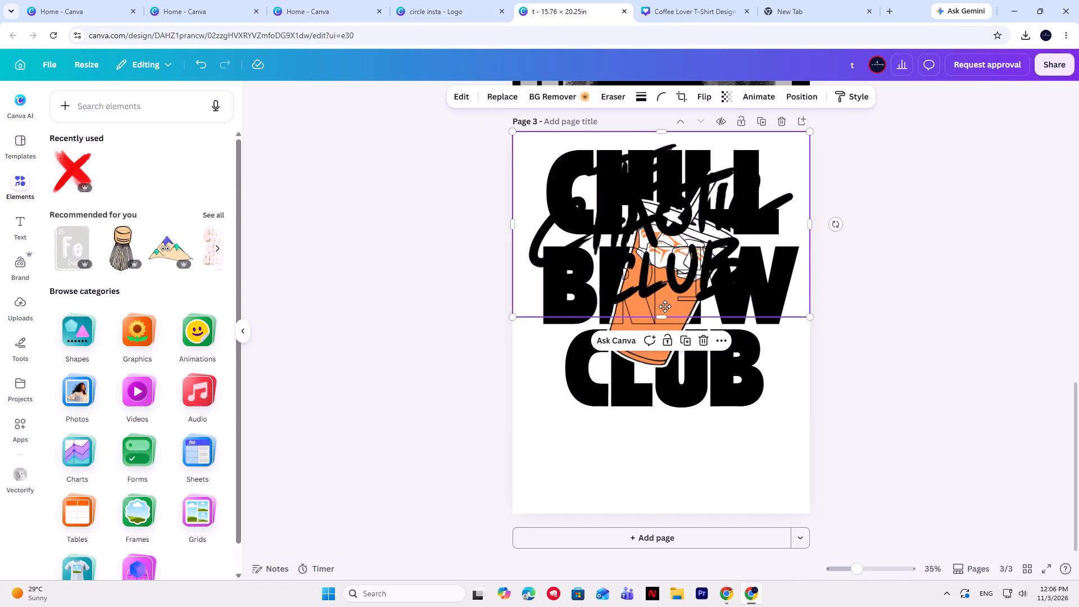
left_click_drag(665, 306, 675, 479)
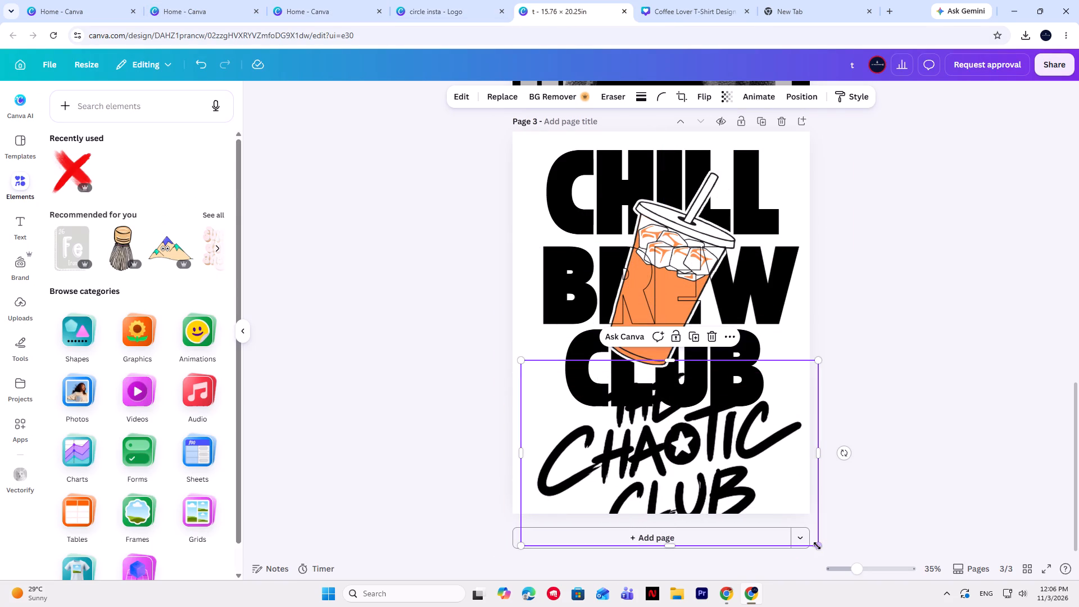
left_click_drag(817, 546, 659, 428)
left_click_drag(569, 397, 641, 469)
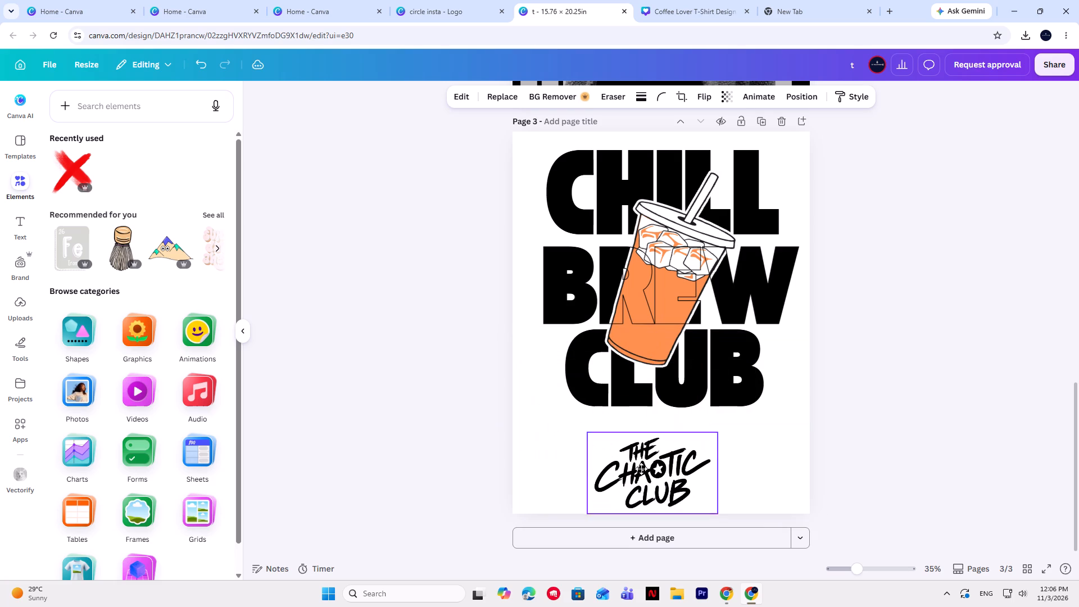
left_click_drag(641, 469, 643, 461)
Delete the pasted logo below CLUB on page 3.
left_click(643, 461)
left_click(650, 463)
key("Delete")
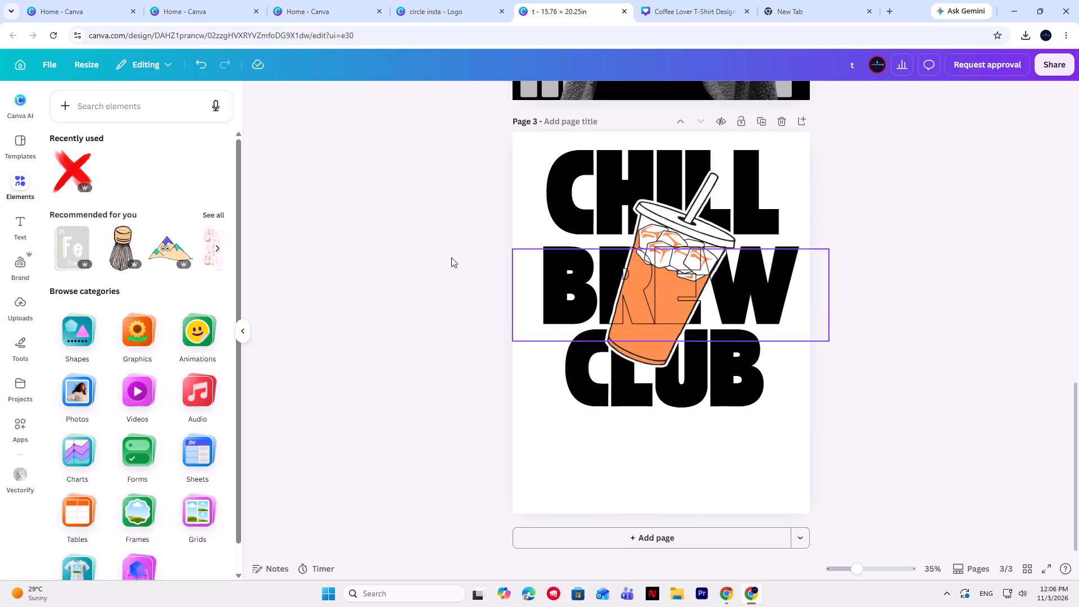
Examine the THE CHAOTIC CLUB — Logo Pack folder and the oval logo design for alternative logo versions.
left_click(182, 0)
scroll(206, 431, "down", 3)
left_click(17, 237)
left_click(25, 223)
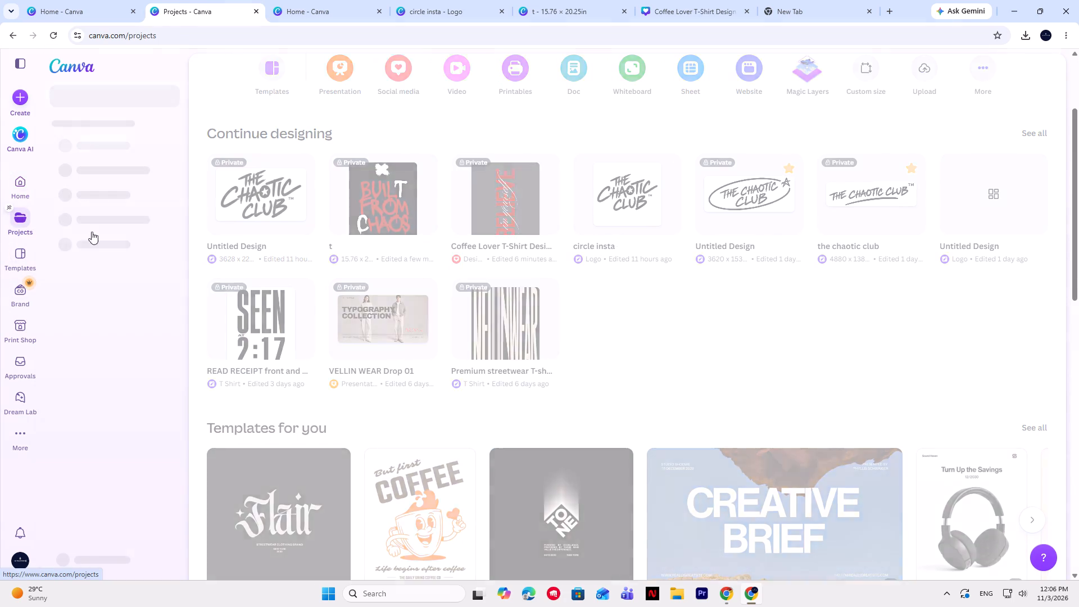
scroll(604, 449, "down", 4)
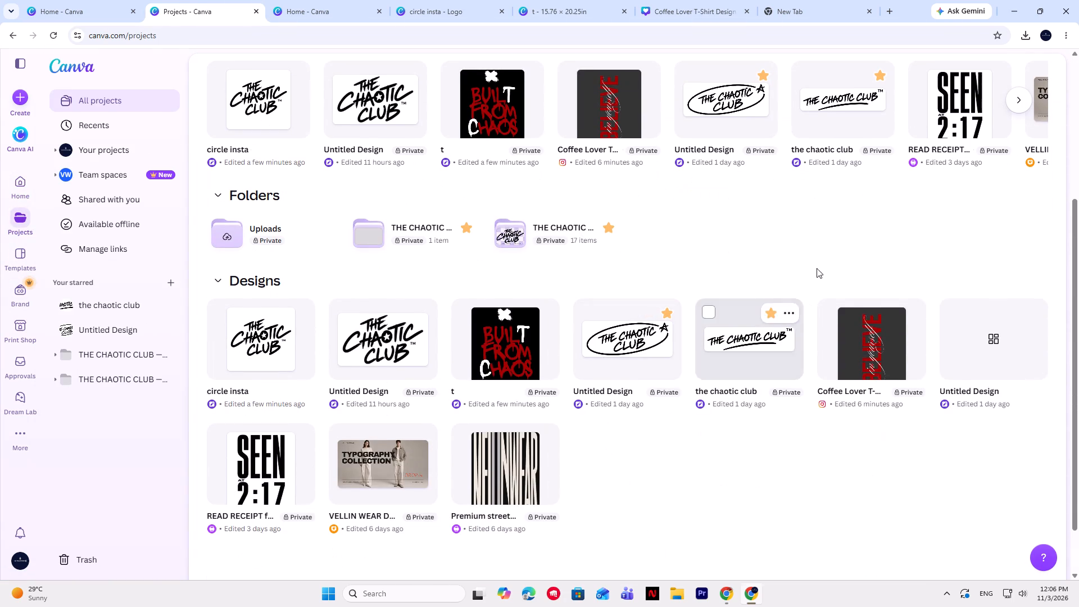
left_click(518, 238)
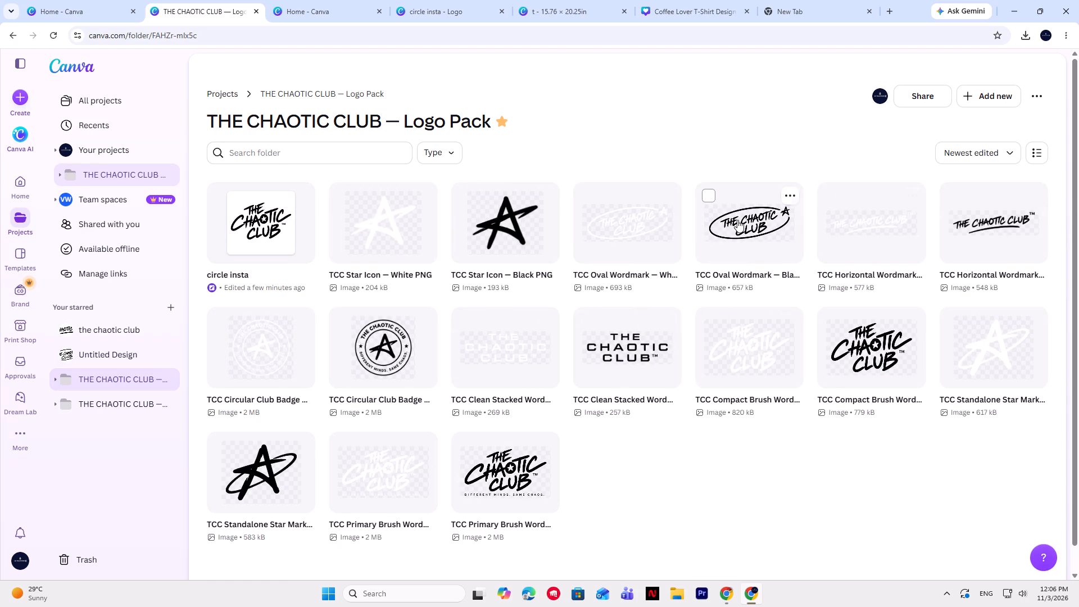
left_click(350, 0)
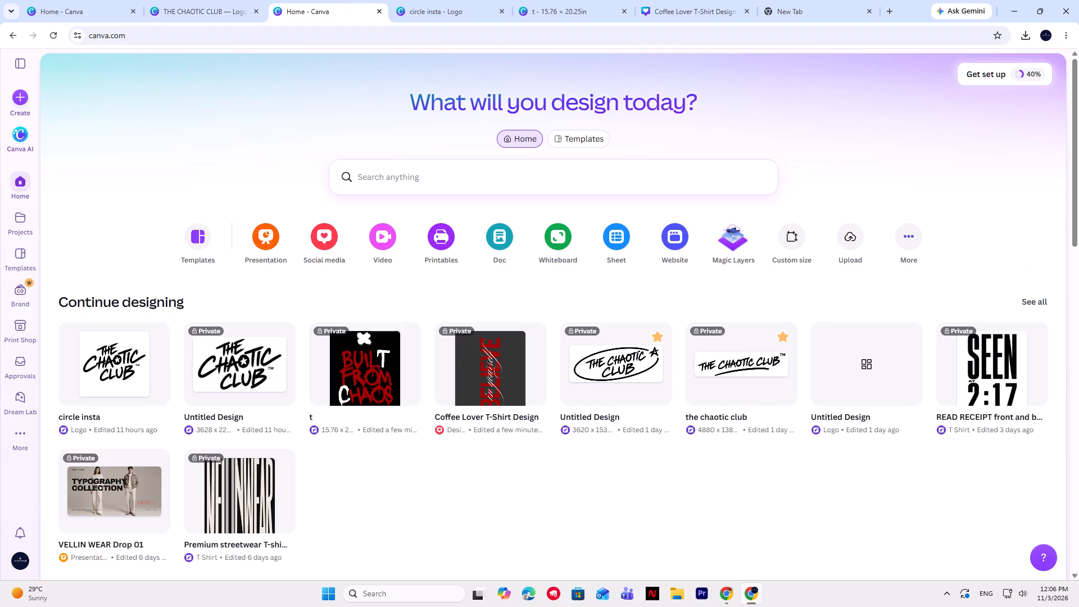
left_click(628, 372)
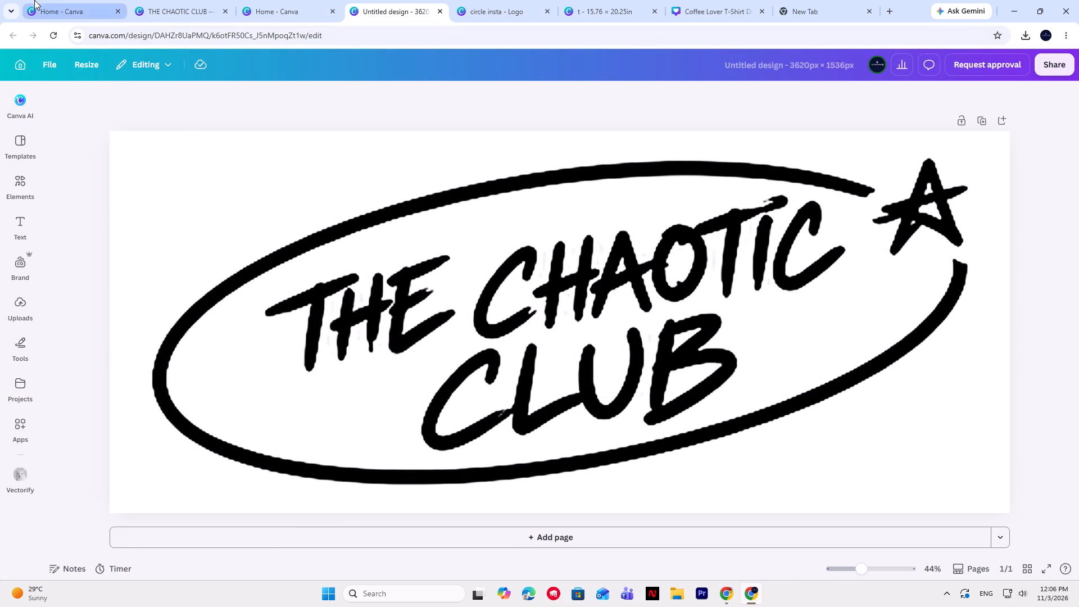
left_click(24, 65)
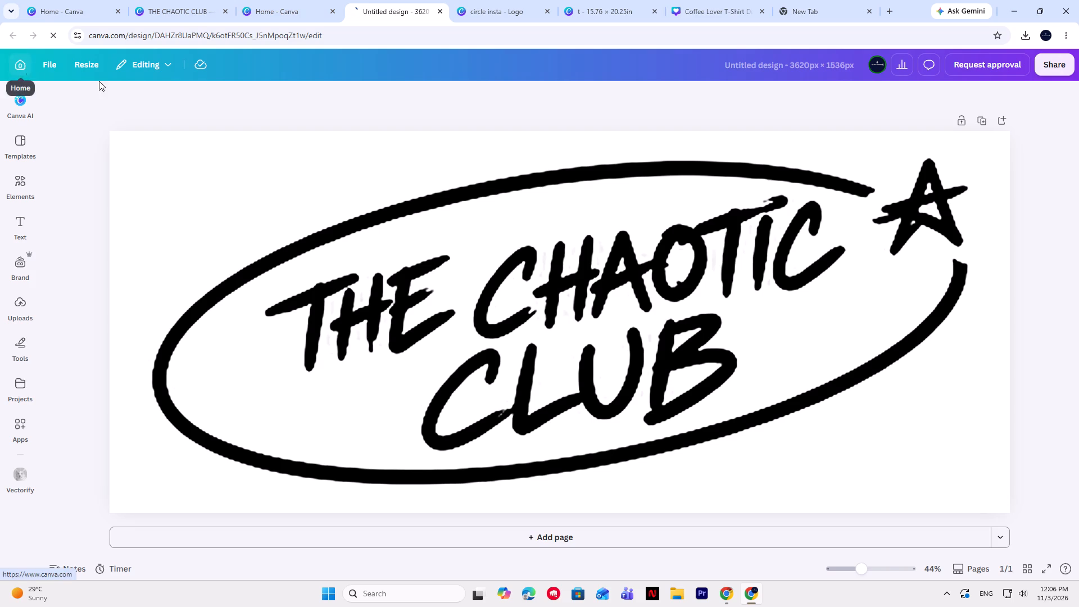
left_click(205, 7)
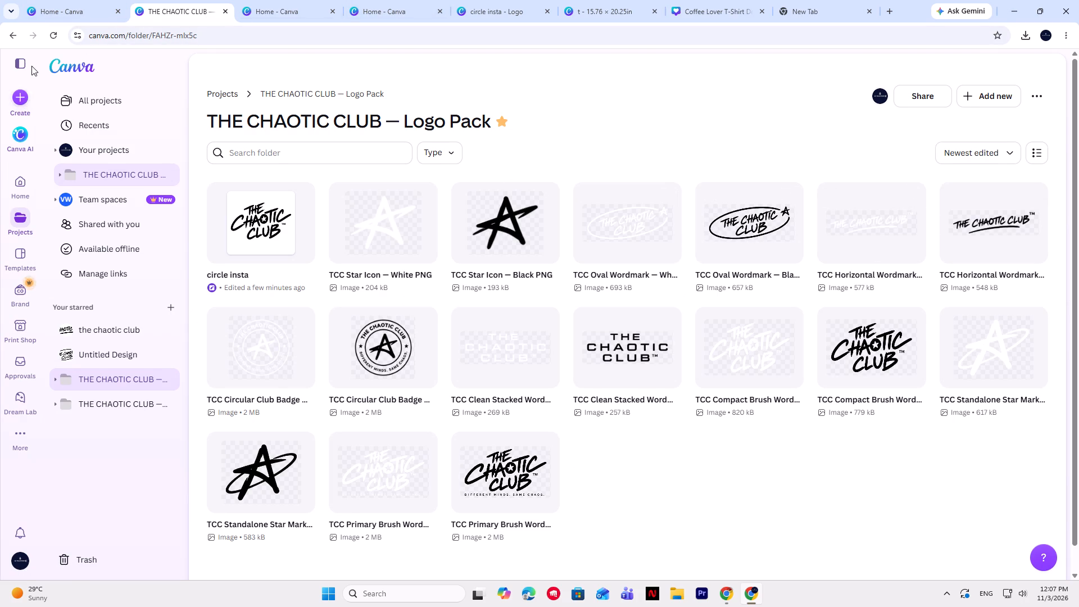
left_click(120, 9)
left_click(142, 10)
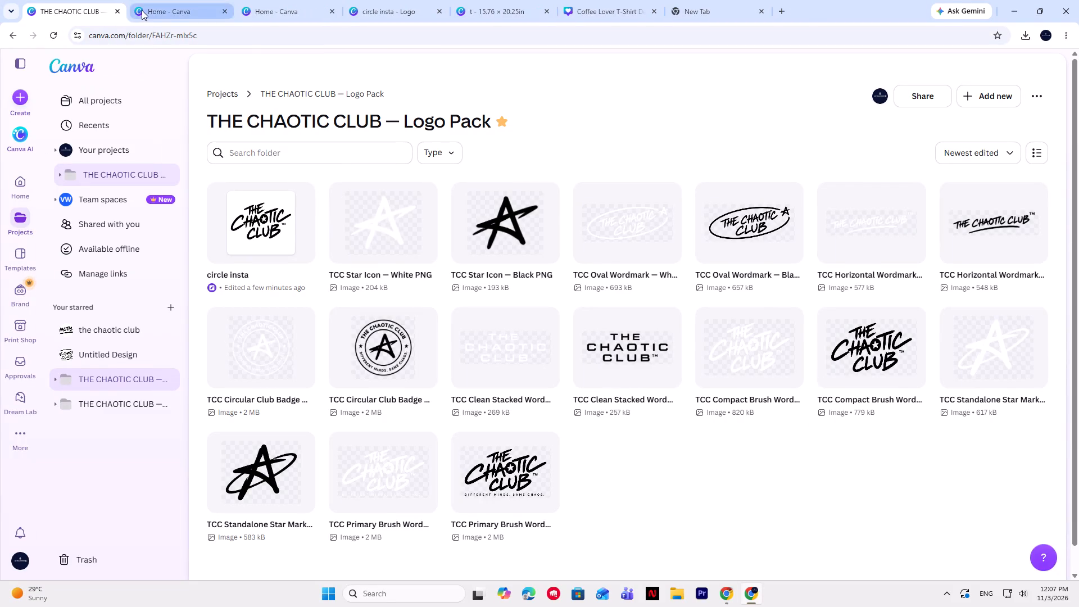
left_click(117, 12)
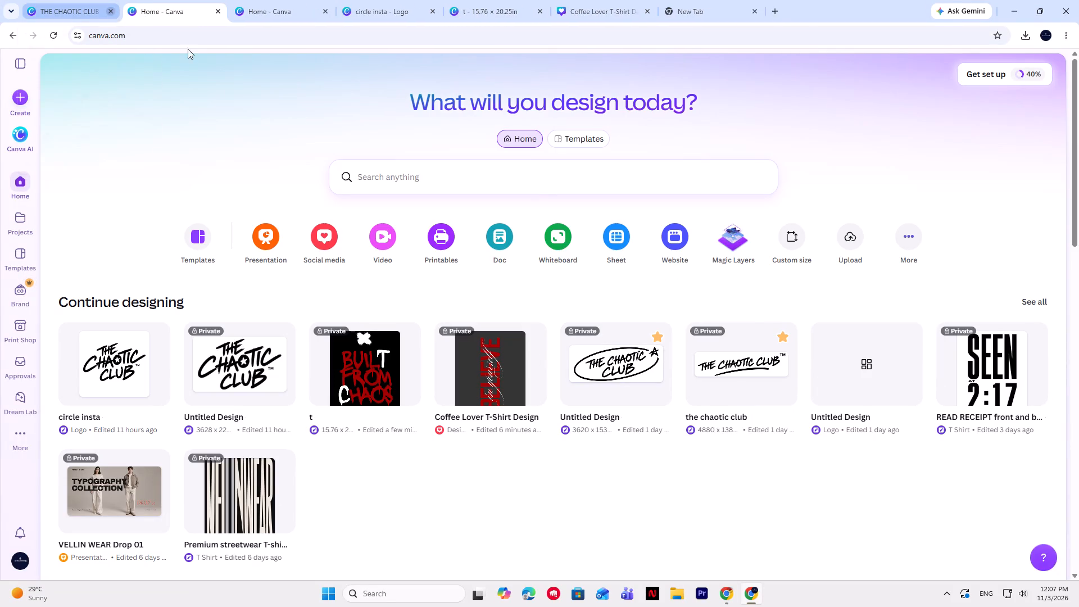
Open the chaotic club design and try to copy its underlined horizontal wordmark.
left_click(751, 378)
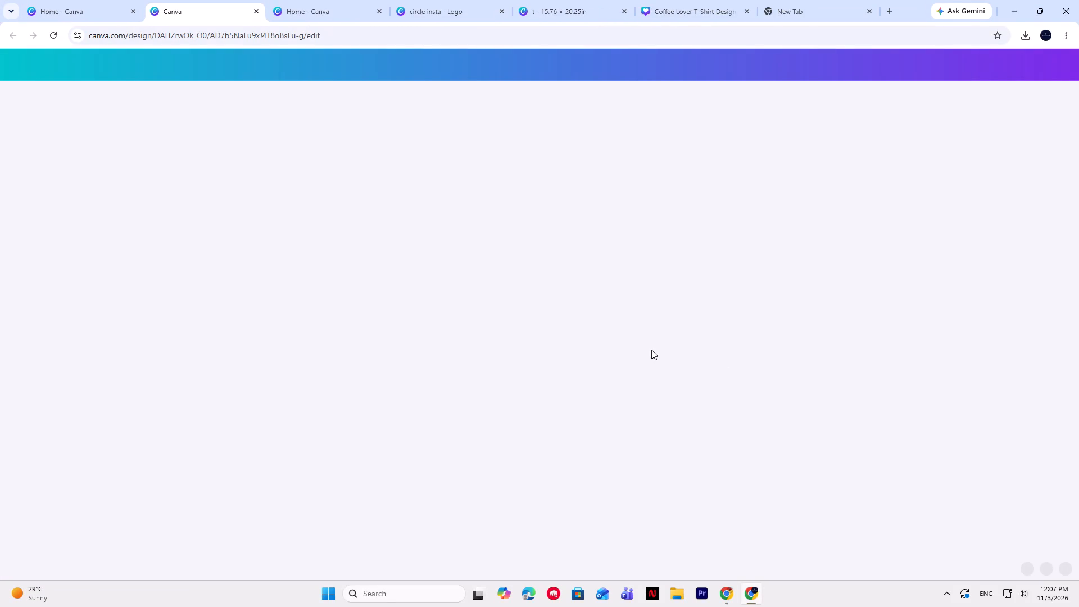
left_click(607, 330)
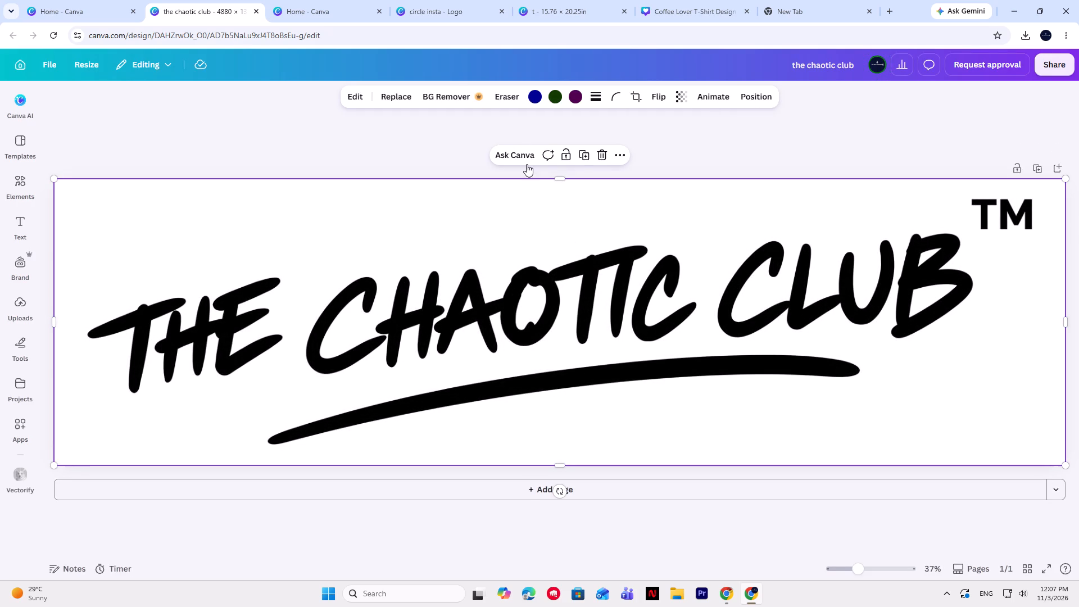
left_click(611, 337)
key("ctrl+c")
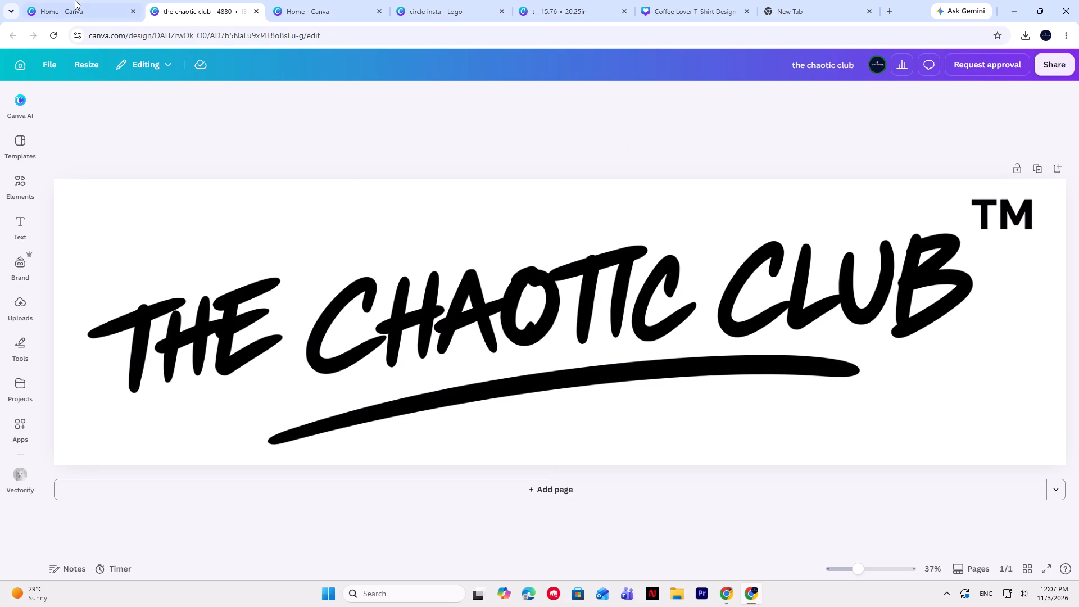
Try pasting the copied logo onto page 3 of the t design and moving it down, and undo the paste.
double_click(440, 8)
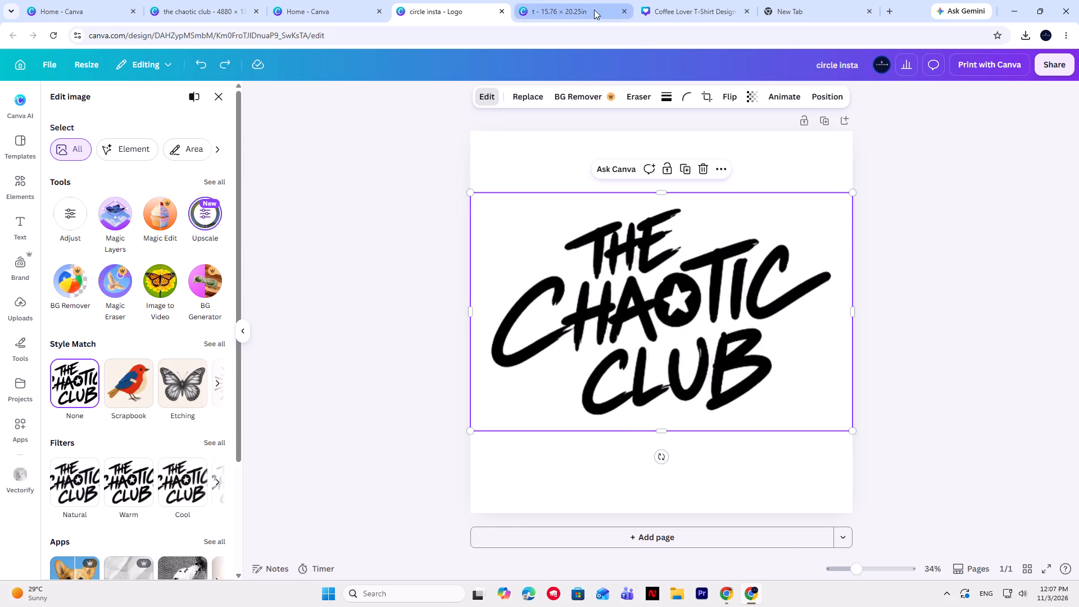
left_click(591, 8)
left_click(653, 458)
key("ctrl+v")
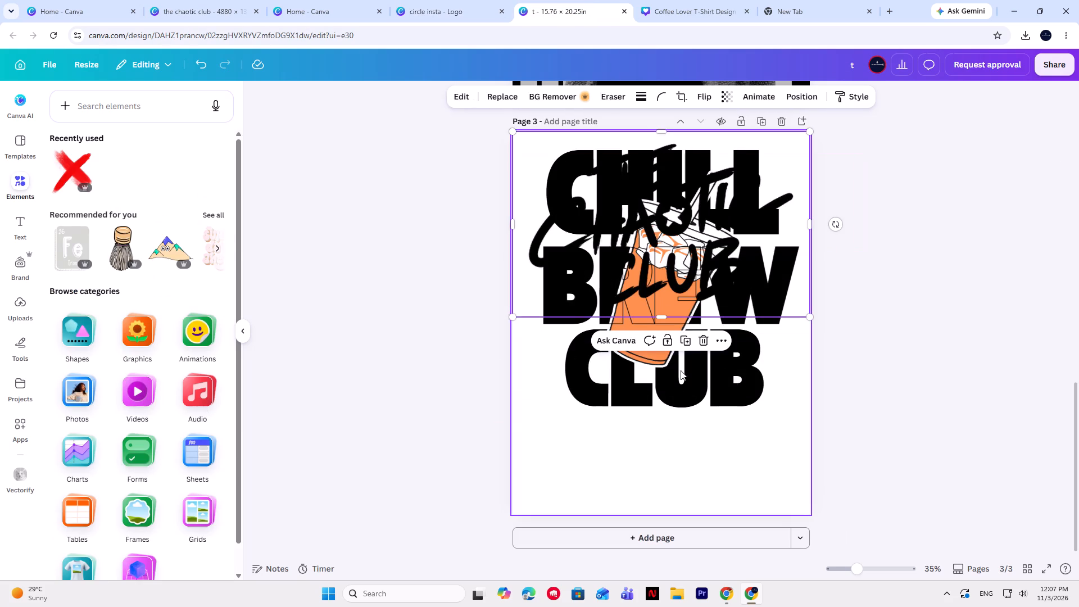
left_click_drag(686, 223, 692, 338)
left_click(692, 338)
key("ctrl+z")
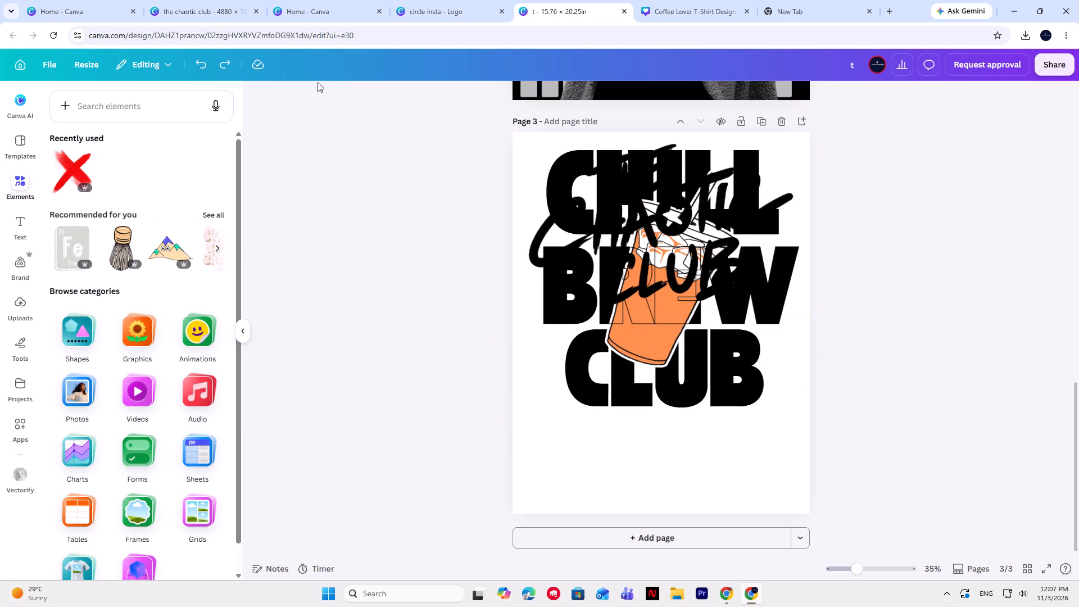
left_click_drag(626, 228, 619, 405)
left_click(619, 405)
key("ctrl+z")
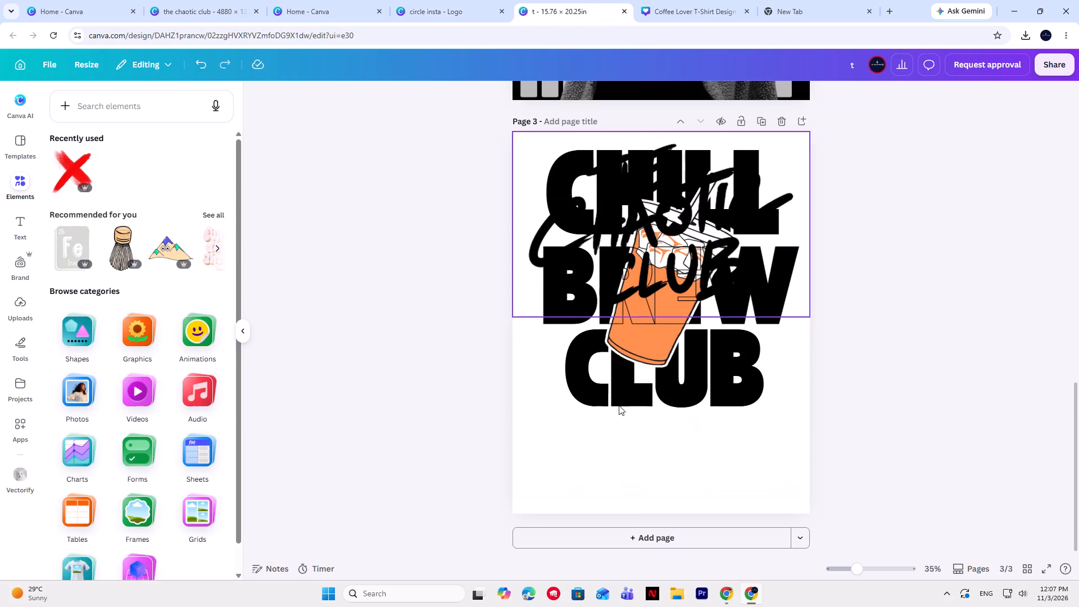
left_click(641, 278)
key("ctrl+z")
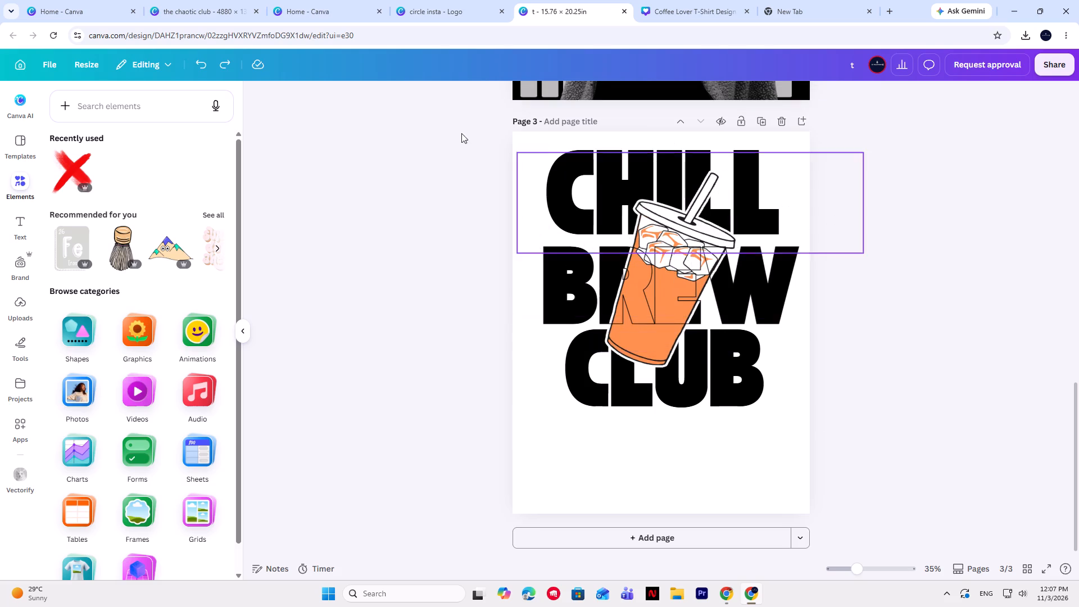
Copy the underlined wordmark from the chaotic club design and place it below CLUB on page 3 of the t design.
double_click(319, 1)
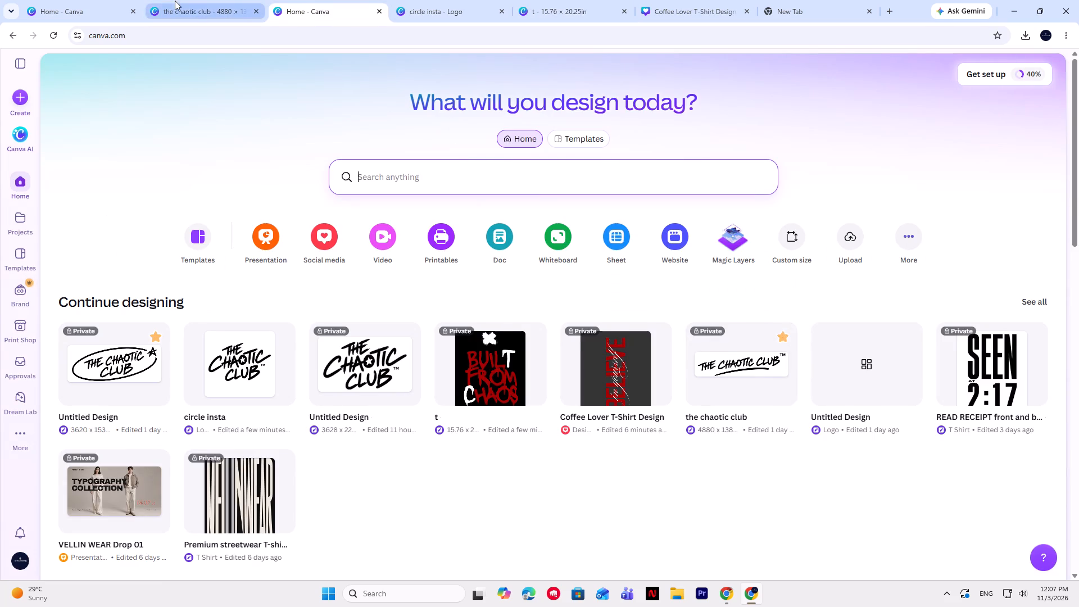
left_click(200, 3)
left_click(728, 287)
key("ctrl+c")
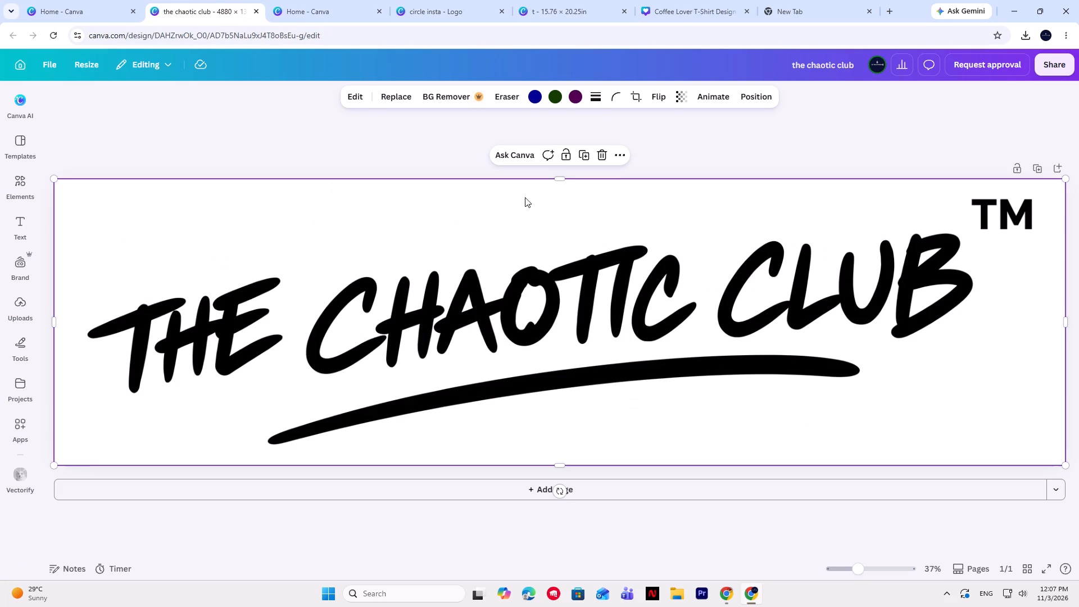
left_click(88, 7)
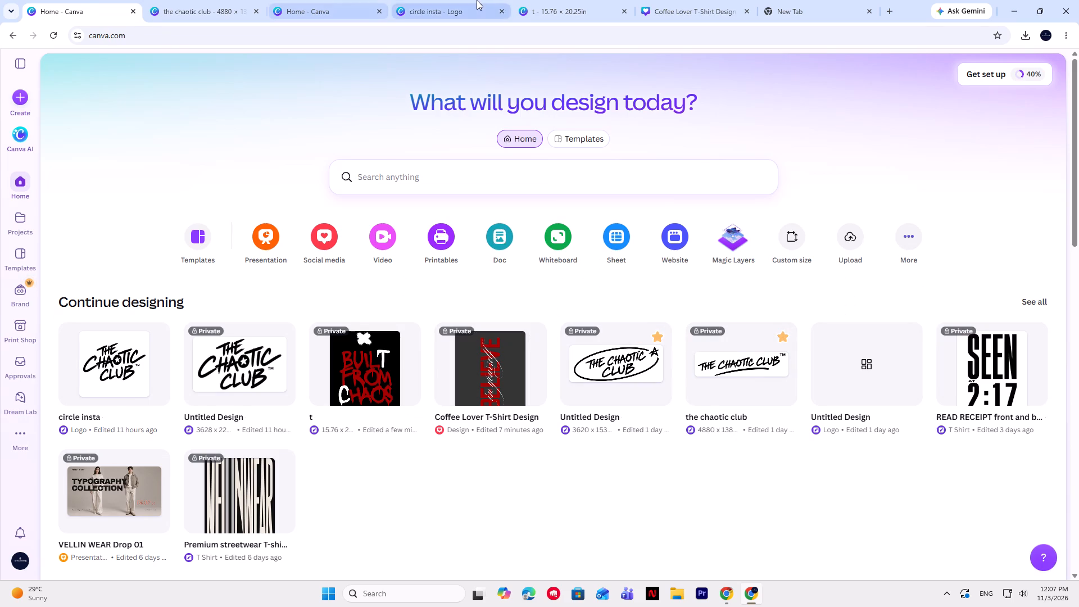
left_click(477, 0)
left_click(585, 0)
left_click(655, 486)
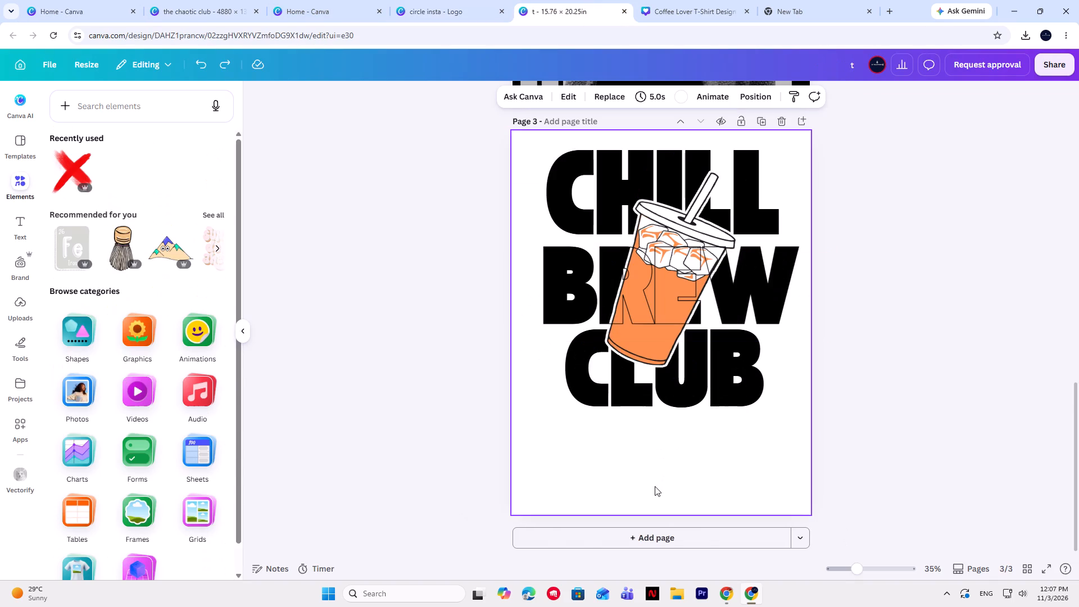
key("ctrl+v")
left_click_drag(680, 171, 684, 387)
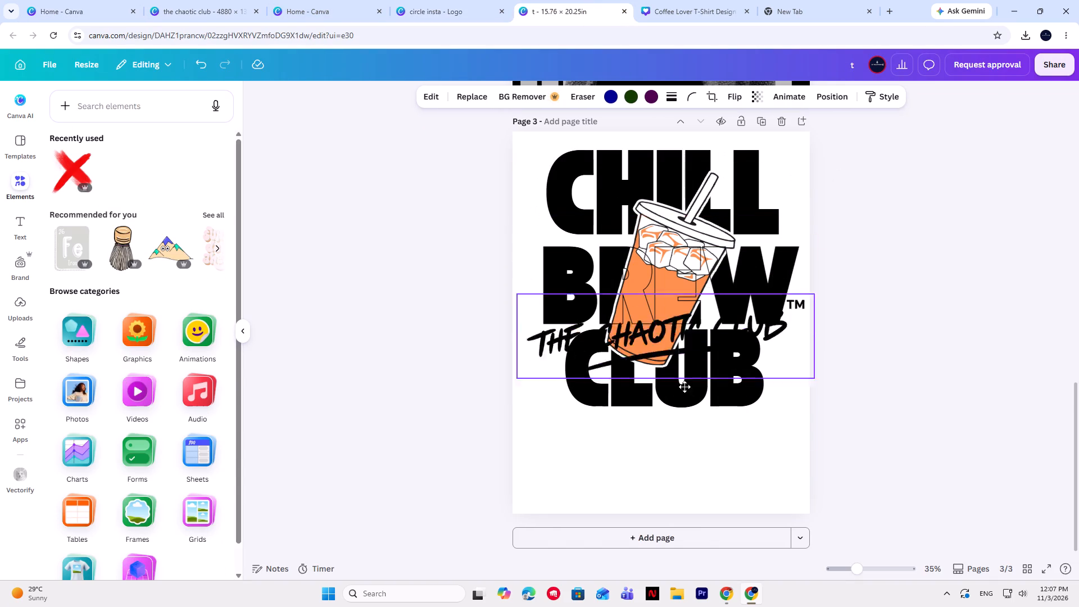
left_click_drag(684, 387, 679, 455)
left_click(679, 454)
left_click(801, 495)
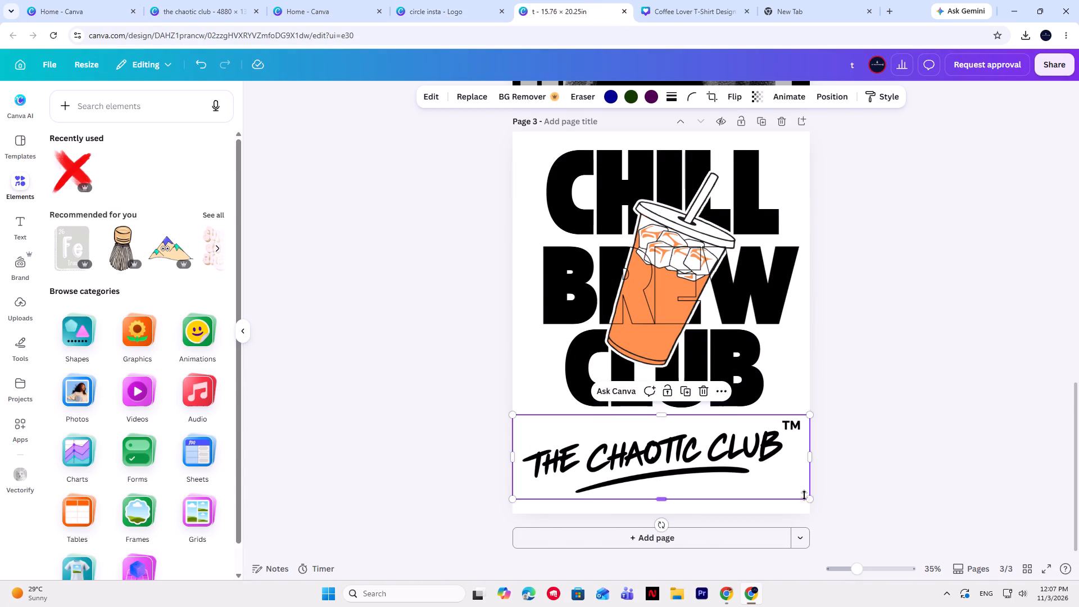
Shrink the Chaotic Club wordmark to about half the page width and move it from below CLUB to page 3's bottom-left corner.
left_click_drag(810, 499, 677, 444)
left_click(677, 444)
left_click_drag(611, 441, 674, 441)
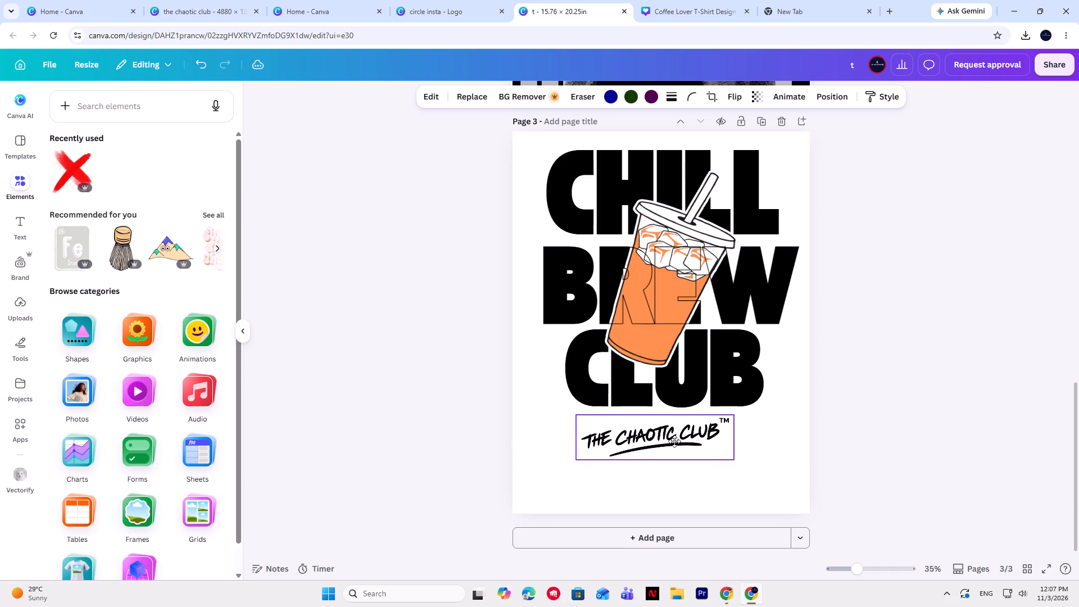
left_click_drag(674, 441, 678, 440)
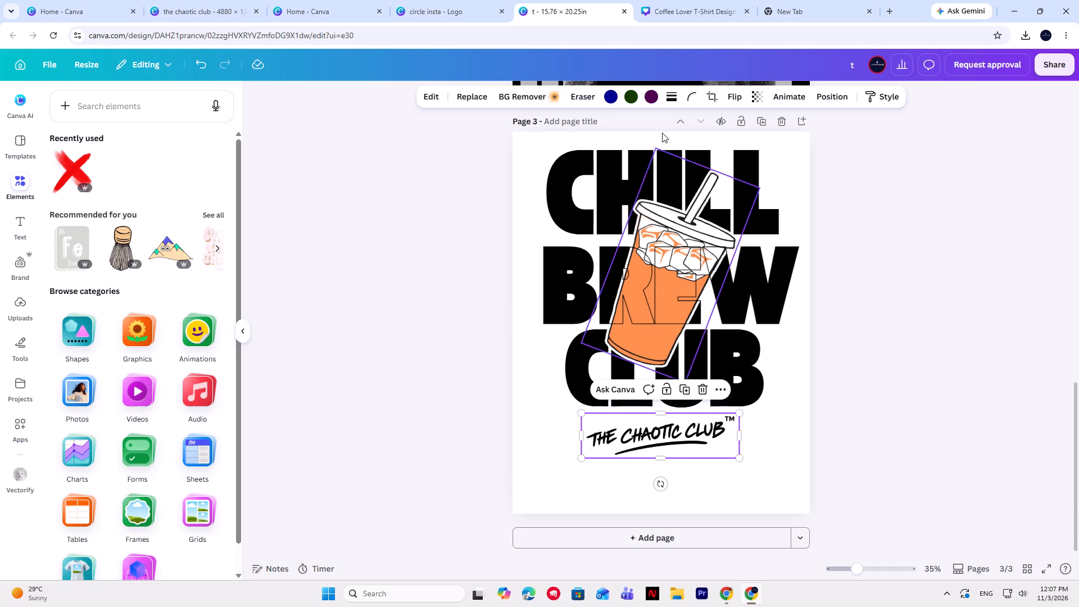
left_click_drag(678, 434, 676, 452)
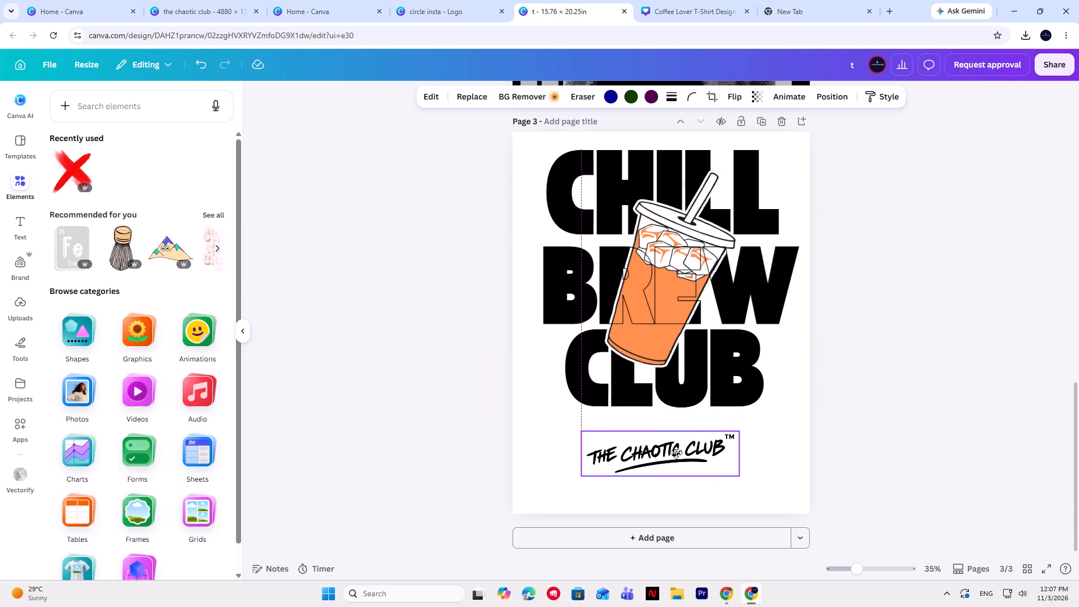
left_click_drag(676, 452, 611, 491)
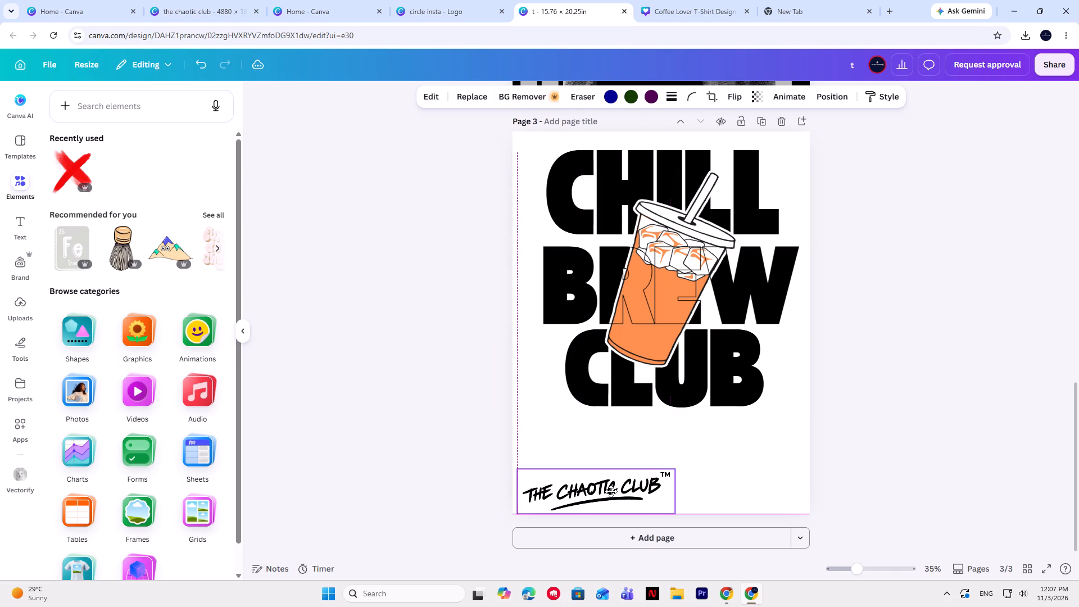
left_click_drag(611, 491, 610, 491)
left_click(909, 384)
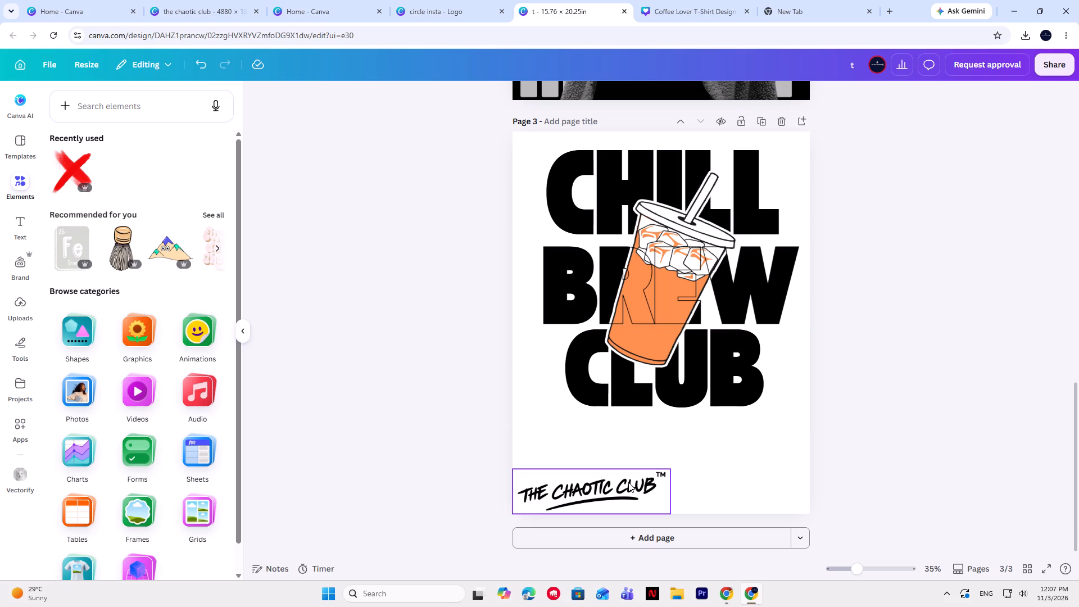
left_click(939, 407)
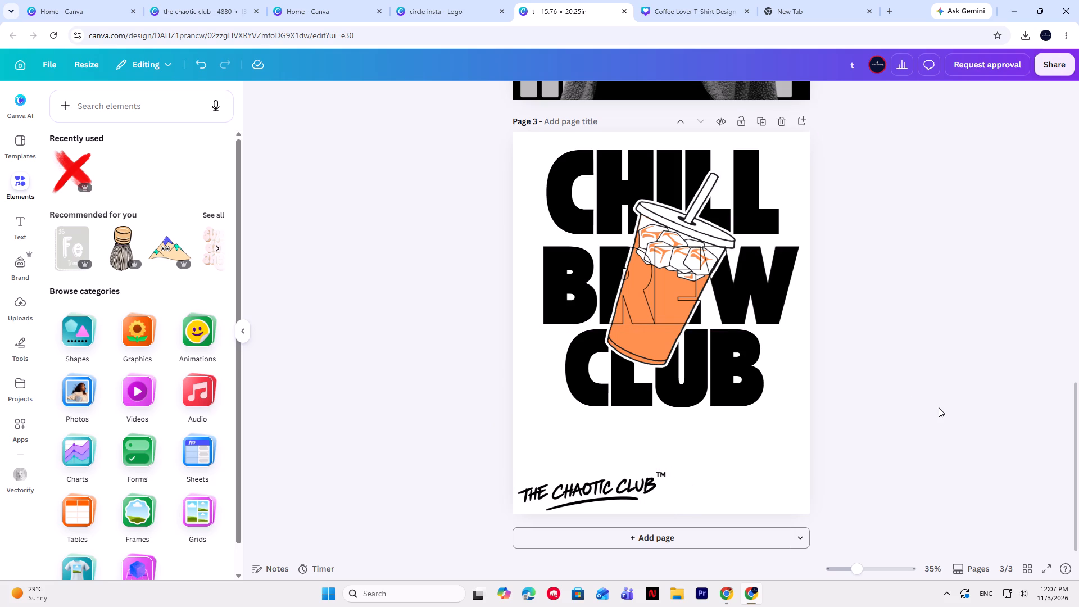
Shrink the wordmark to just over a third of the page width and place it near the middle, with a gap below CLUB.
left_click_drag(615, 483, 677, 481)
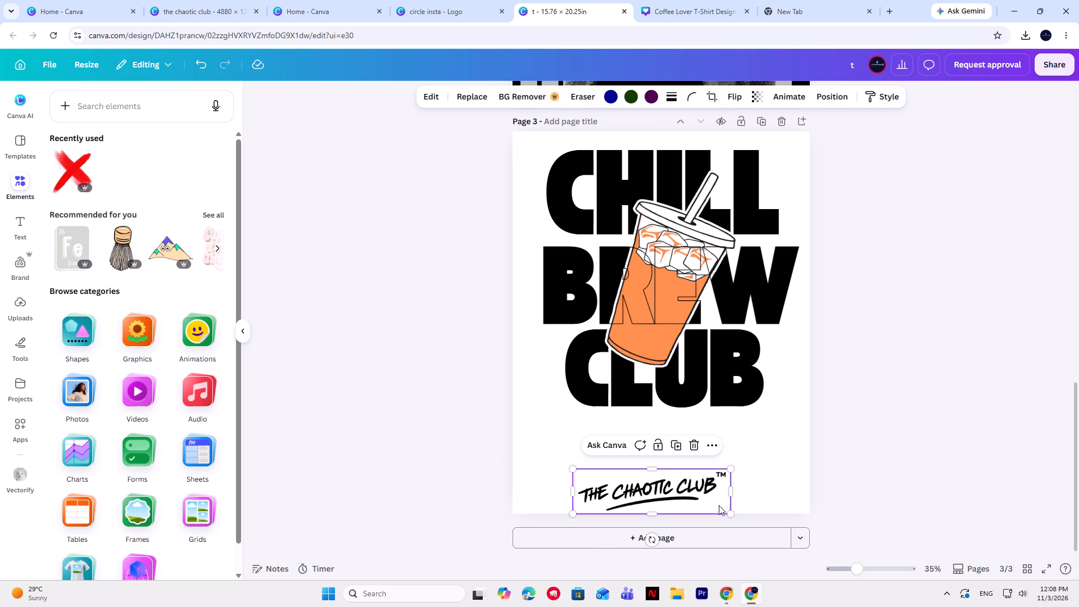
left_click_drag(728, 513, 682, 489)
left_click_drag(619, 477, 645, 465)
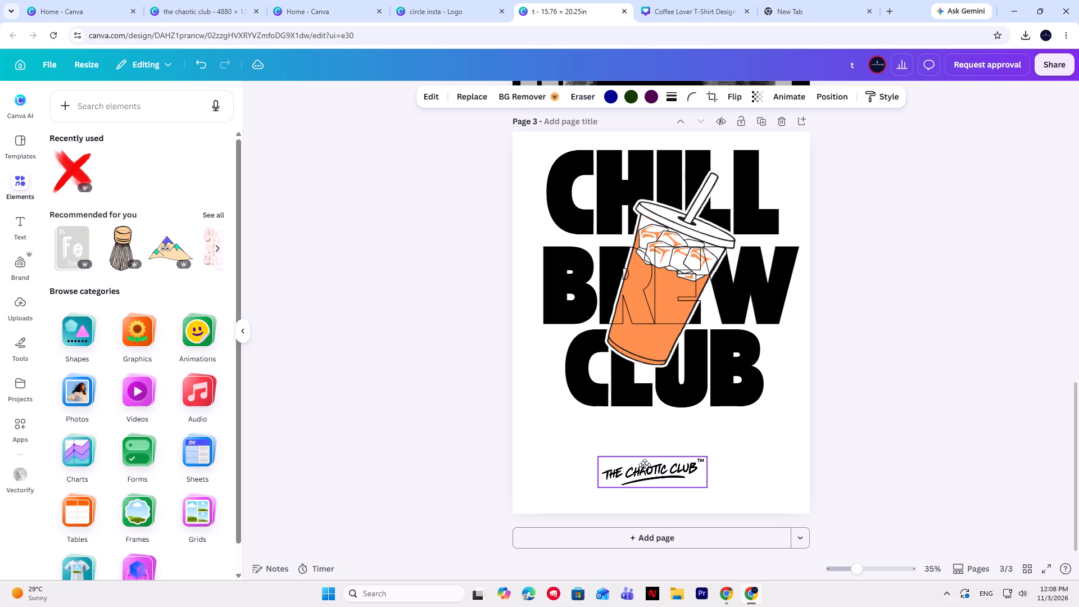
left_click_drag(645, 465, 645, 461)
left_click(645, 461)
left_click(829, 457)
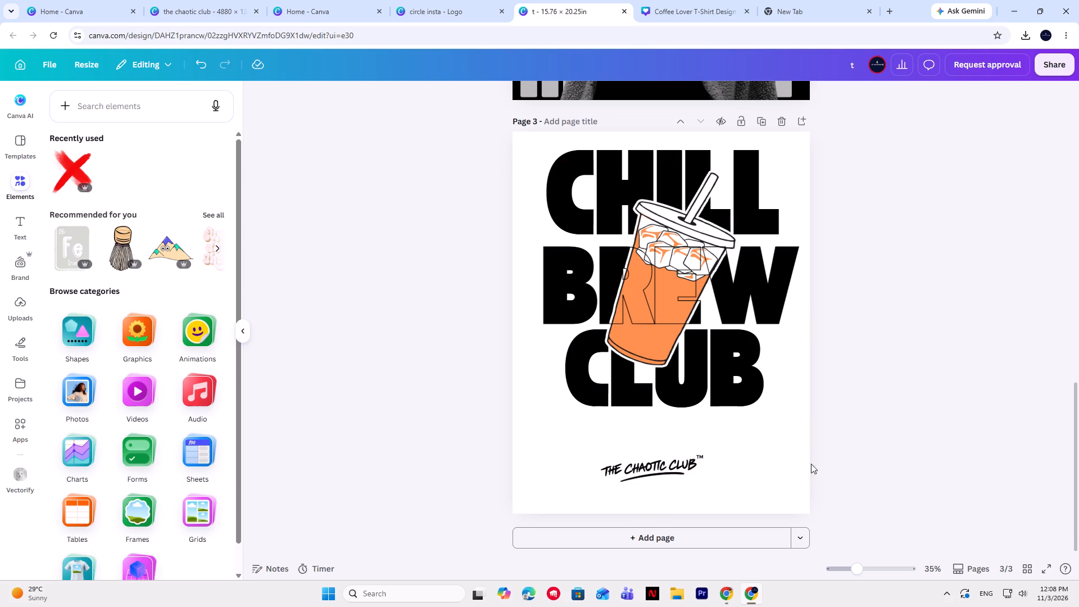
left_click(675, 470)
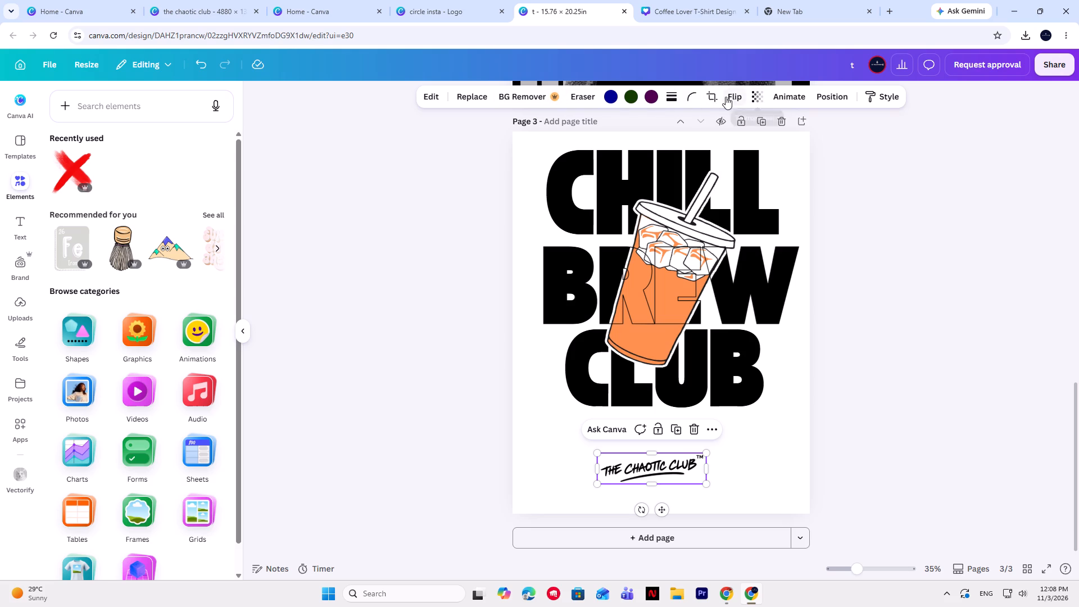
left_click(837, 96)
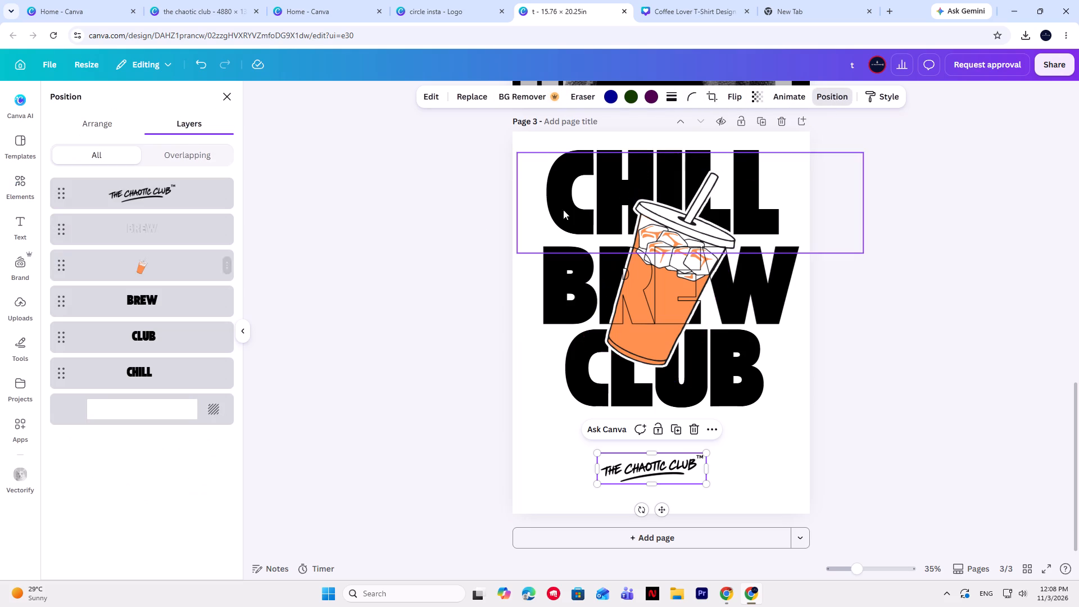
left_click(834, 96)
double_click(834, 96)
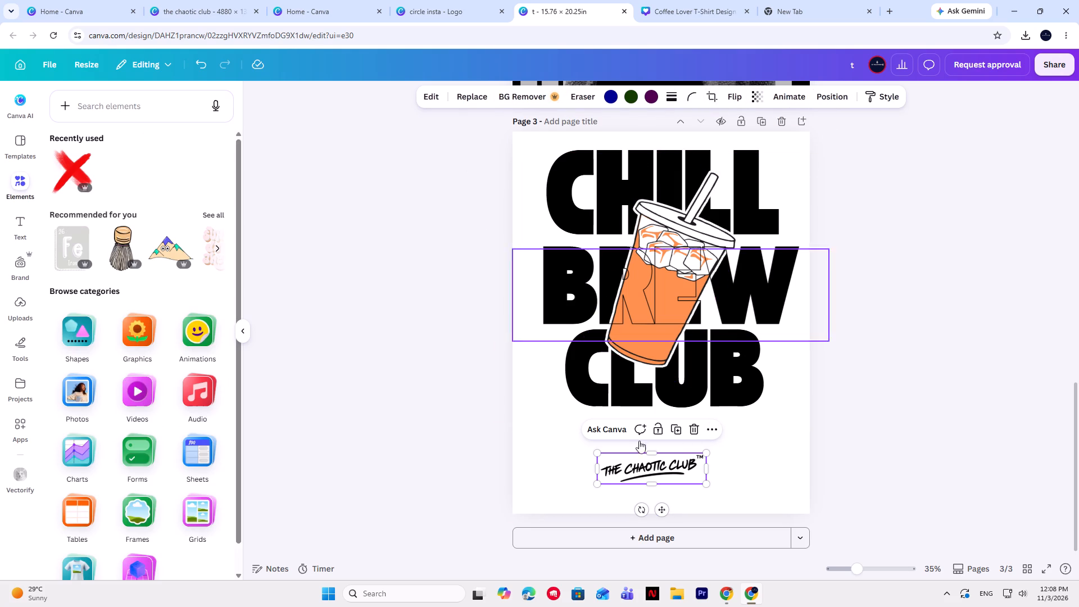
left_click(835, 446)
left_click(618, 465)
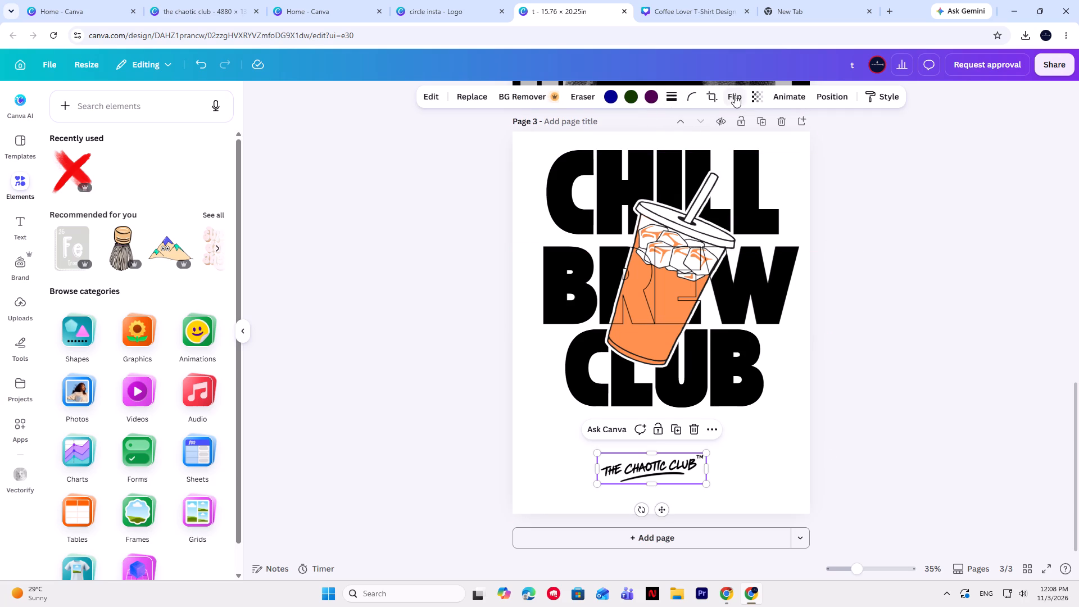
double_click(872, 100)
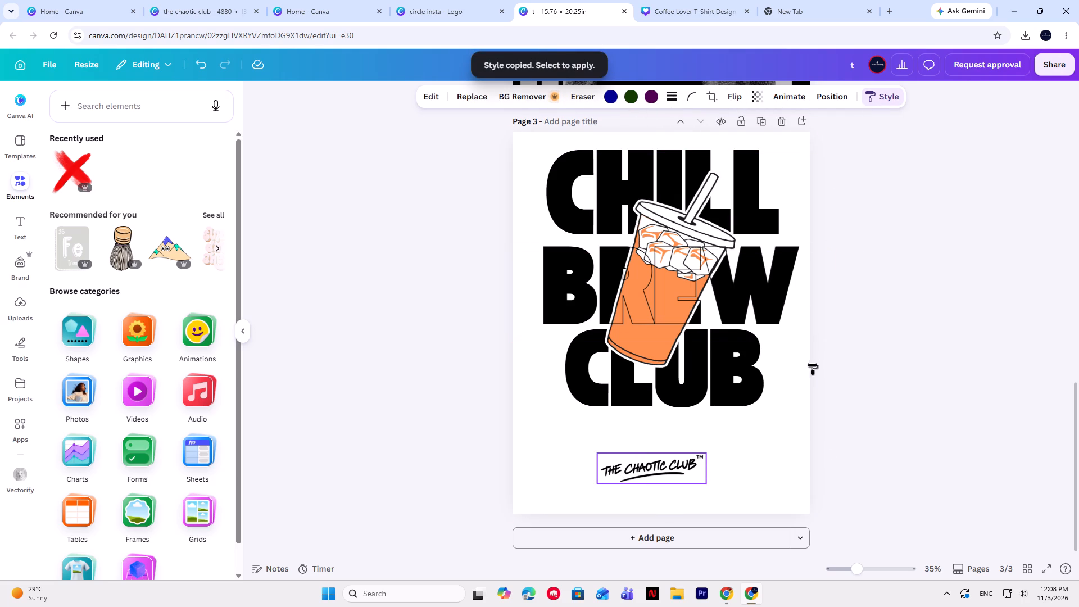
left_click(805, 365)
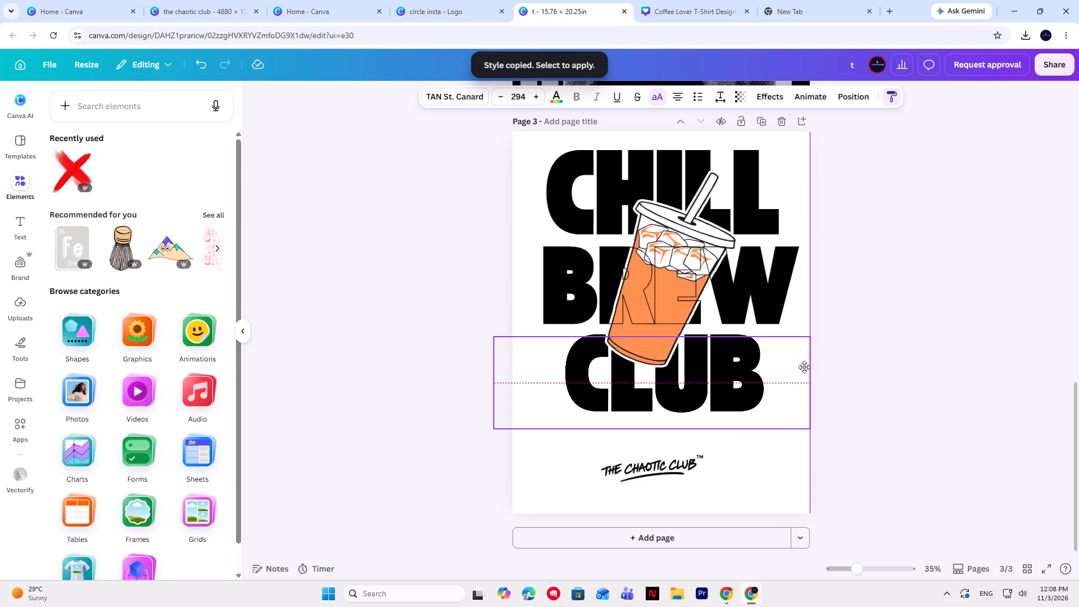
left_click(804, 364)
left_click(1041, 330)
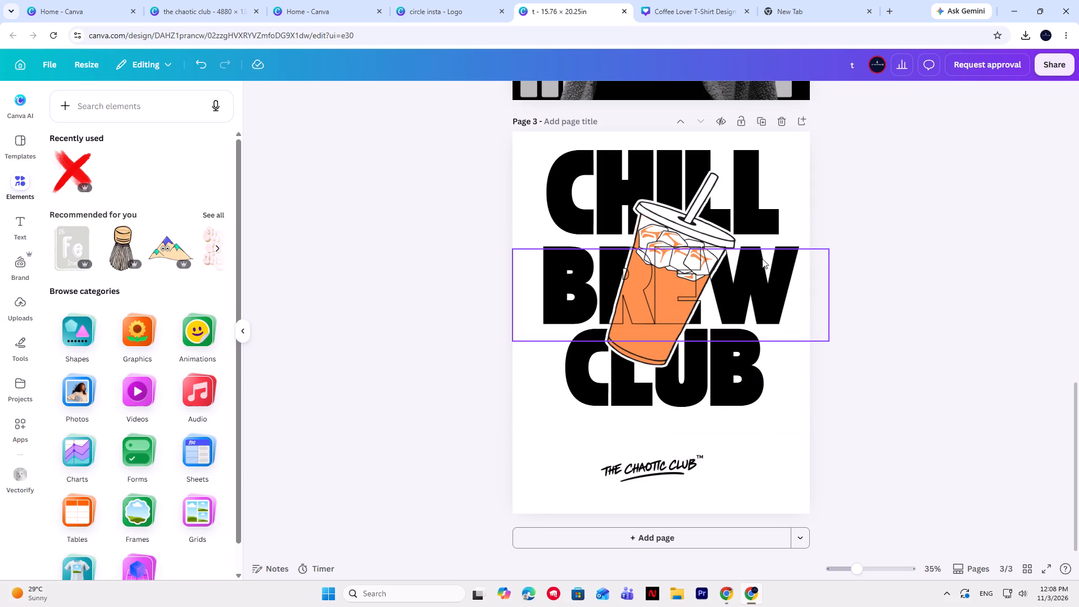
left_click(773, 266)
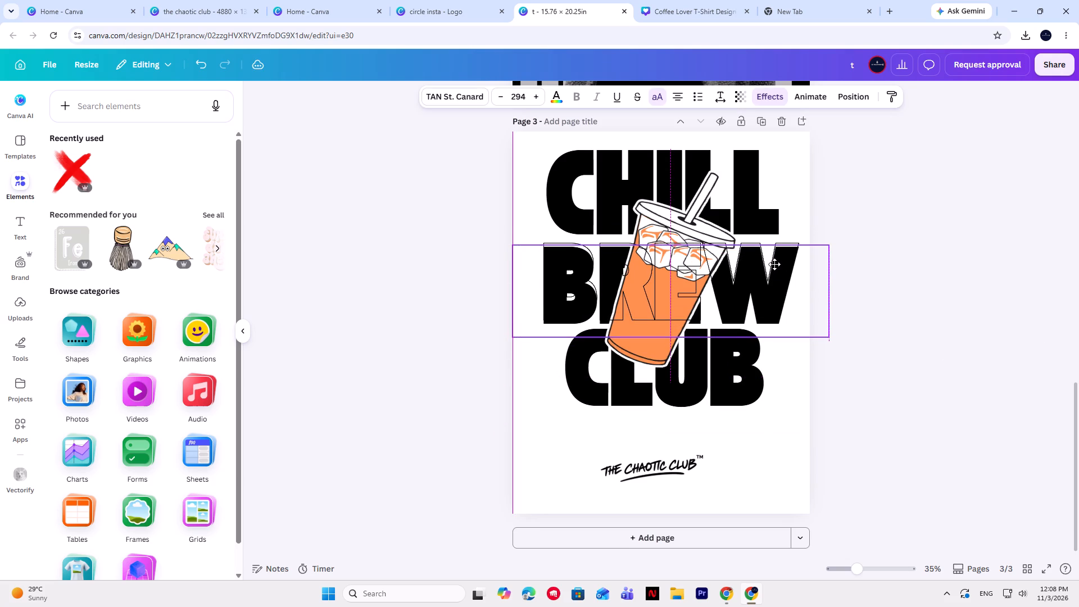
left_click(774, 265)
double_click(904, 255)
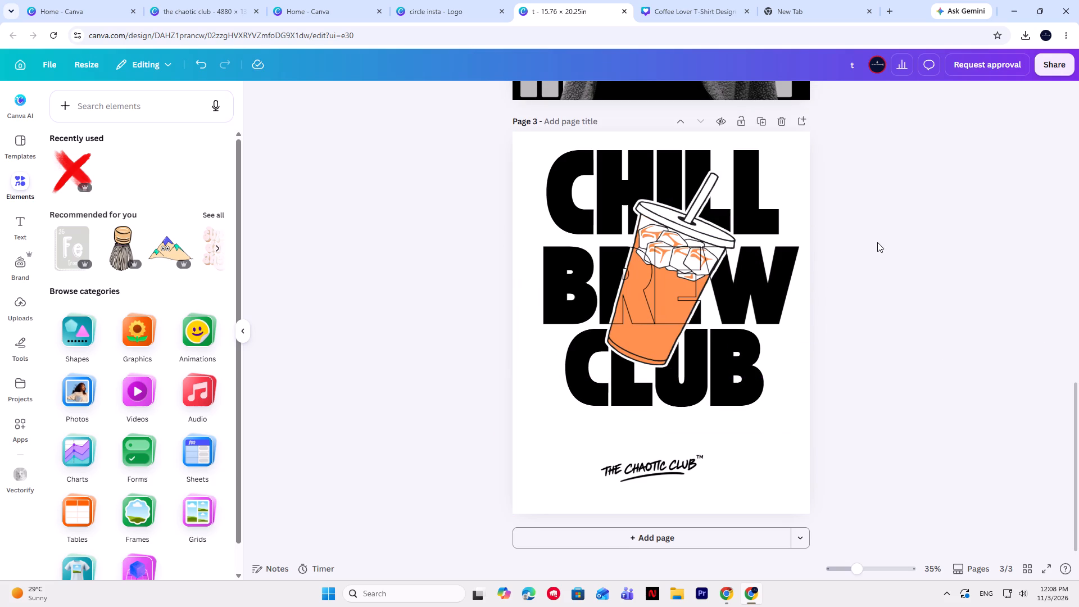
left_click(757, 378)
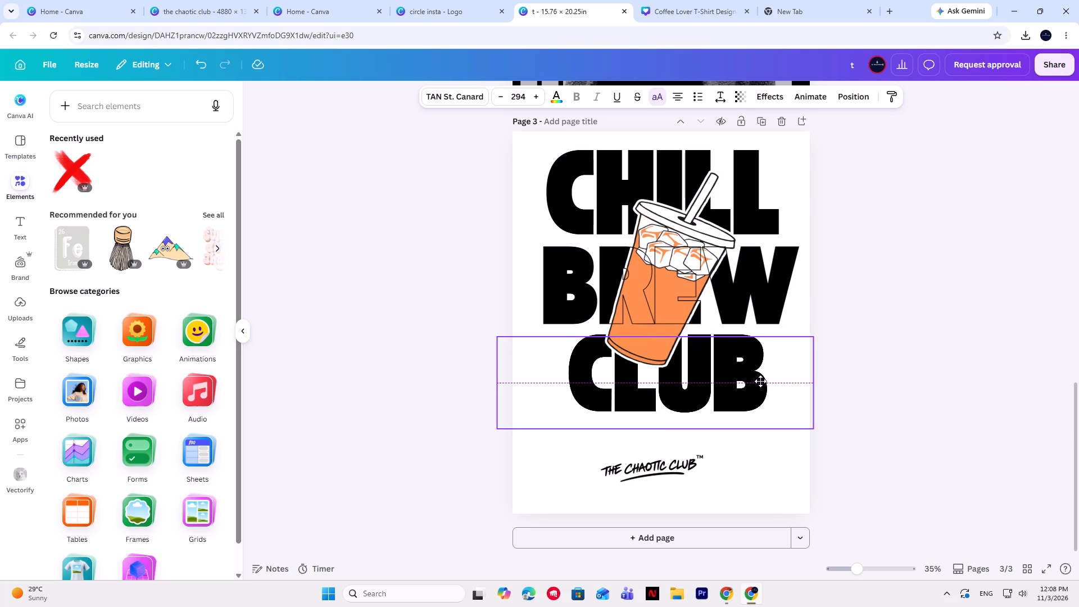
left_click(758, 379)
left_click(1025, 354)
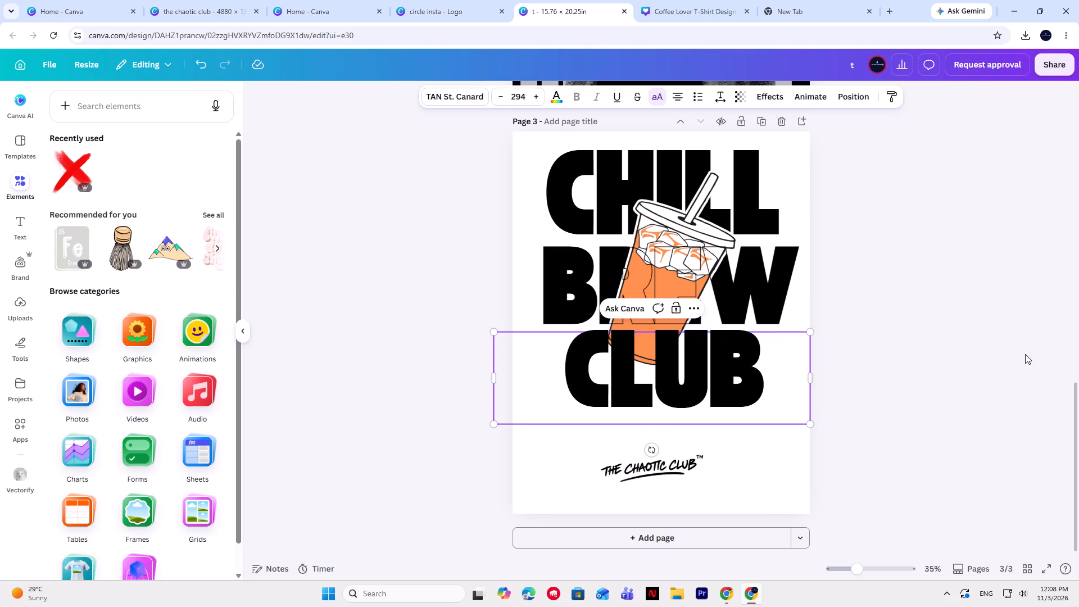
Shift the small Chaotic Club wordmark slightly to the right so it sits roughly centred beneath the Chill Brew Club lettering.
left_click(676, 480)
left_click(678, 479)
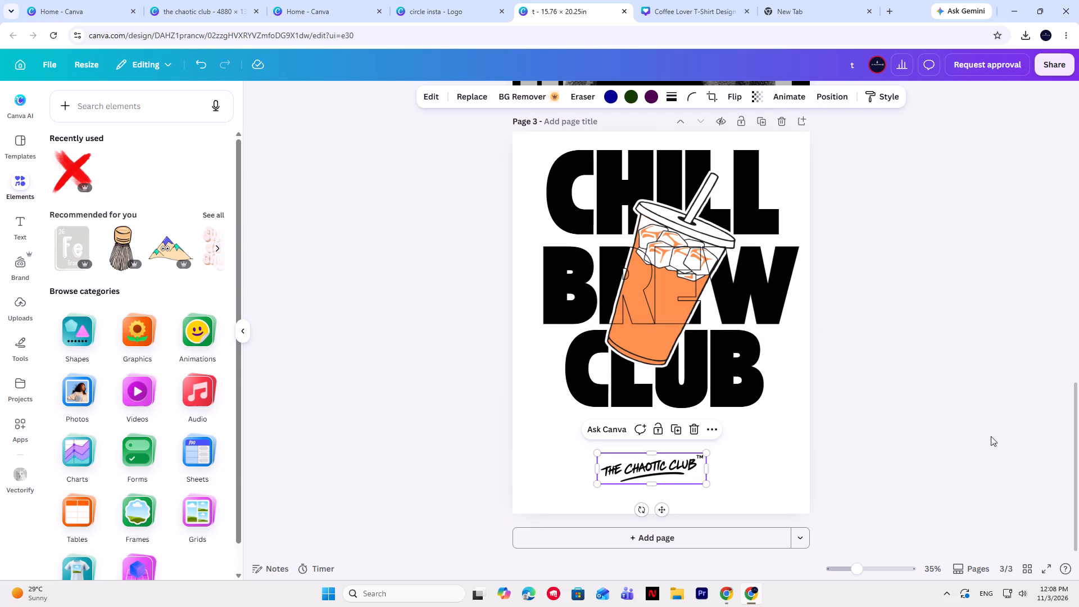
left_click(670, 464)
left_click_drag(649, 473, 683, 473)
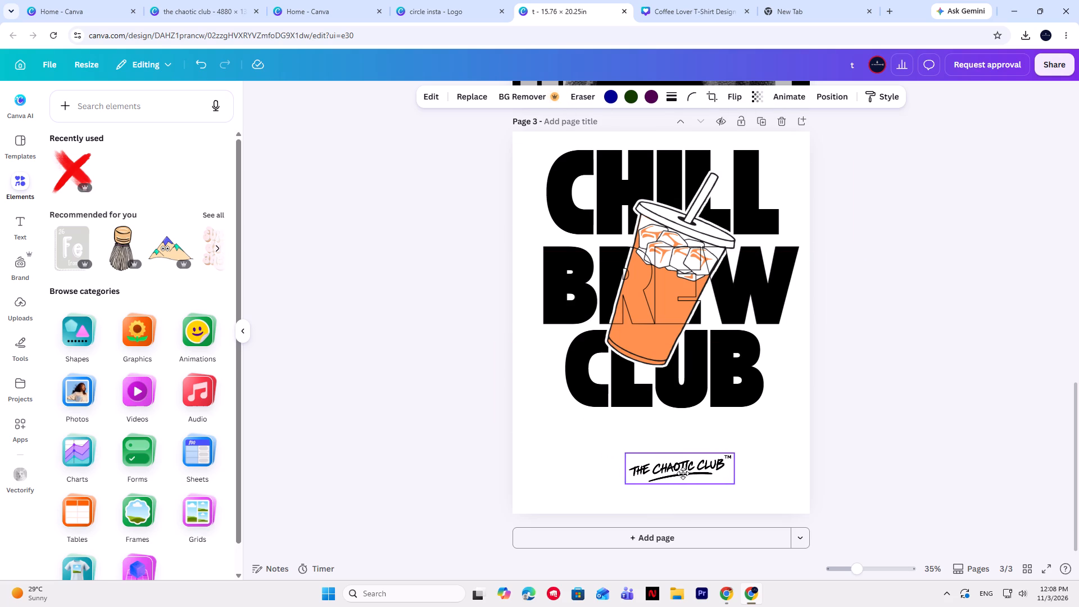
left_click_drag(683, 473, 664, 472)
double_click(940, 373)
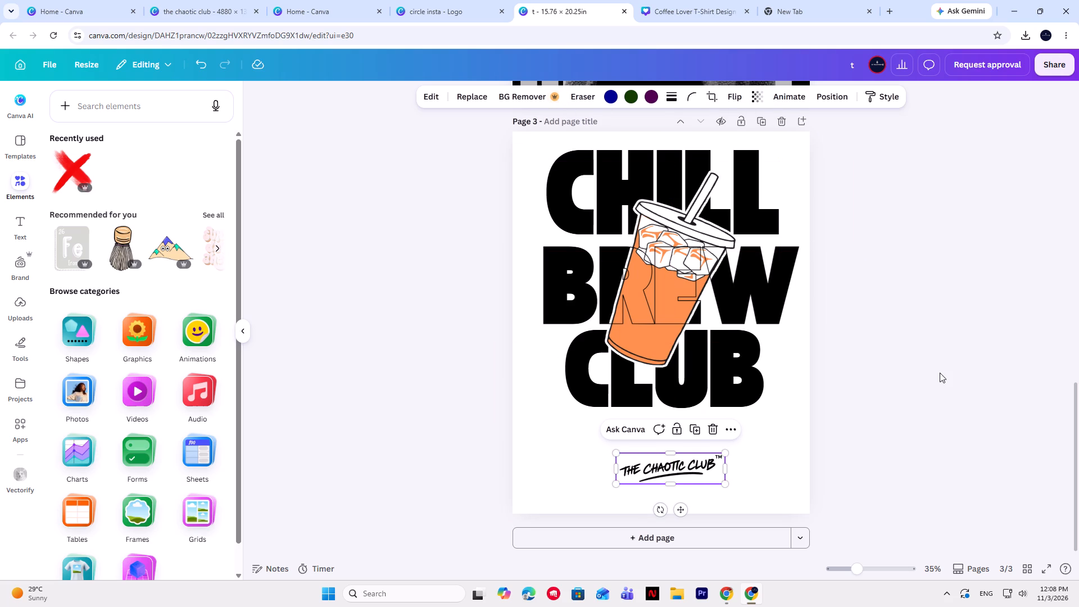
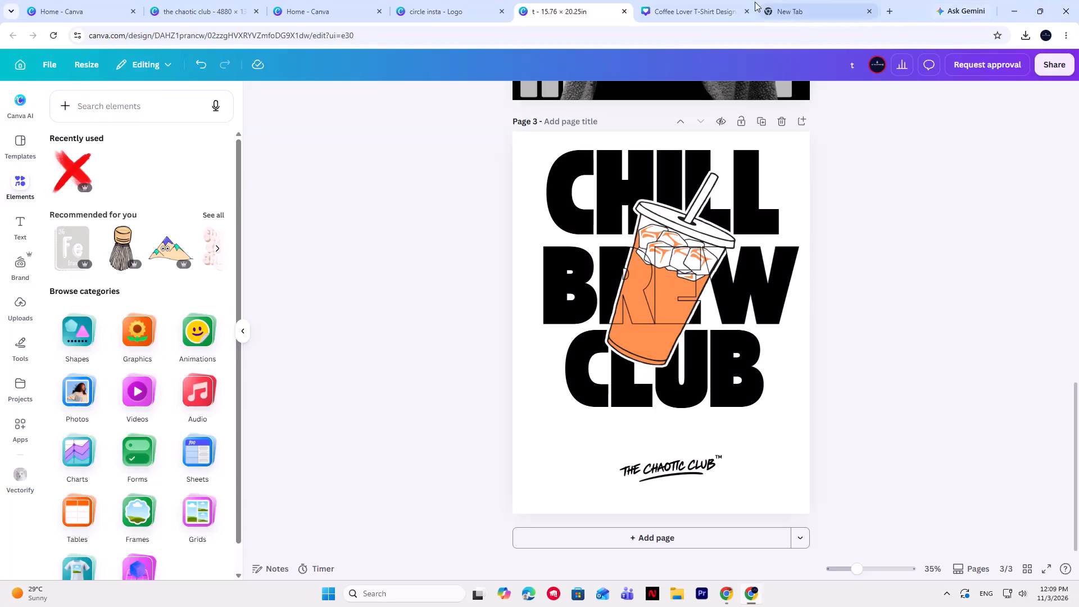
Switch to the THE CHAOTIC CLUB Chrome profile and open a new browser tab there.
left_click(784, 9)
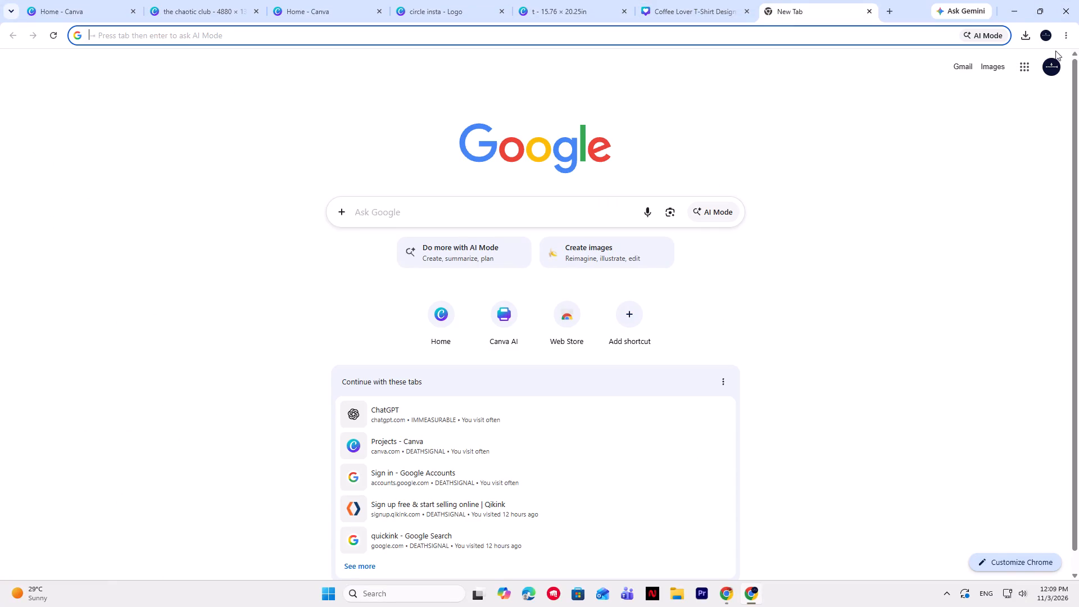
left_click(1050, 48)
left_click(1046, 39)
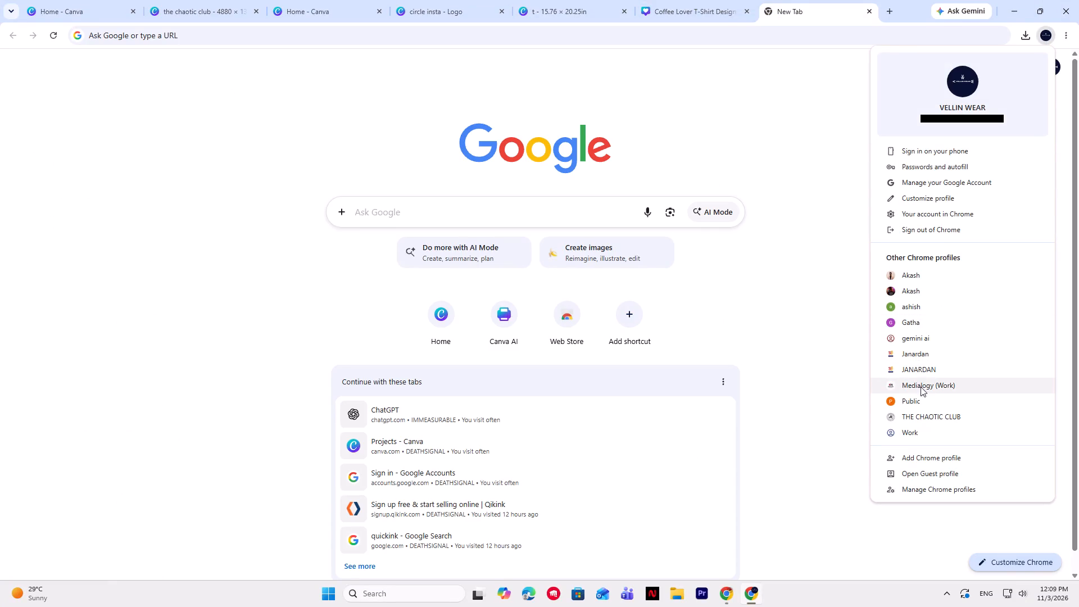
left_click(926, 418)
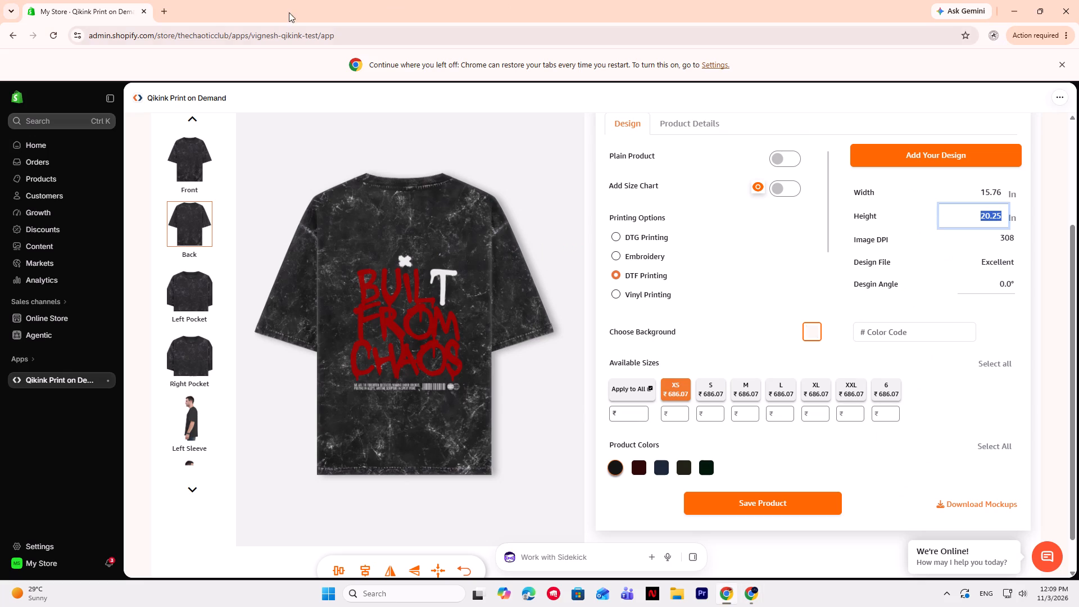
left_click(167, 12)
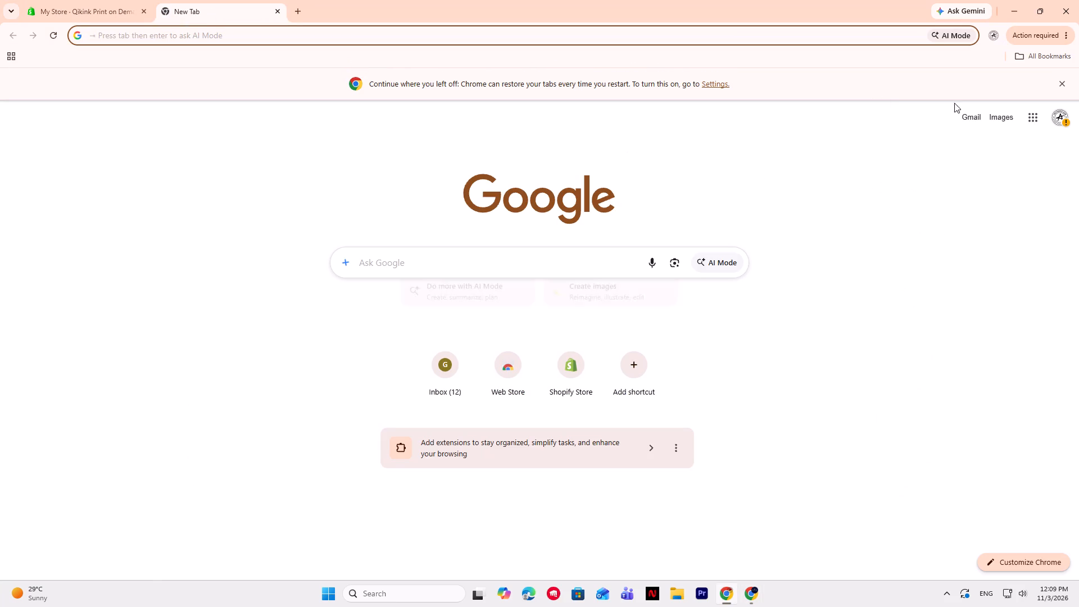
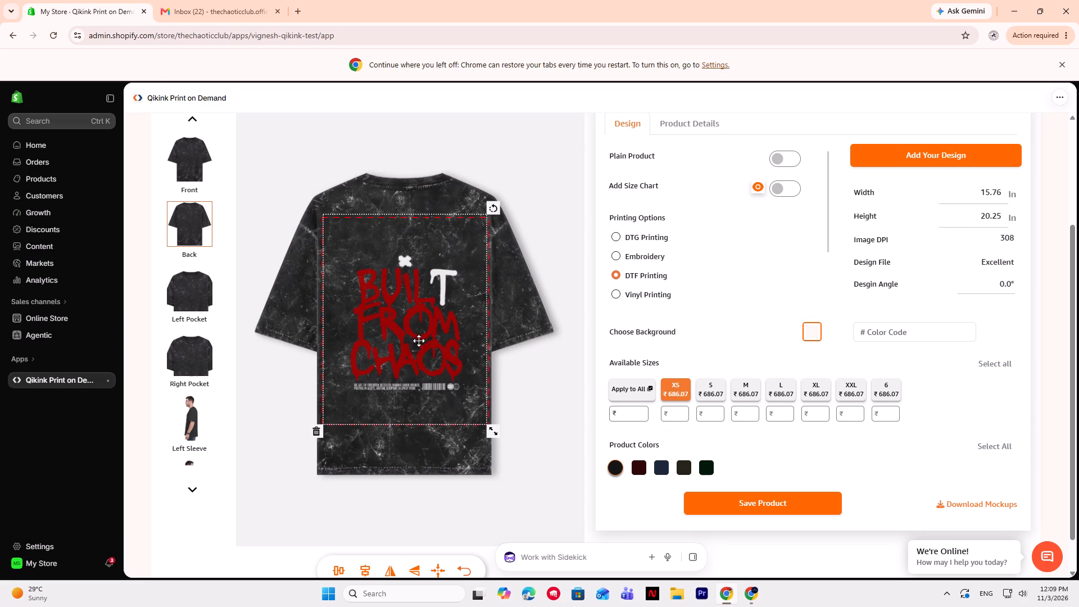
Remove the existing Built From Chaos artwork from the back of the black T-shirt in Qikink Print on Demand.
left_click(391, 332)
key("Delete")
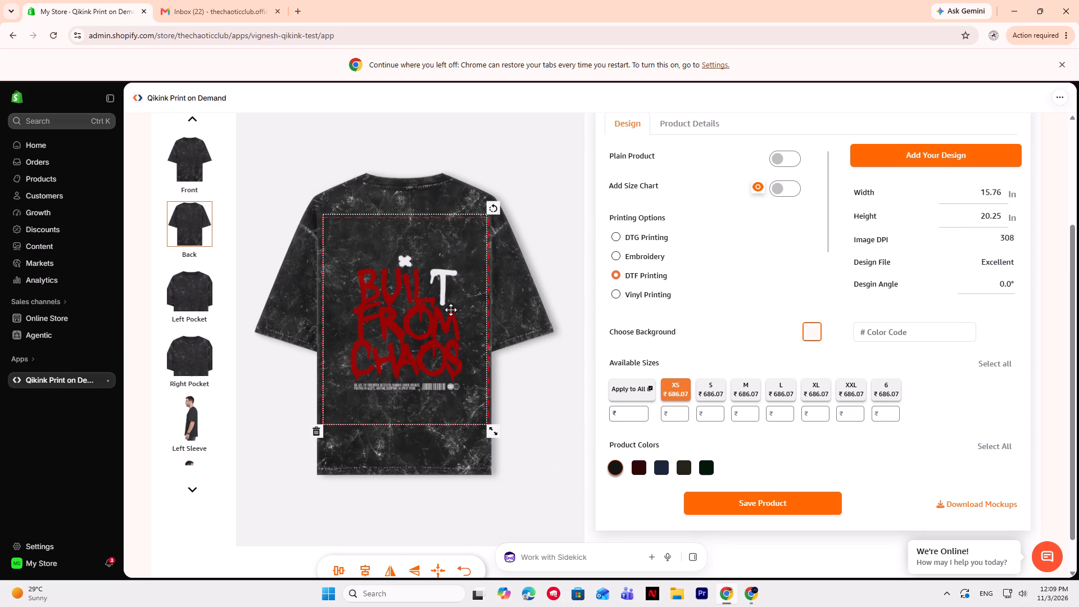
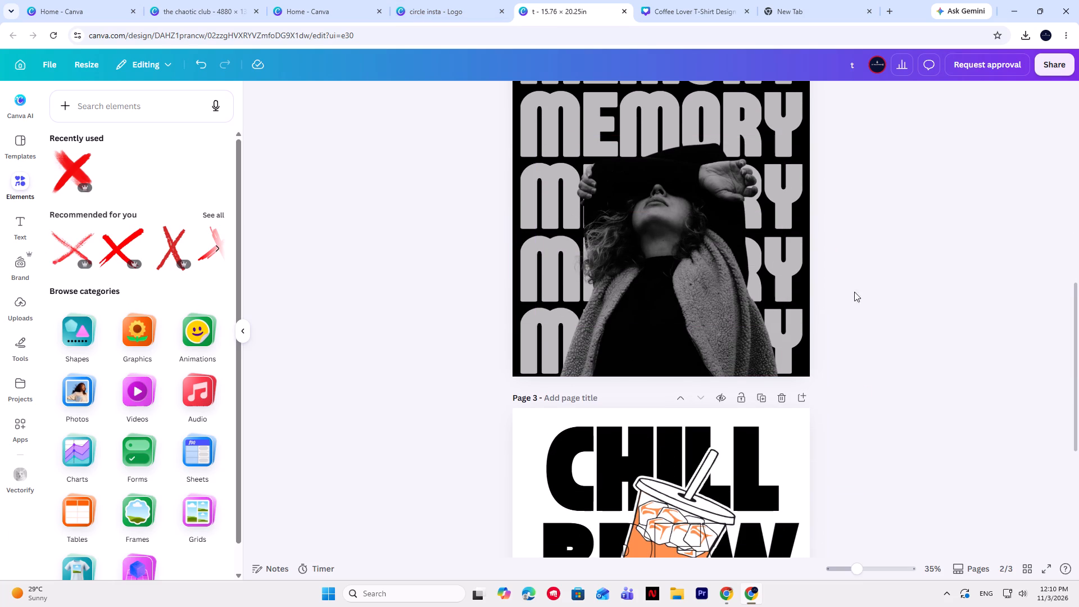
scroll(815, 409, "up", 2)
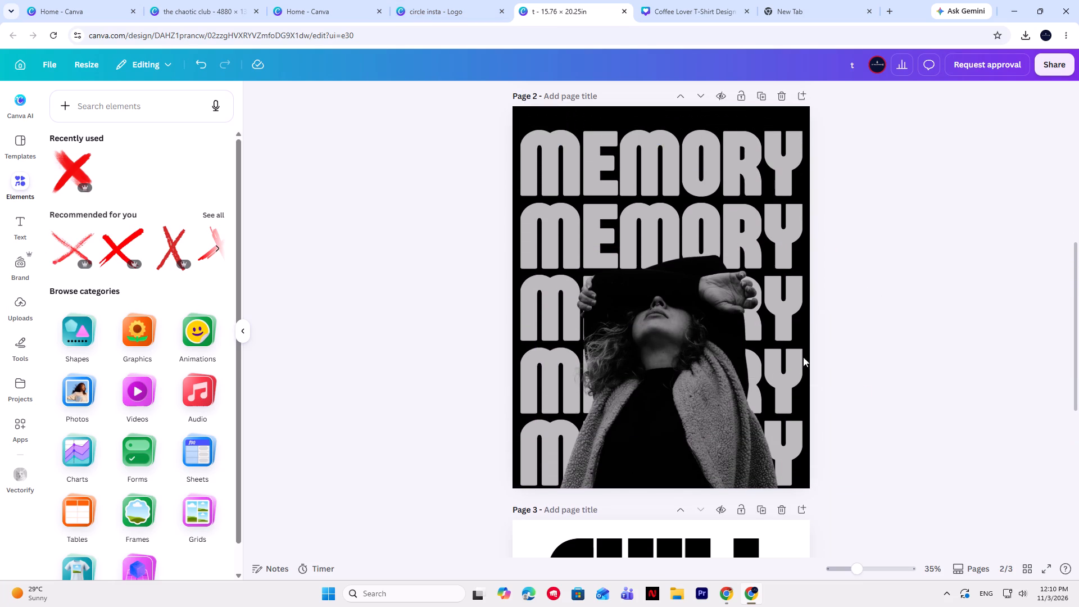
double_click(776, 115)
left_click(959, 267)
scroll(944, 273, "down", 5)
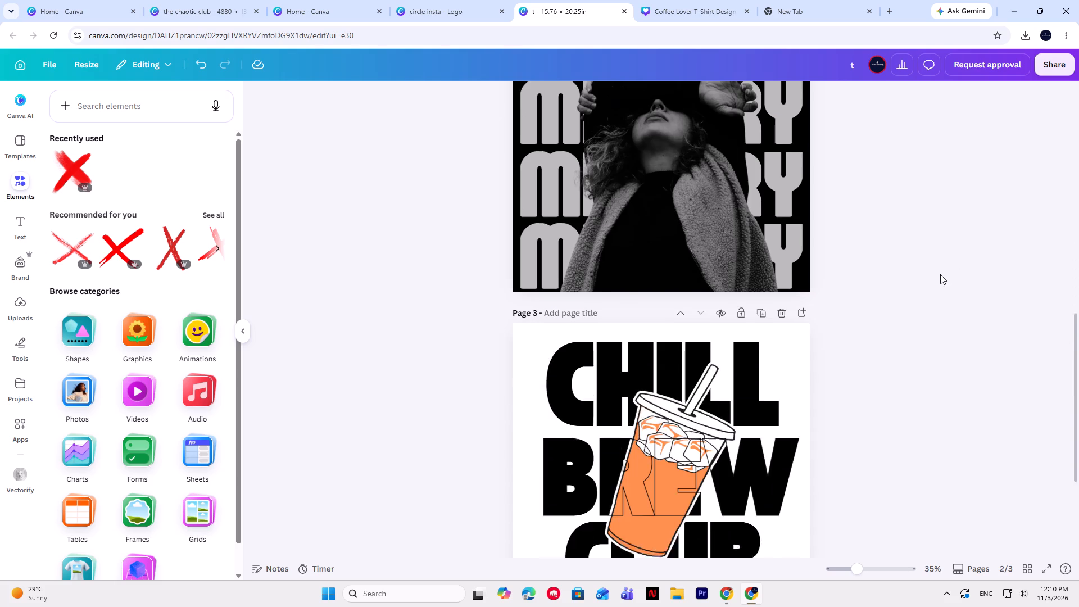
Examine the MEMORY artwork on page 2, checking its repeated text lines and the overall layout.
scroll(940, 274, "down", 5)
scroll(939, 275, "up", 7)
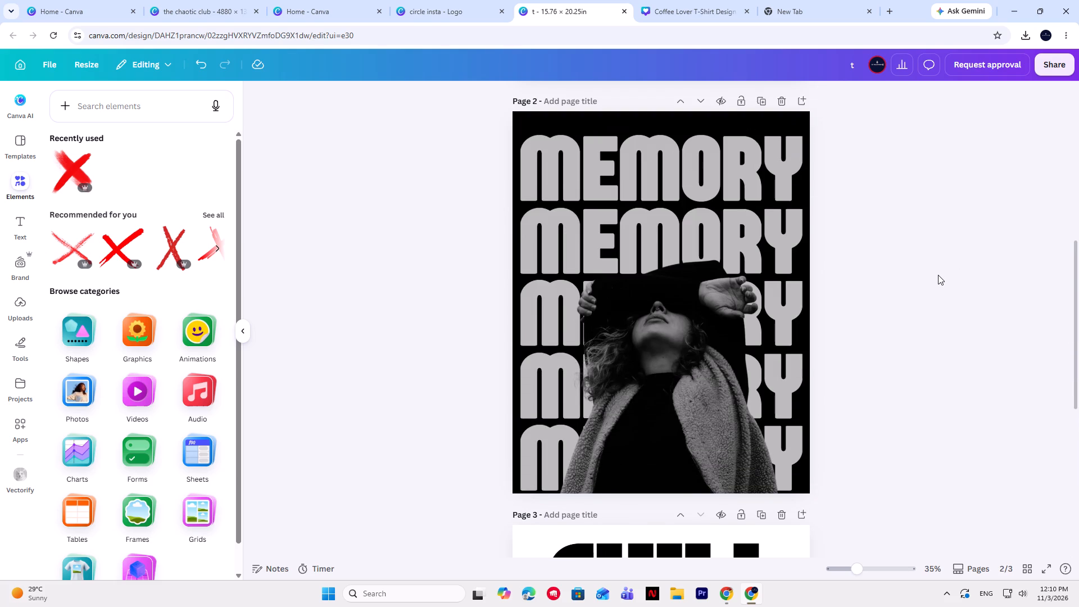
left_click(727, 249)
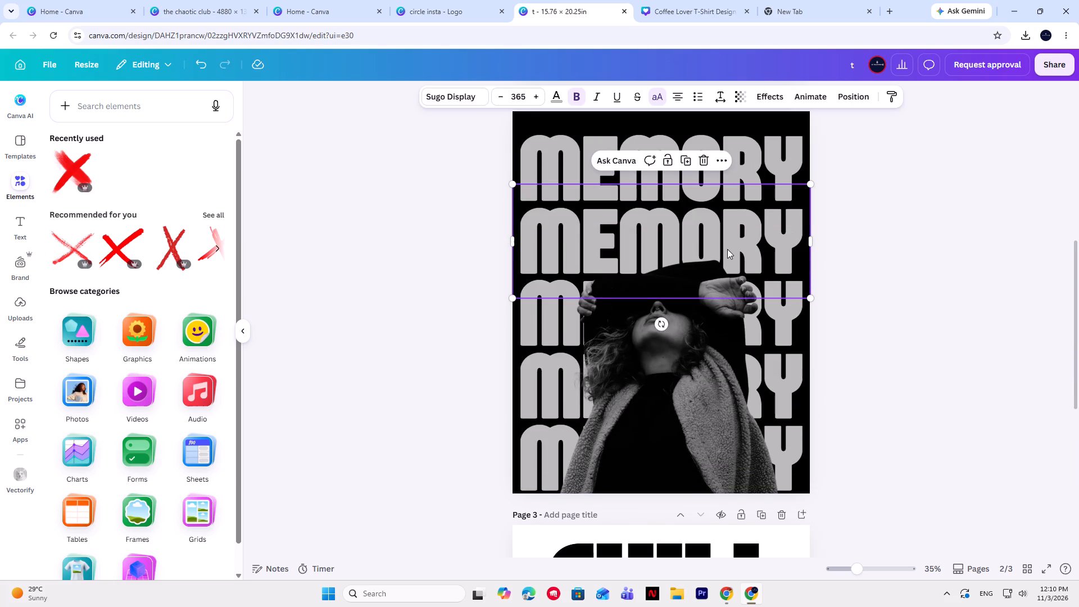
left_click(958, 192)
left_click(802, 114)
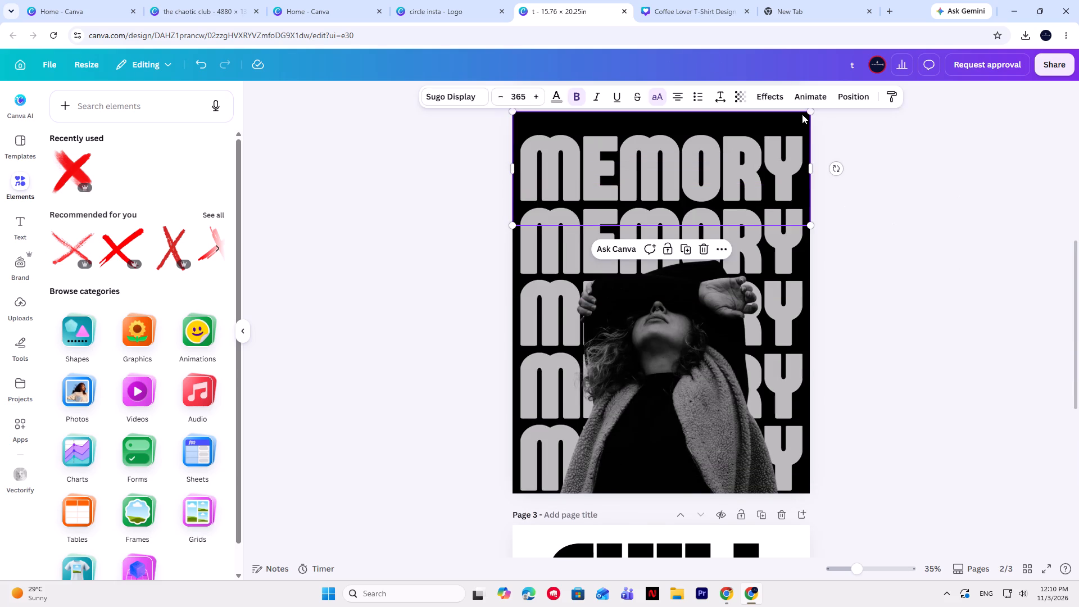
left_click(855, 229)
left_click(805, 357)
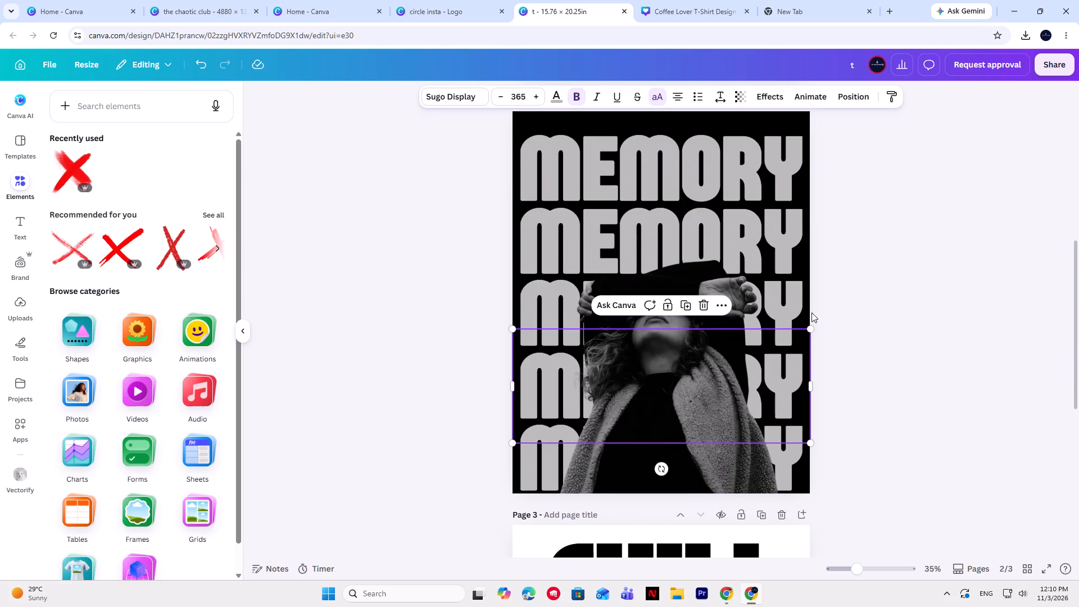
key("ctrl+a")
left_click(859, 121)
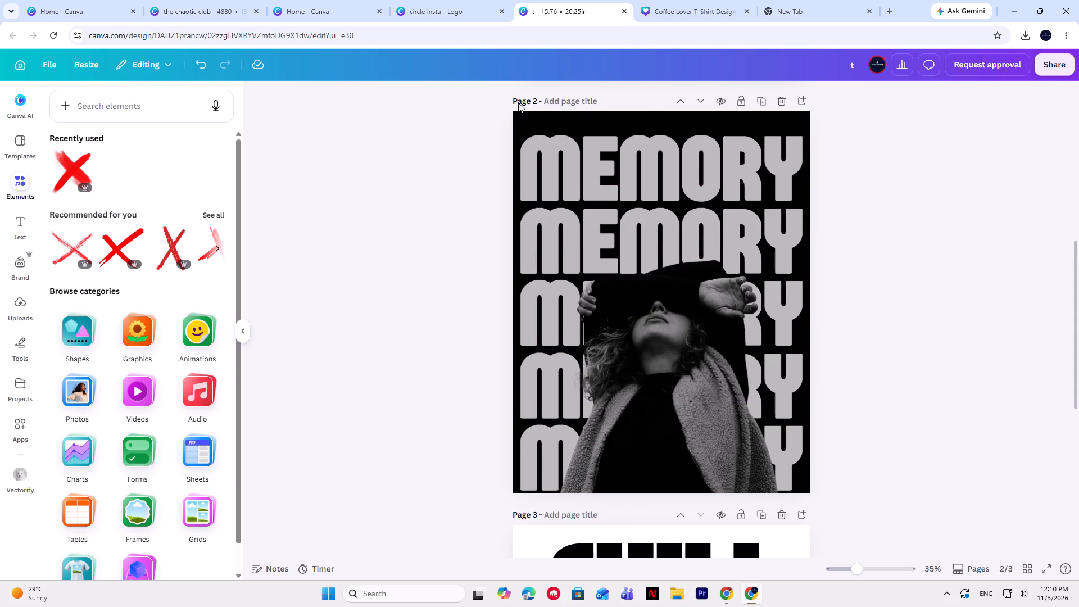
double_click(520, 99)
scroll(853, 305, "up", 4)
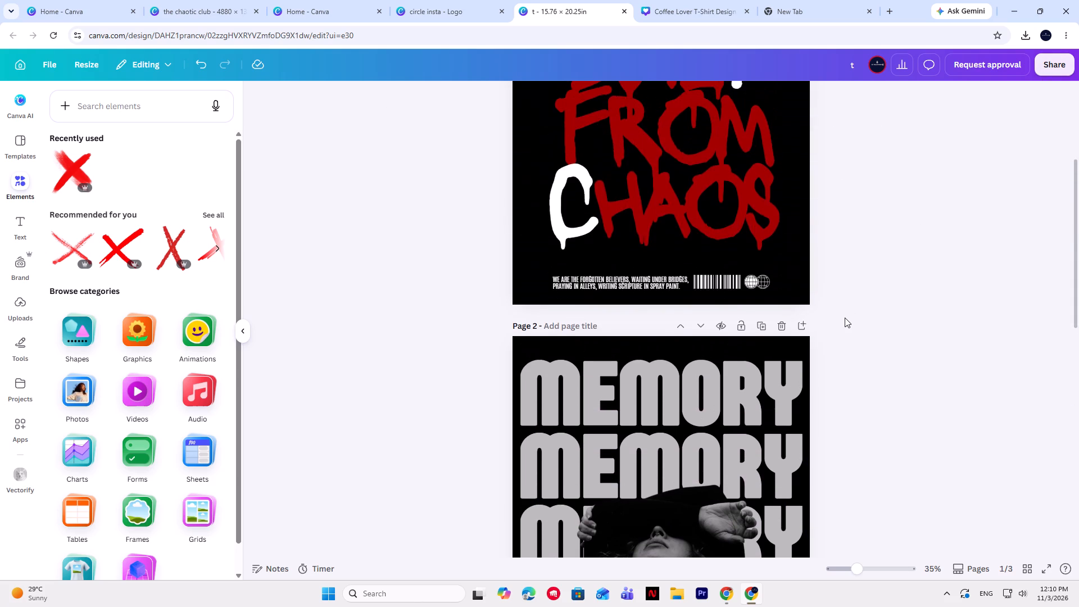
scroll(845, 318, "down", 4)
Download only page 2, the MEMORY design, as a PNG with a transparent background at size 1.
left_click(1068, 66)
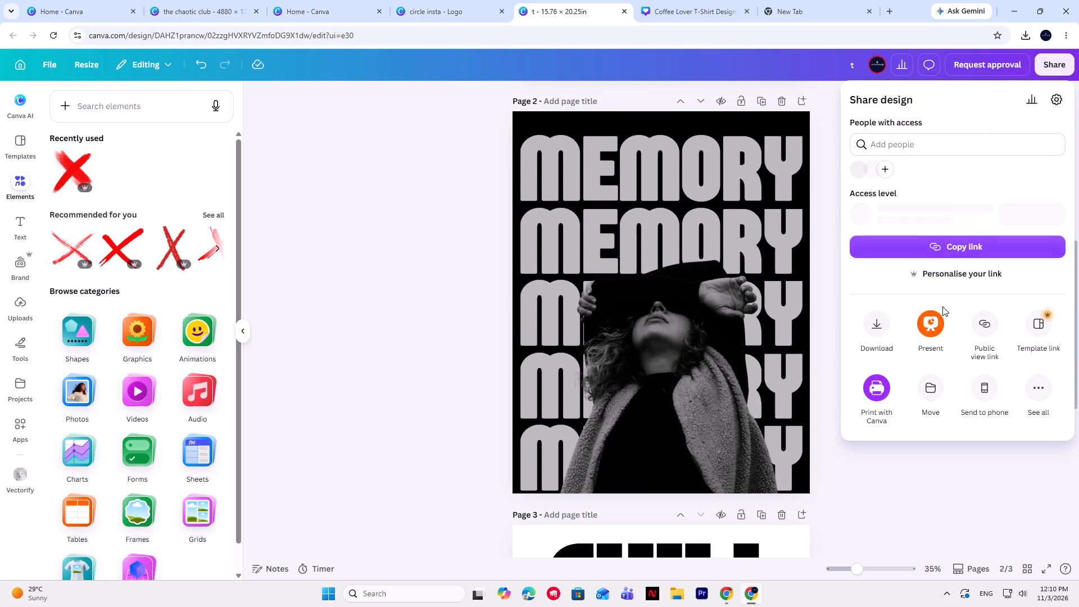
left_click(877, 346)
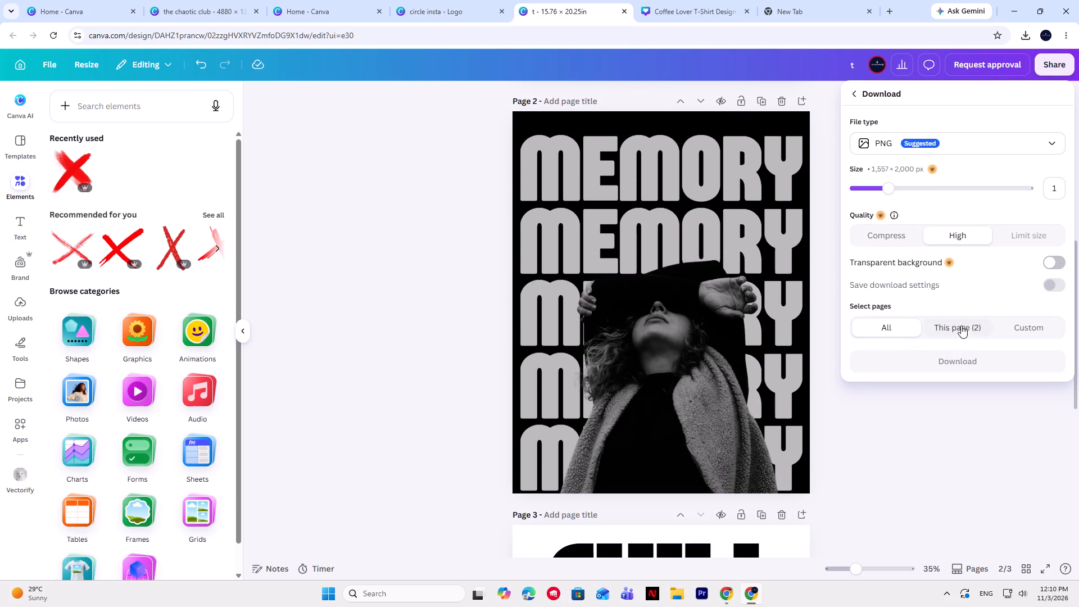
left_click(961, 325)
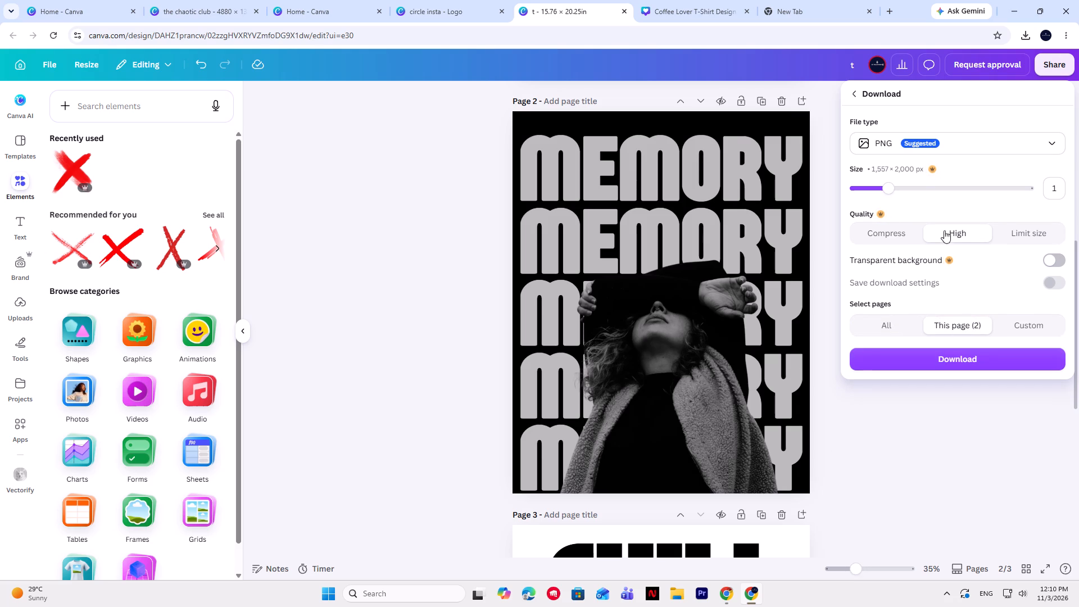
left_click(1049, 260)
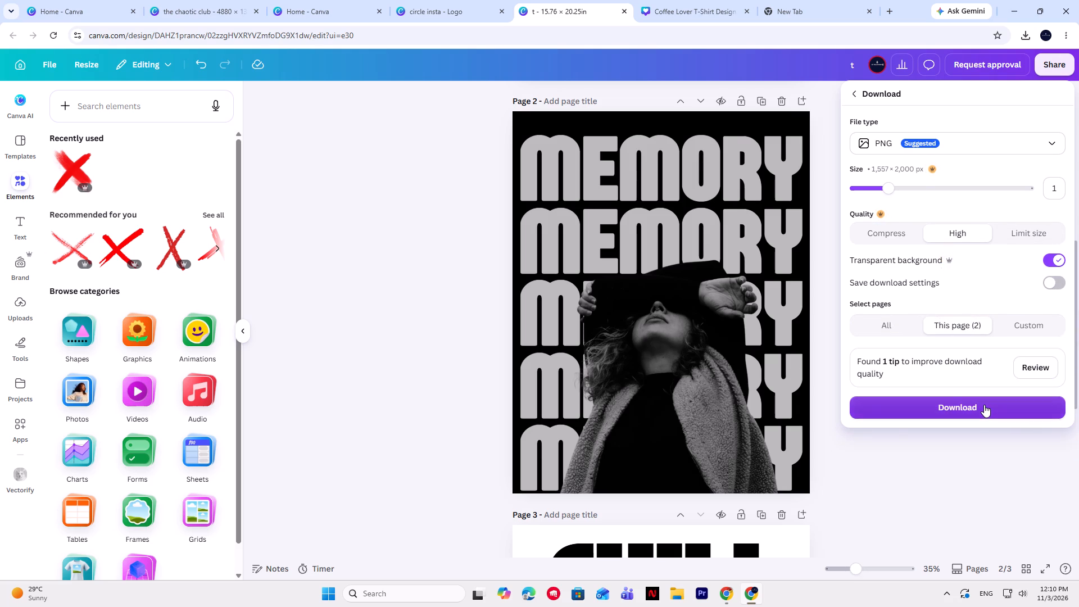
left_click(984, 405)
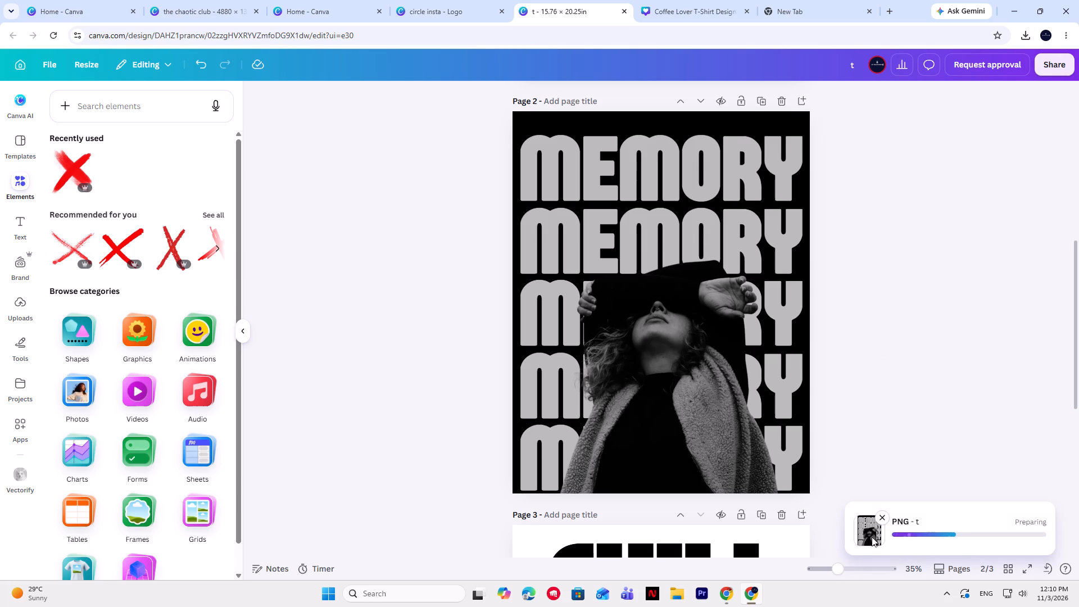
double_click(884, 516)
left_click(1050, 138)
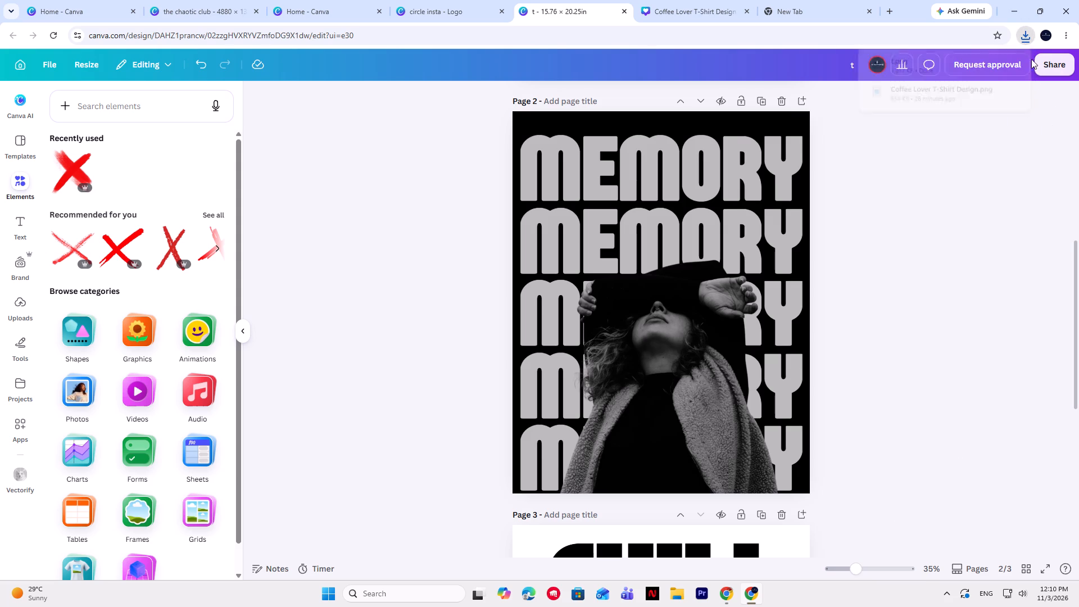
Set up another transparent PNG download of page 2 at the maximum size of 3.125 (4,864 × 6,250 px).
left_click(1037, 65)
left_click(884, 341)
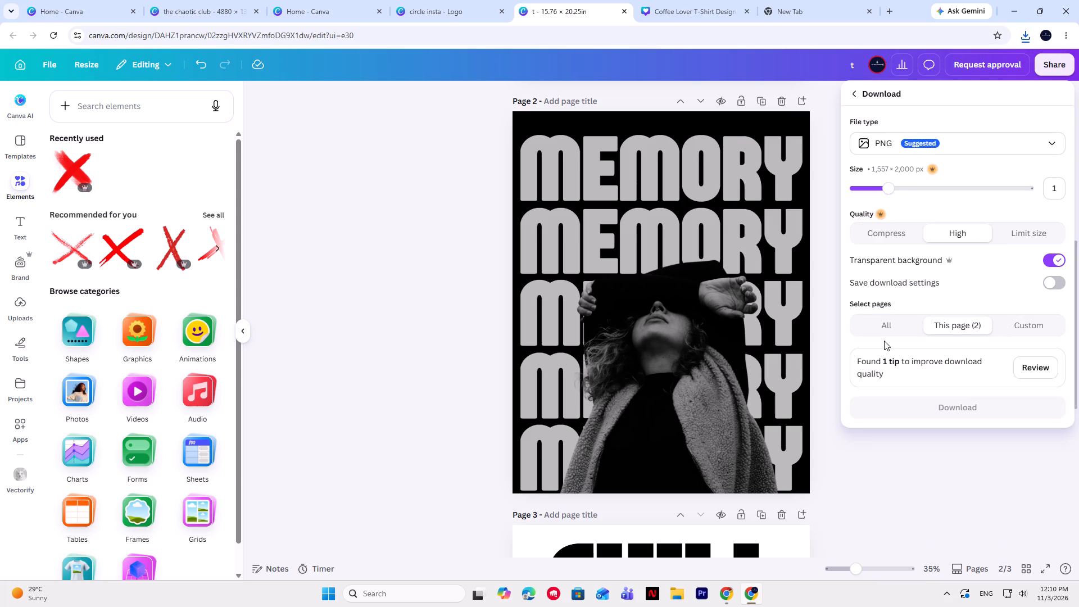
left_click_drag(891, 192, 1078, 194)
left_click(1078, 194)
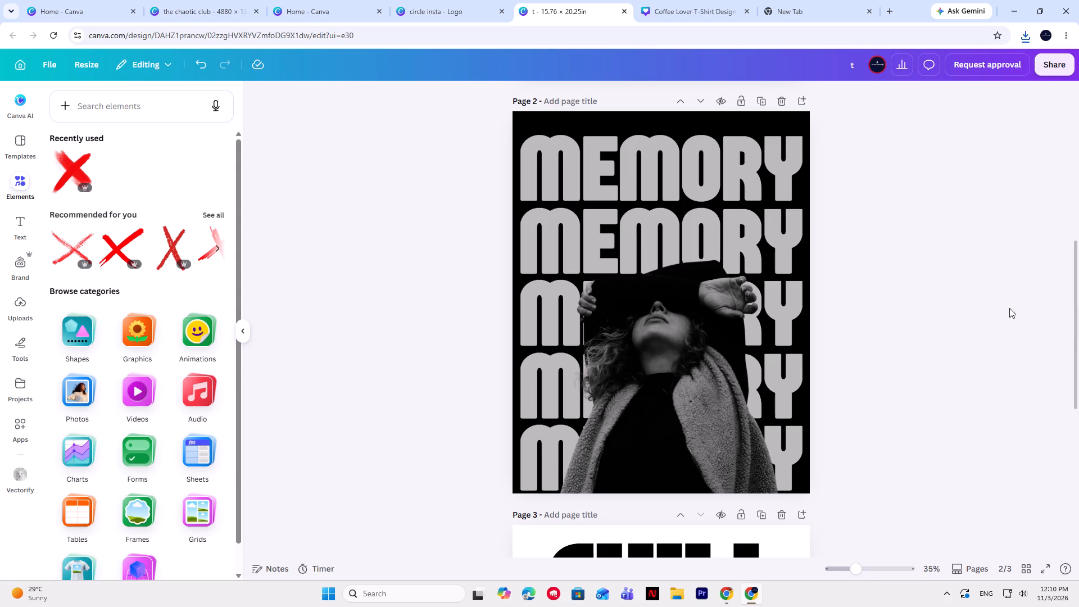
left_click(1059, 71)
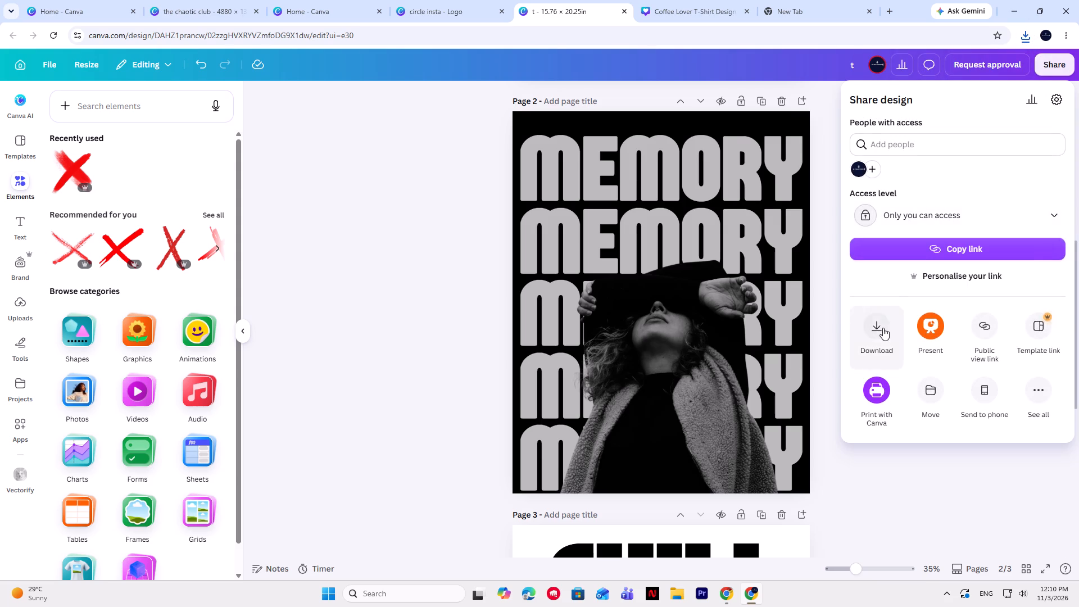
left_click(883, 328)
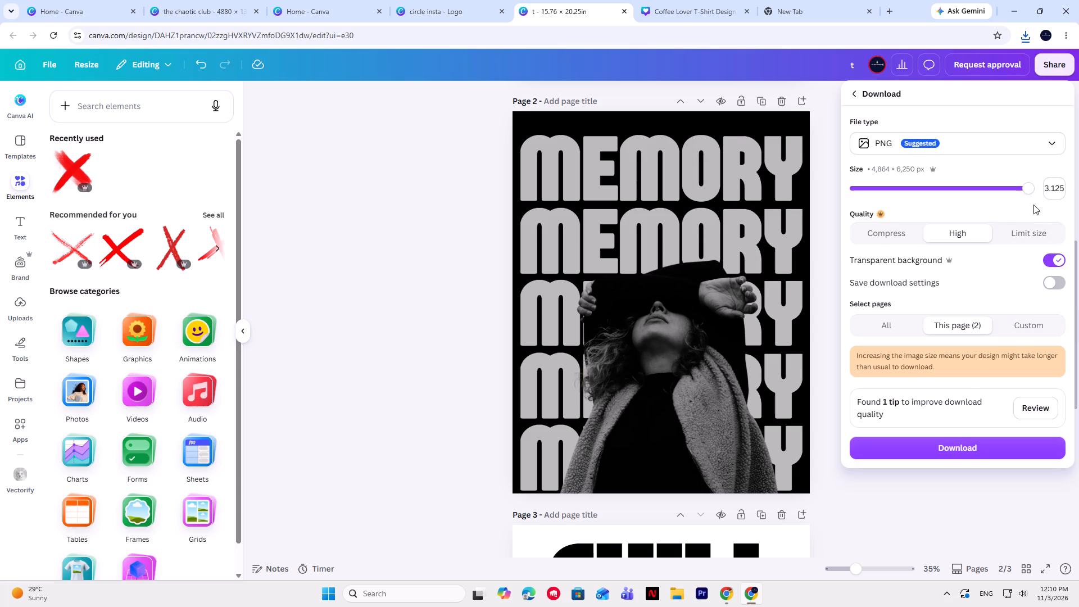
Download page 2, the MEMORY design, as a transparent high-quality PNG at size 3.125.
left_click(944, 448)
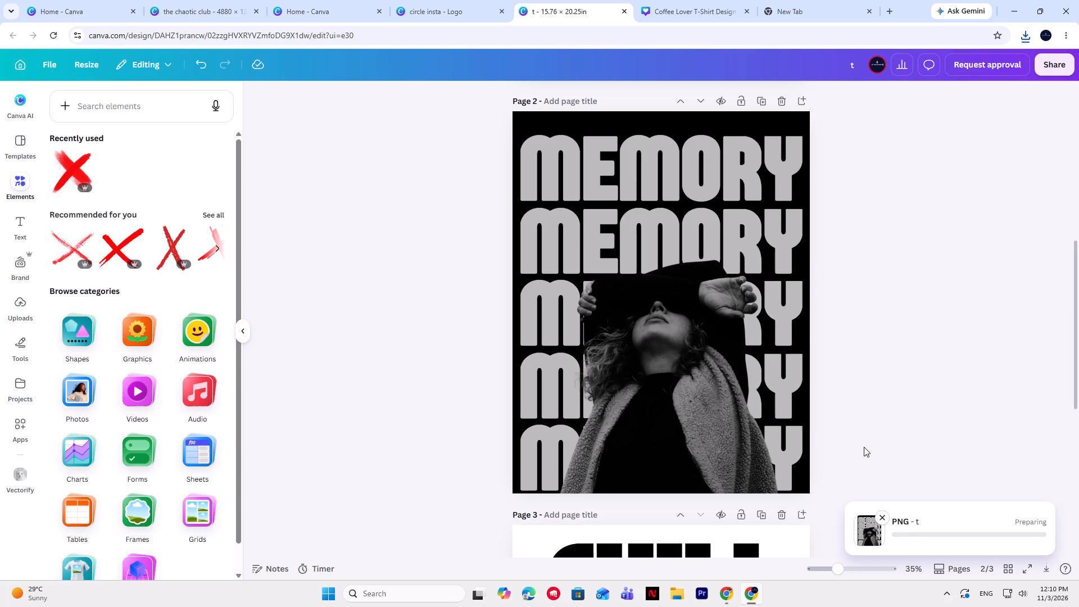
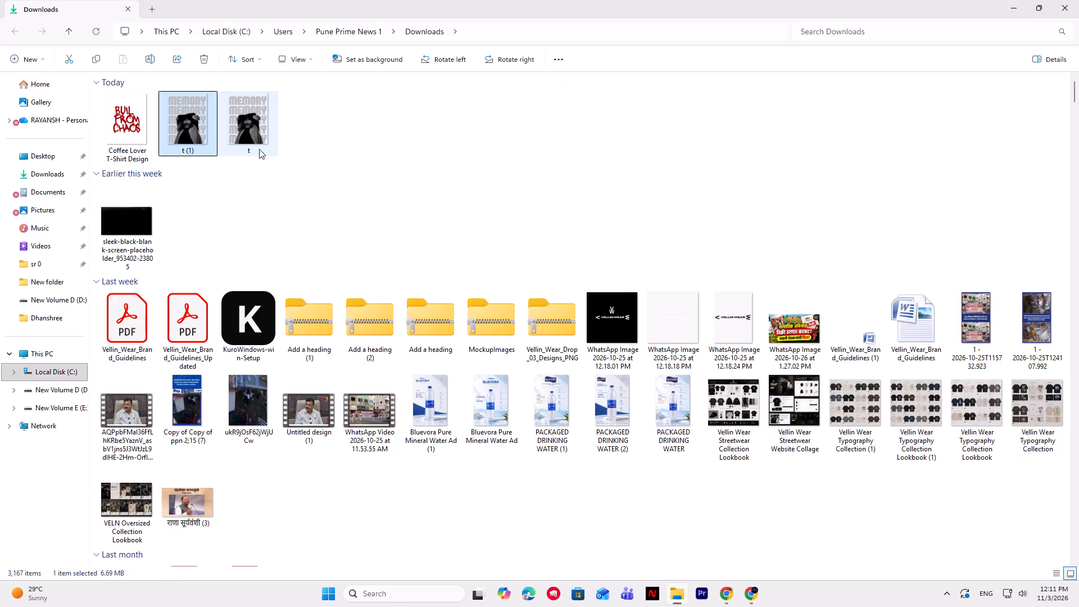
Delete the smaller MEMORY export named t from the Downloads folder.
left_click(264, 129)
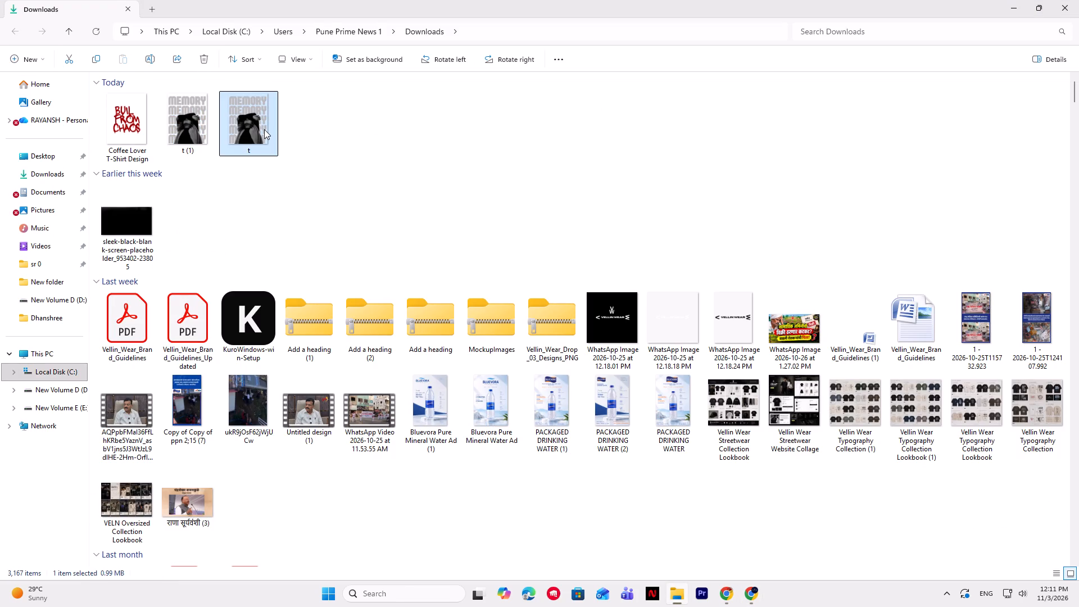
key("Delete")
Open the high-resolution MEMORY image t (1) from the Downloads folder to view it.
double_click(201, 125)
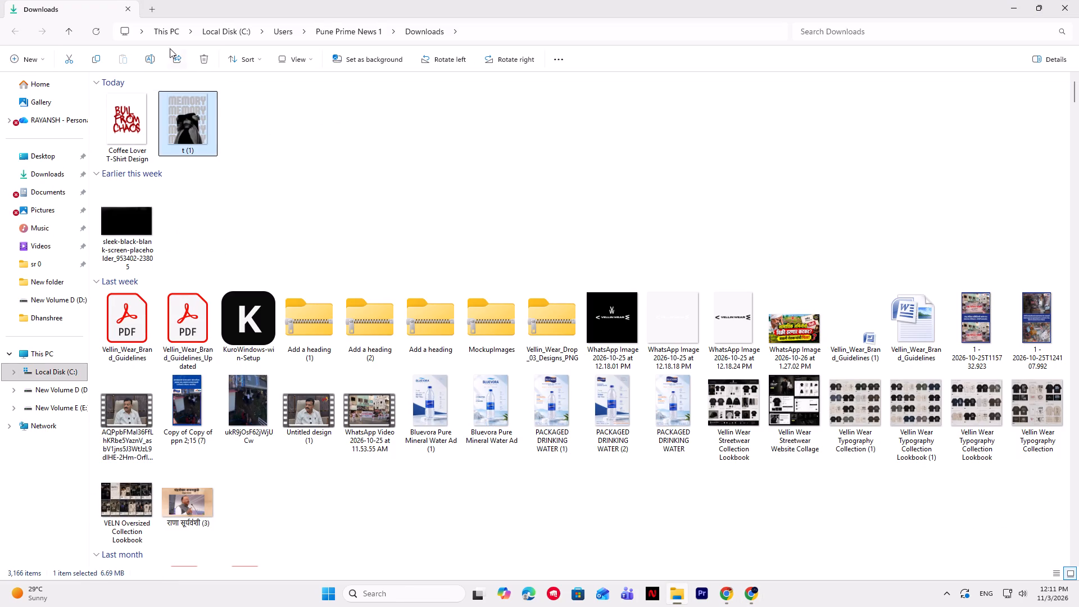
Rename the downloaded MEMORY artwork file in Downloads as memory.
left_click(152, 57)
left_click(147, 61)
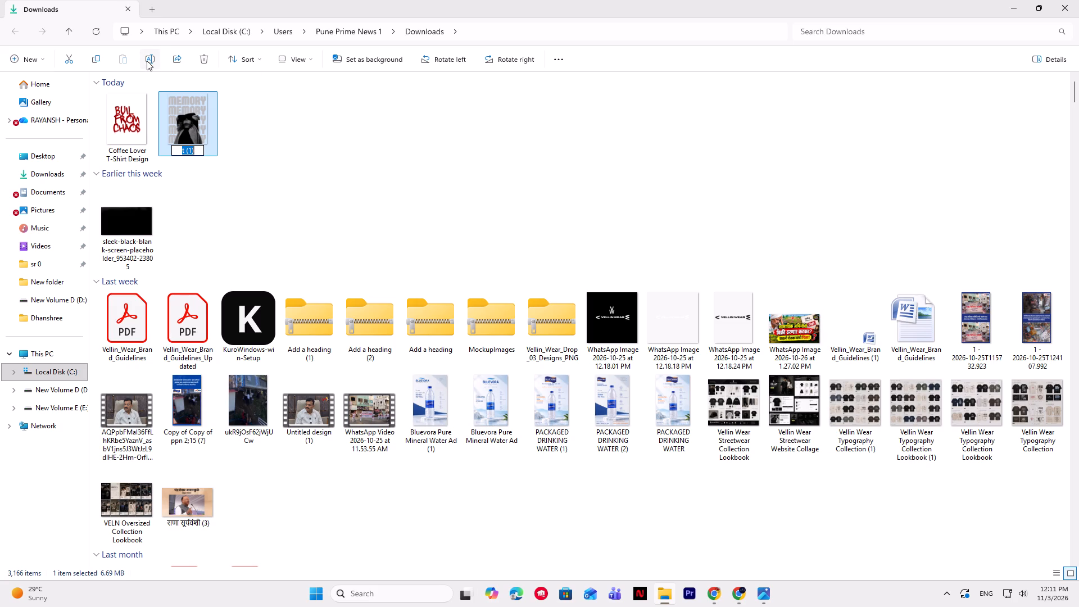
type("memory")
key("Return")
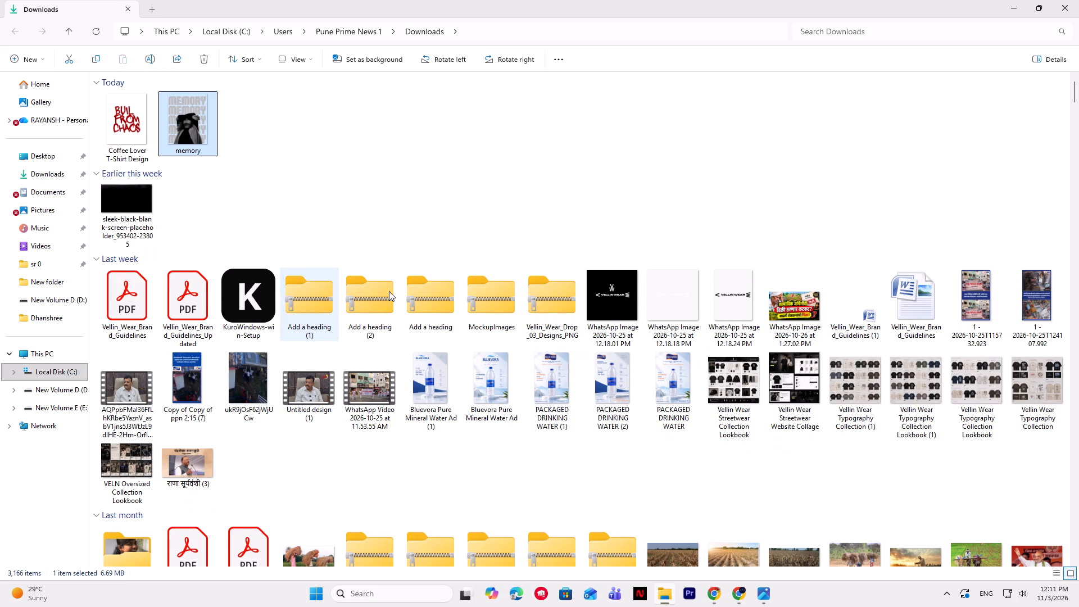
Switch to the Qikink product designer in Chrome, upload the memory file and place it on the back of the black tee.
double_click(732, 591)
left_click(719, 592)
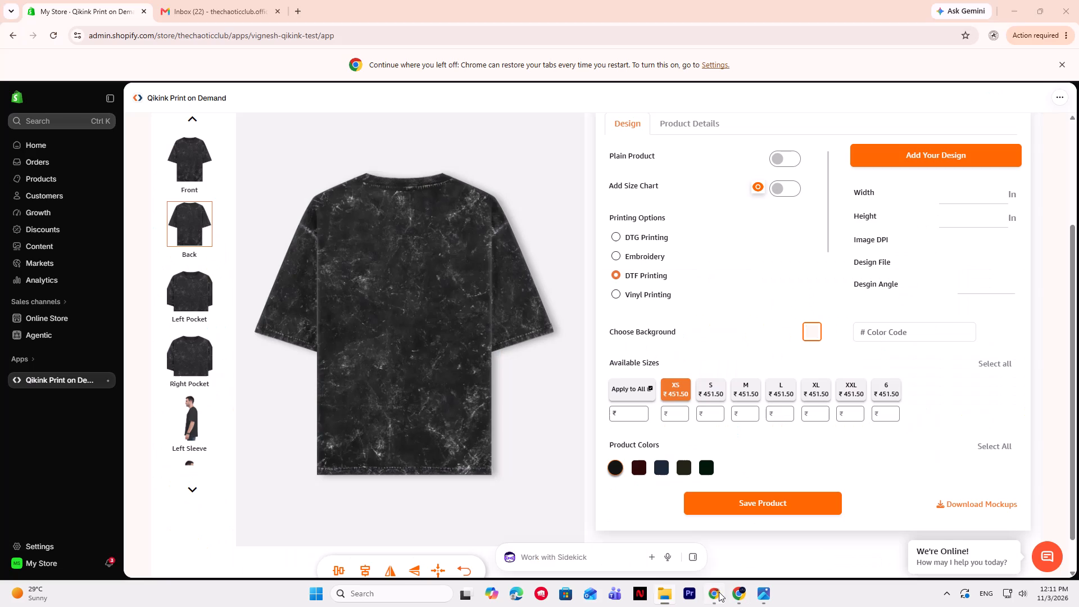
left_click(897, 158)
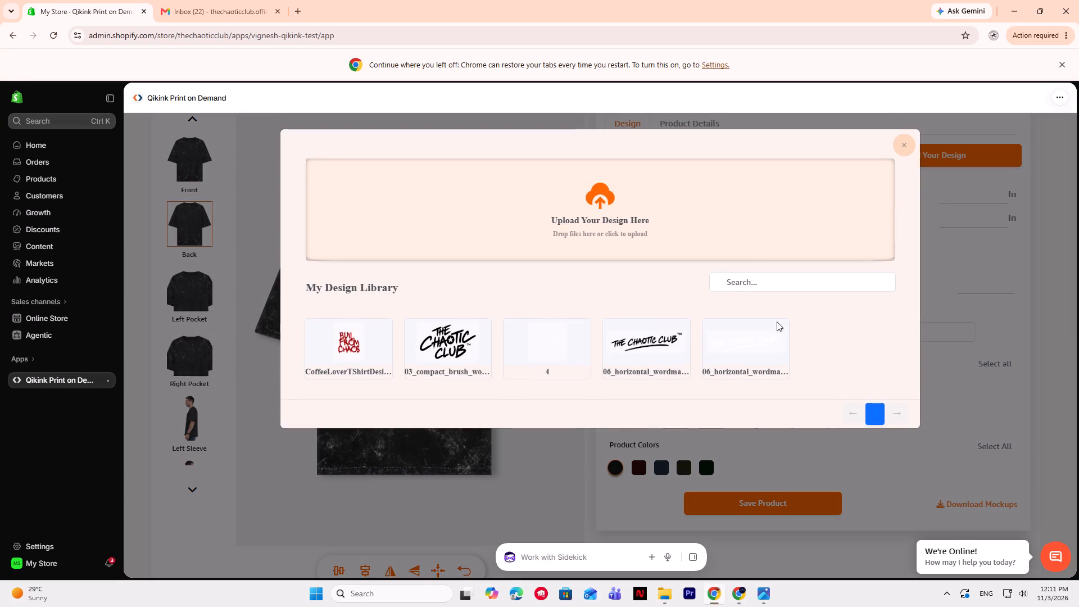
left_click(590, 211)
left_click(128, 131)
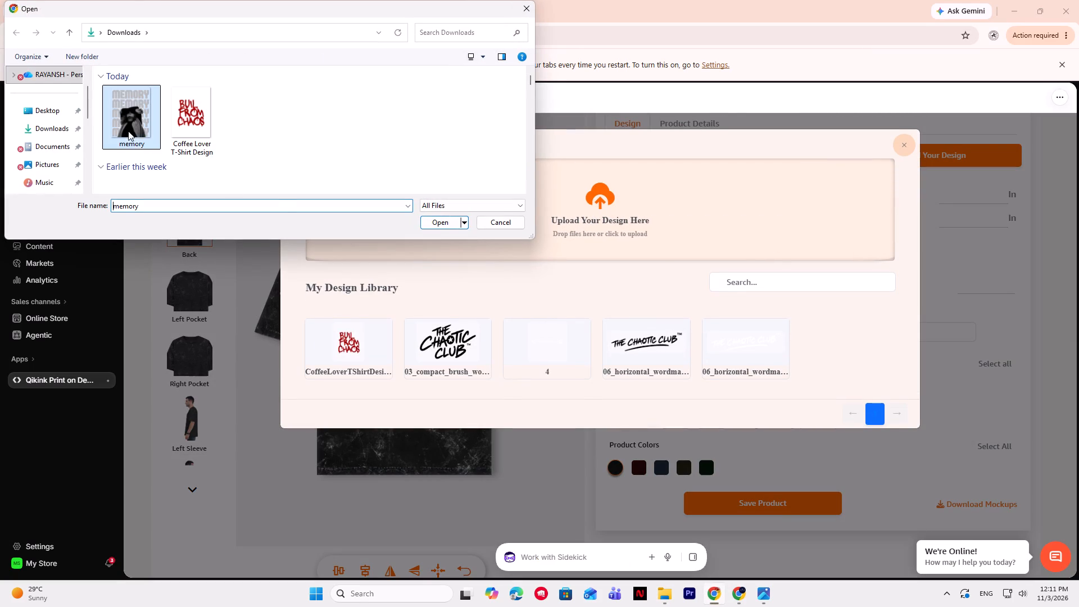
left_click(434, 220)
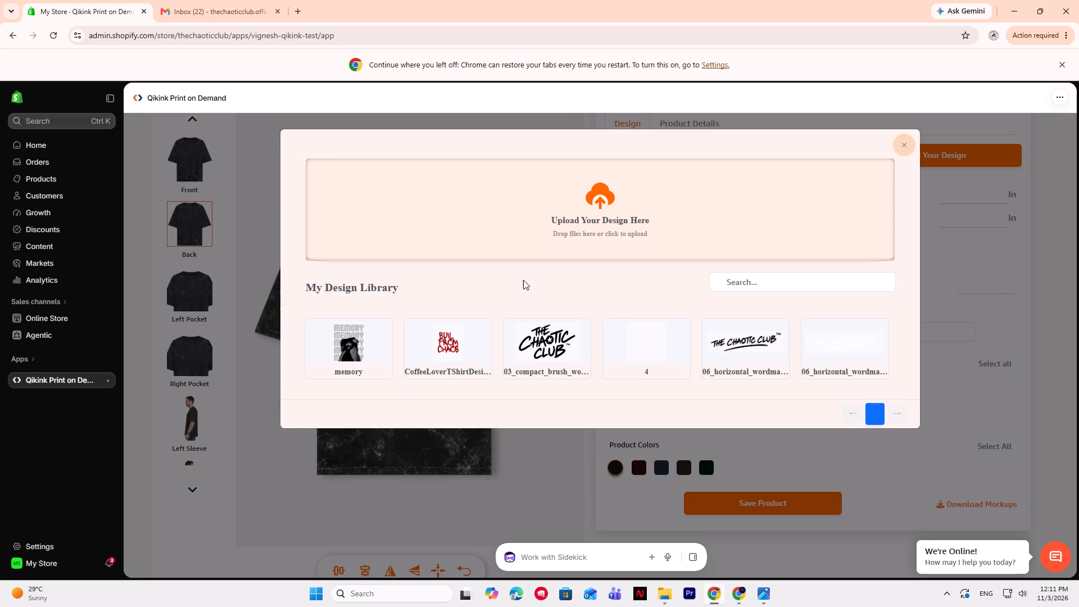
left_click(365, 344)
left_click(357, 354)
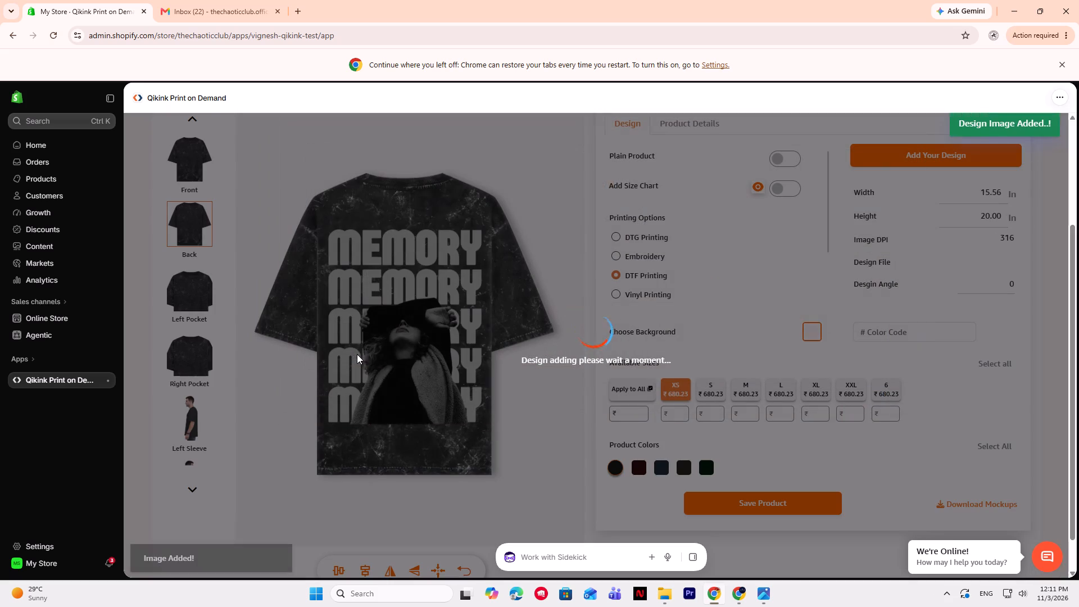
left_click(547, 415)
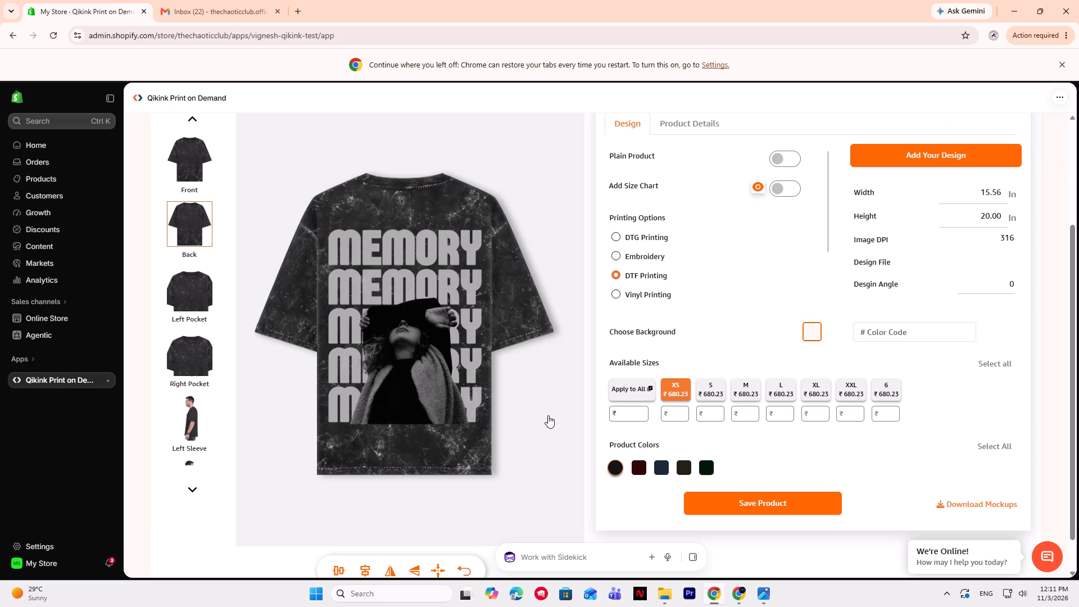
Select the dark red, navy, olive green and dark green product colours to preview the print on each, and toggle black.
left_click(636, 471)
left_click(659, 467)
left_click(684, 467)
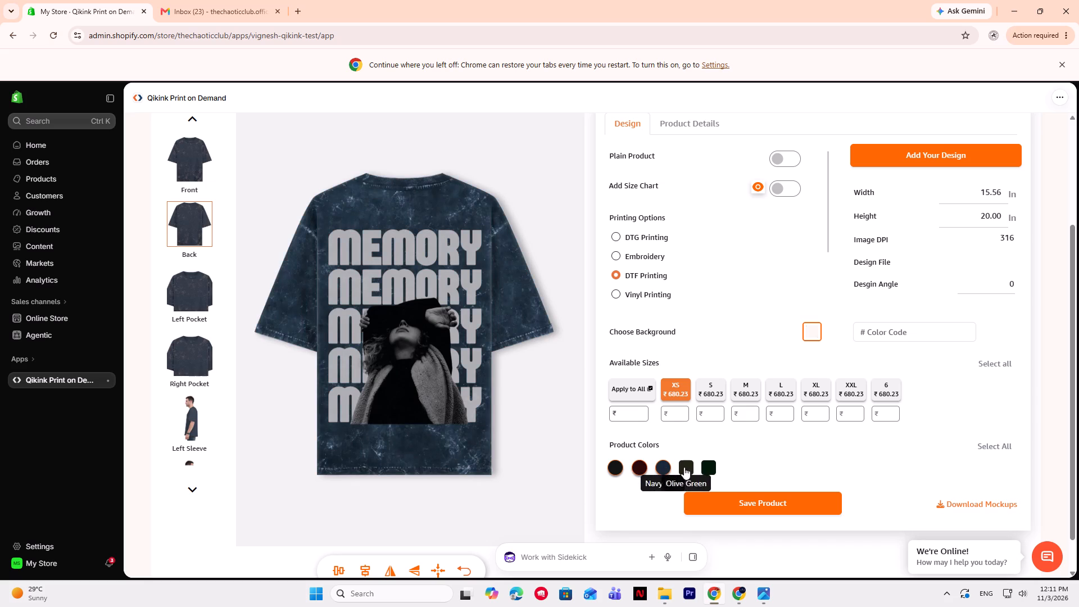
left_click(708, 465)
left_click(615, 469)
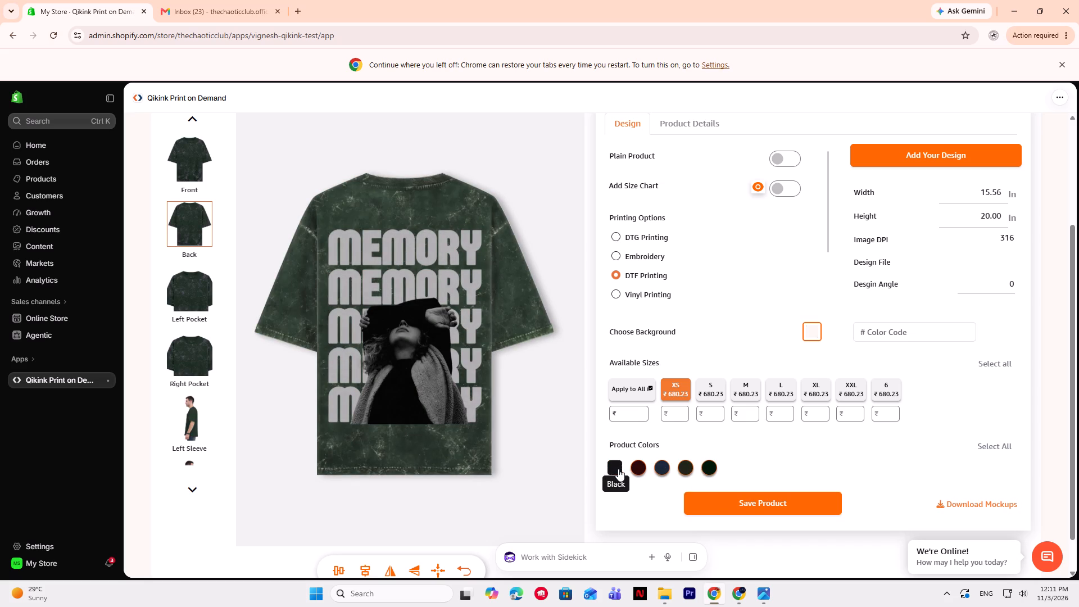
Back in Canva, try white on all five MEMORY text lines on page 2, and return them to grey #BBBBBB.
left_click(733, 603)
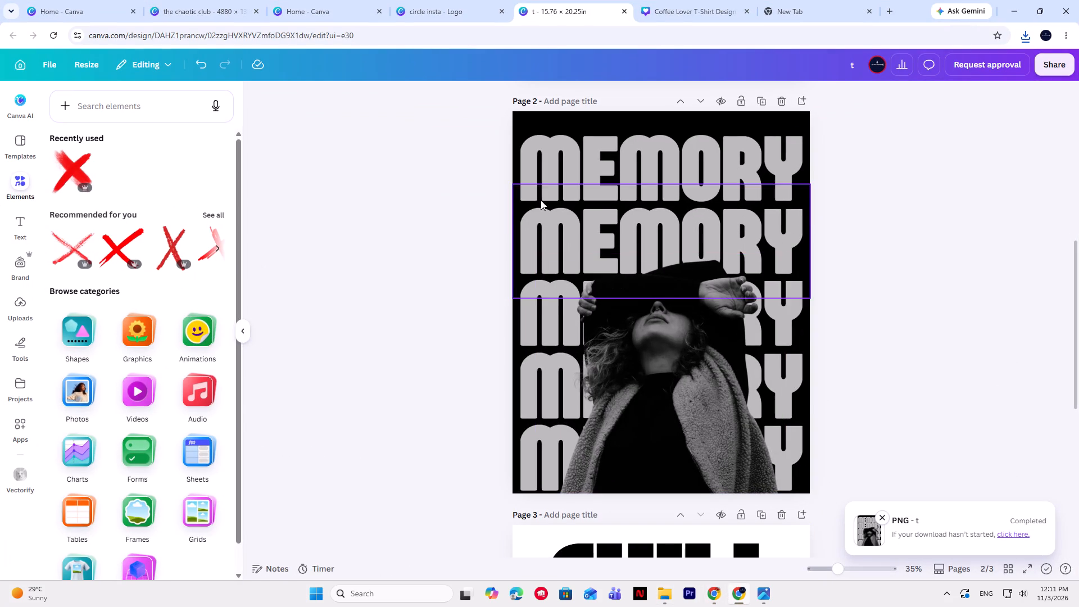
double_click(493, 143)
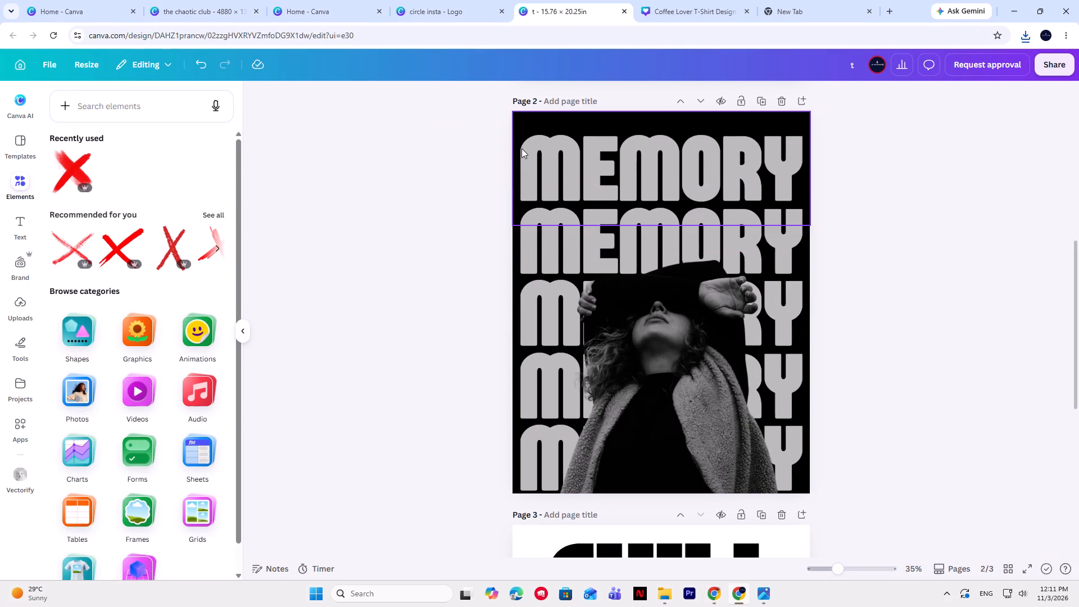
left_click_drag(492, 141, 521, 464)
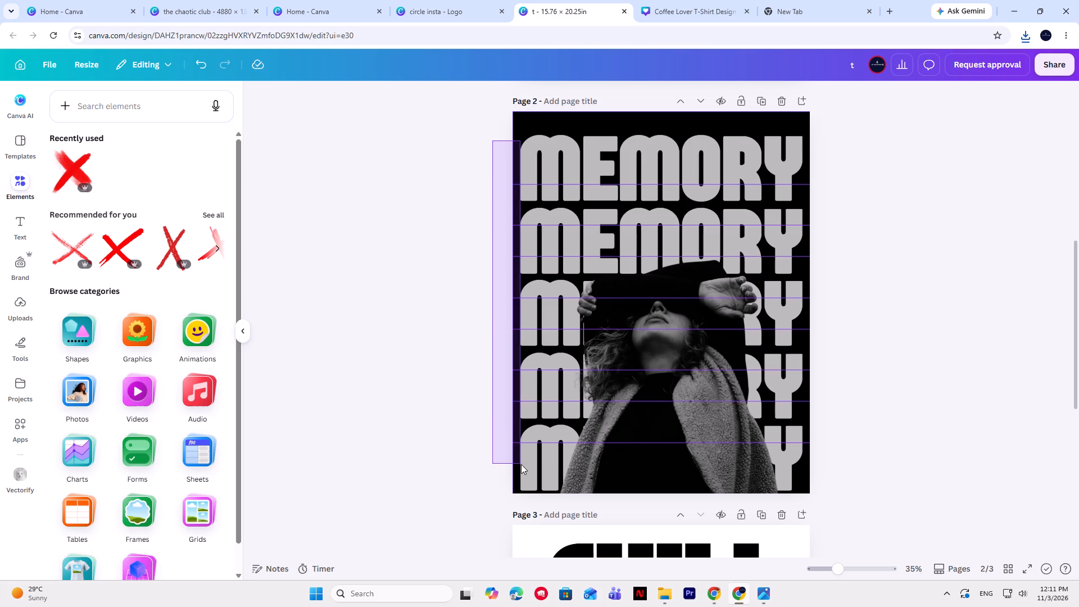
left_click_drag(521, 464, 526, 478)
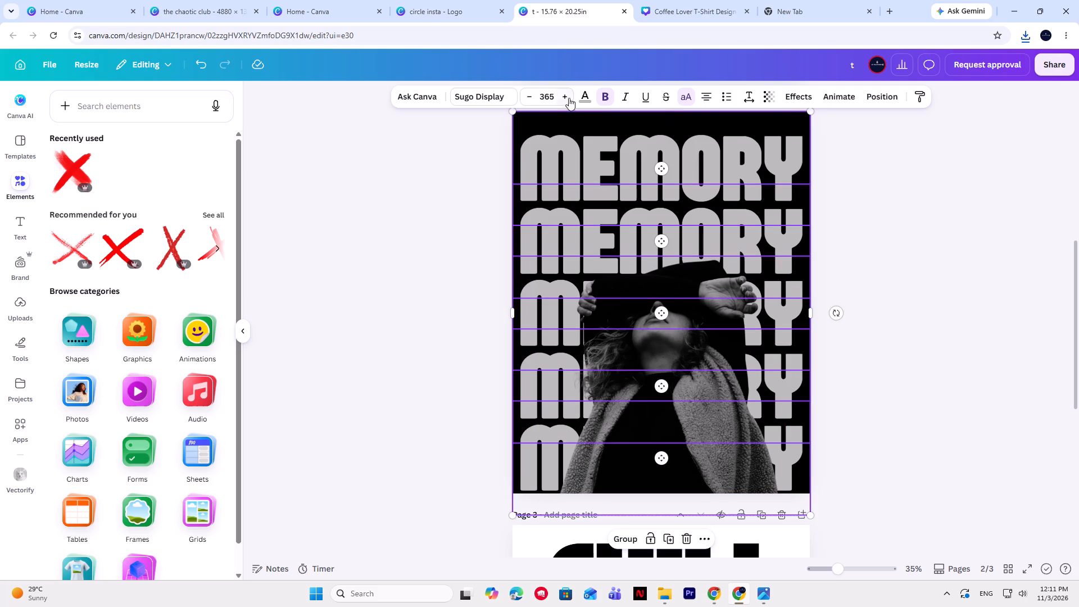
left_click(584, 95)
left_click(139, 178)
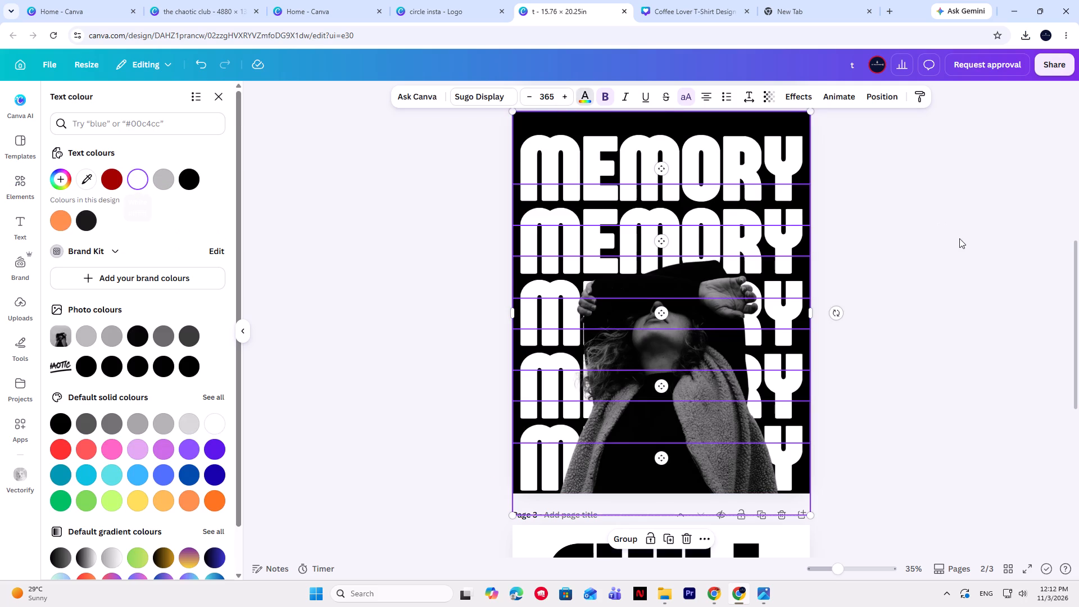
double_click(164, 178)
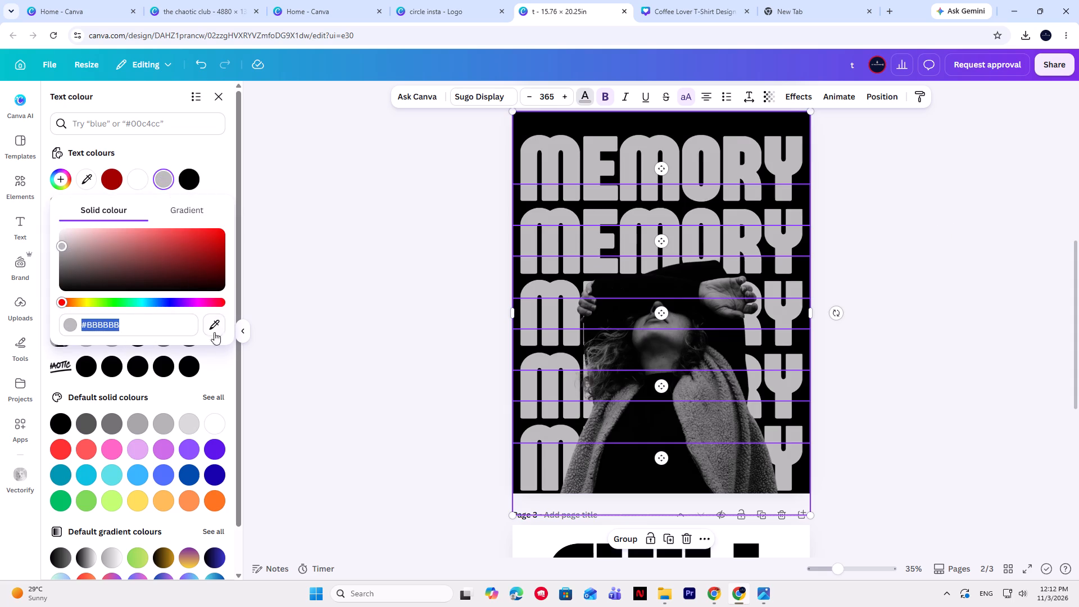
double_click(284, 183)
Recolour all five MEMORY text lines on page 2, trying red, blue, aqua and orange before applying pink.
left_click_drag(498, 127, 515, 329)
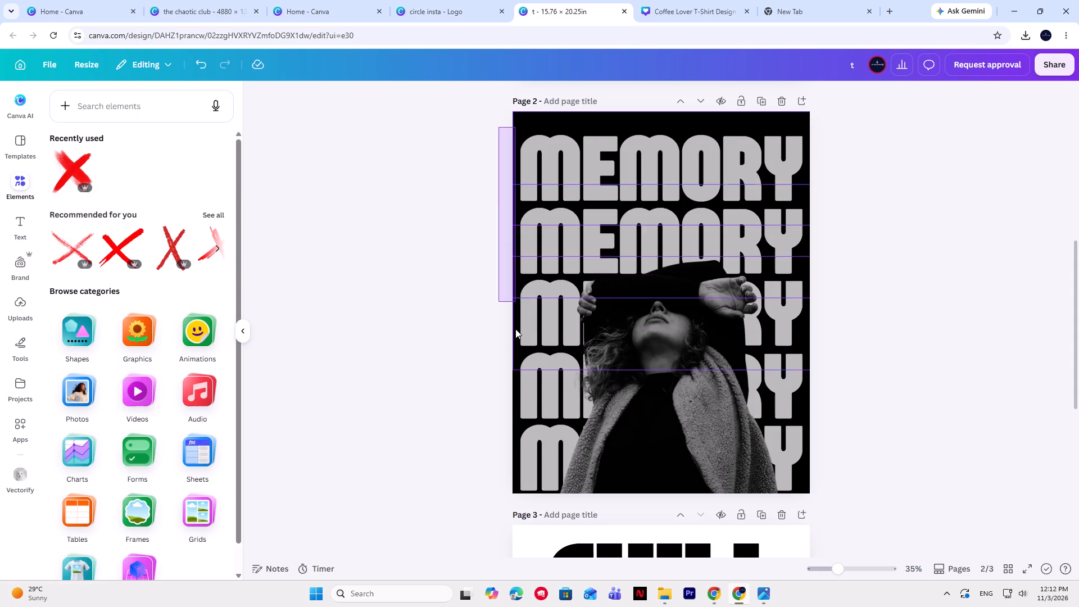
left_click_drag(515, 329, 518, 465)
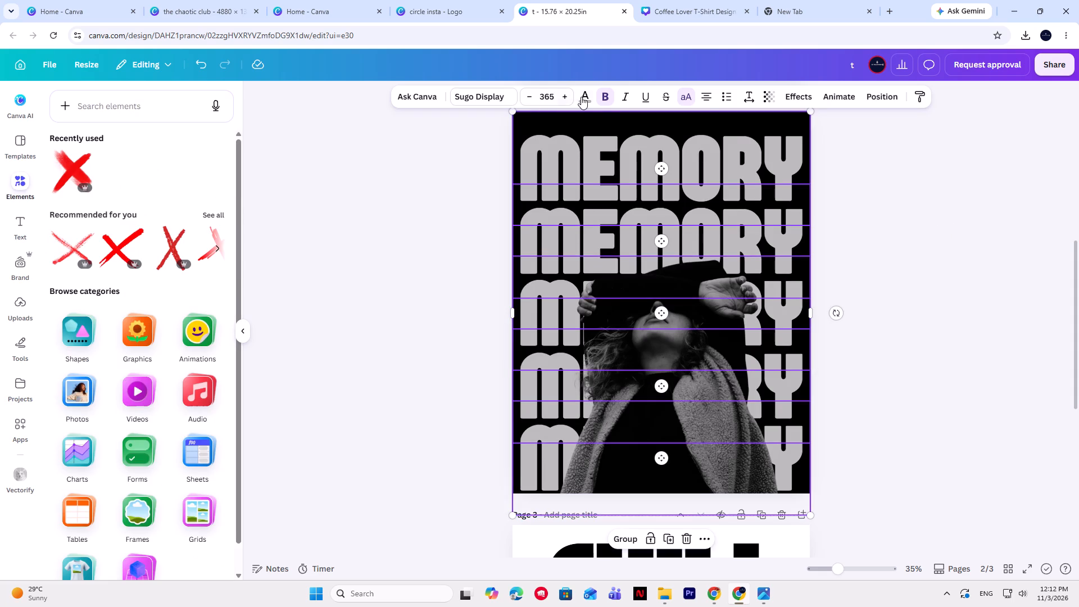
left_click(581, 97)
left_click(110, 452)
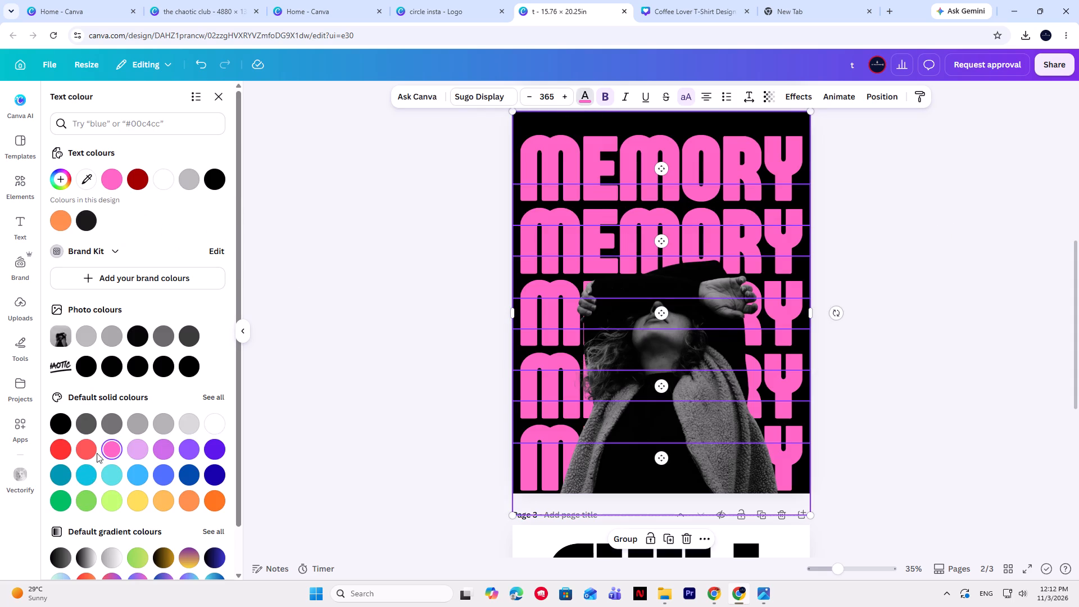
left_click(62, 453)
left_click(62, 474)
left_click(102, 479)
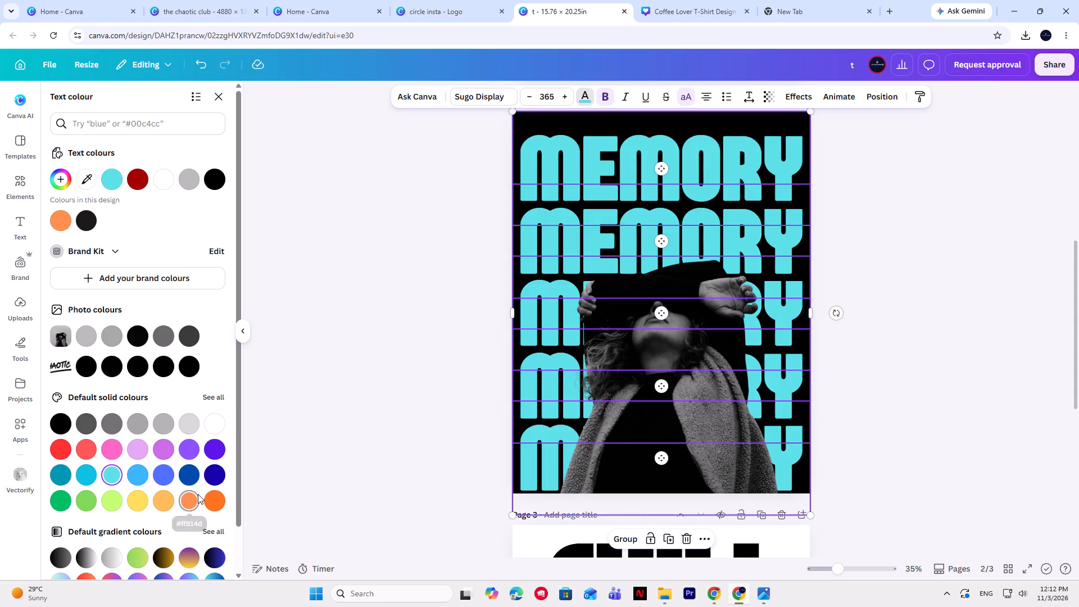
left_click(193, 497)
double_click(222, 501)
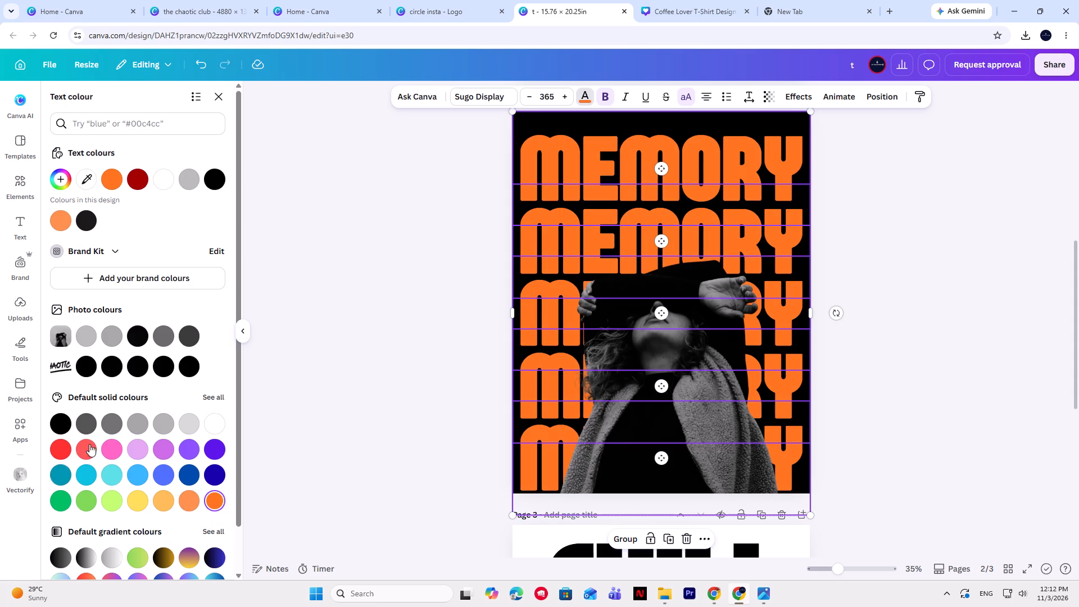
left_click(106, 449)
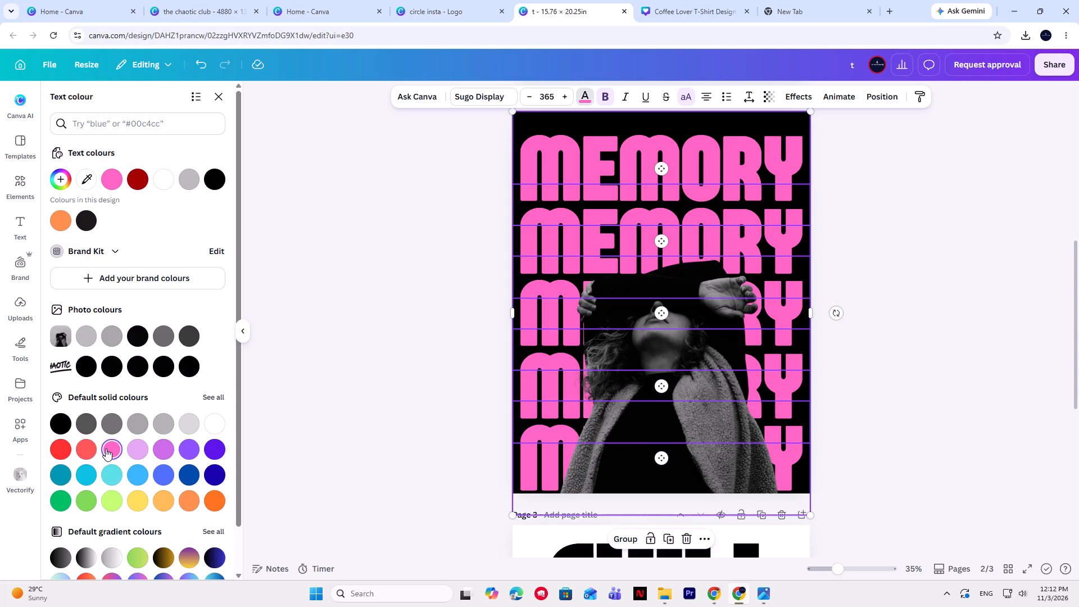
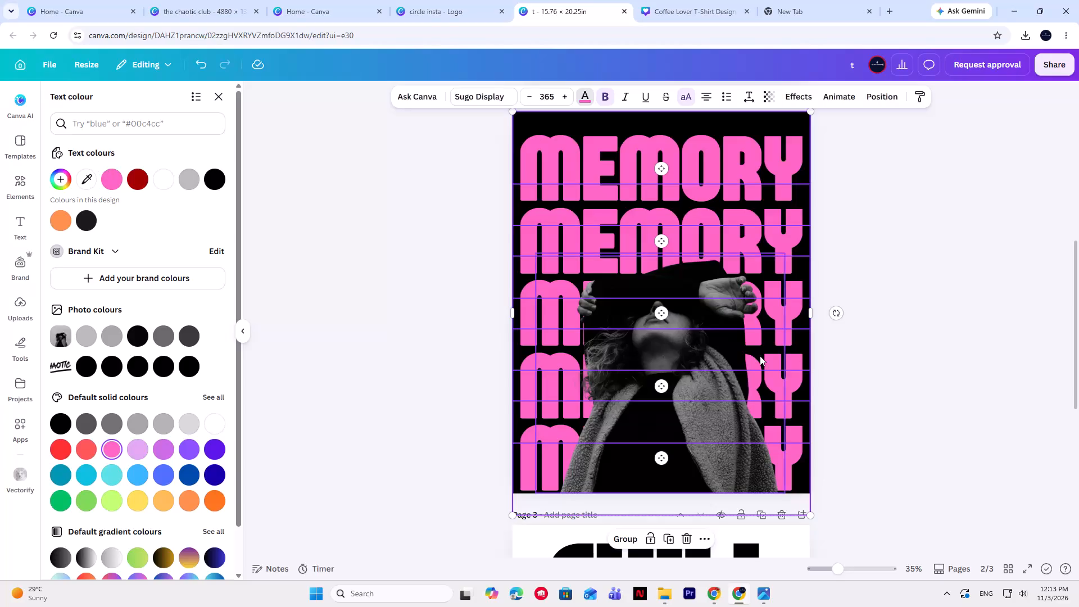
Deselect the five MEMORY text lines on page 2 to view the pink design without selection outlines.
left_click(912, 288)
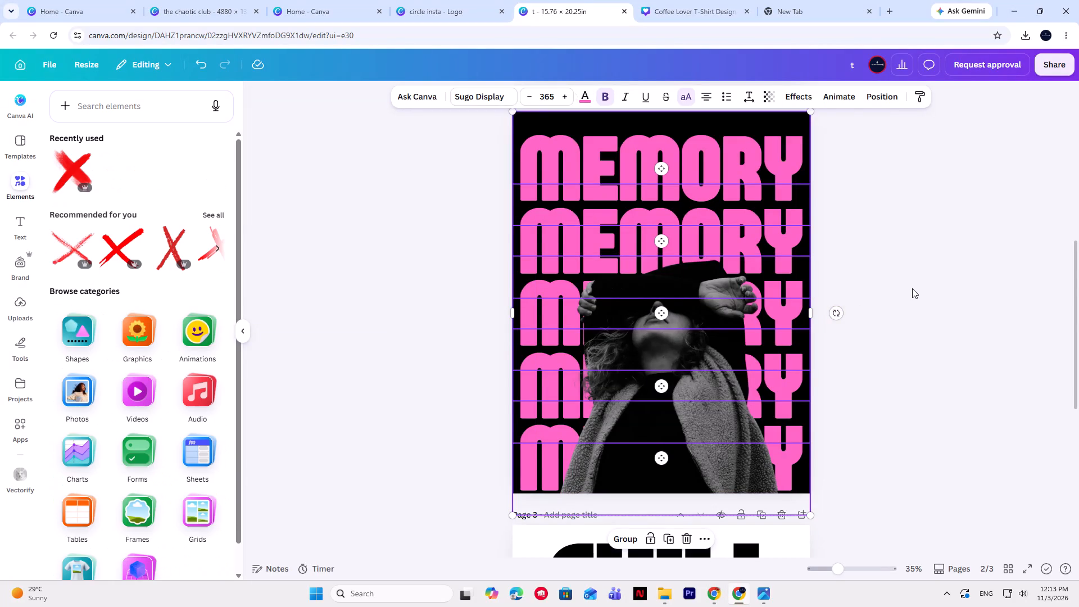
left_click(912, 288)
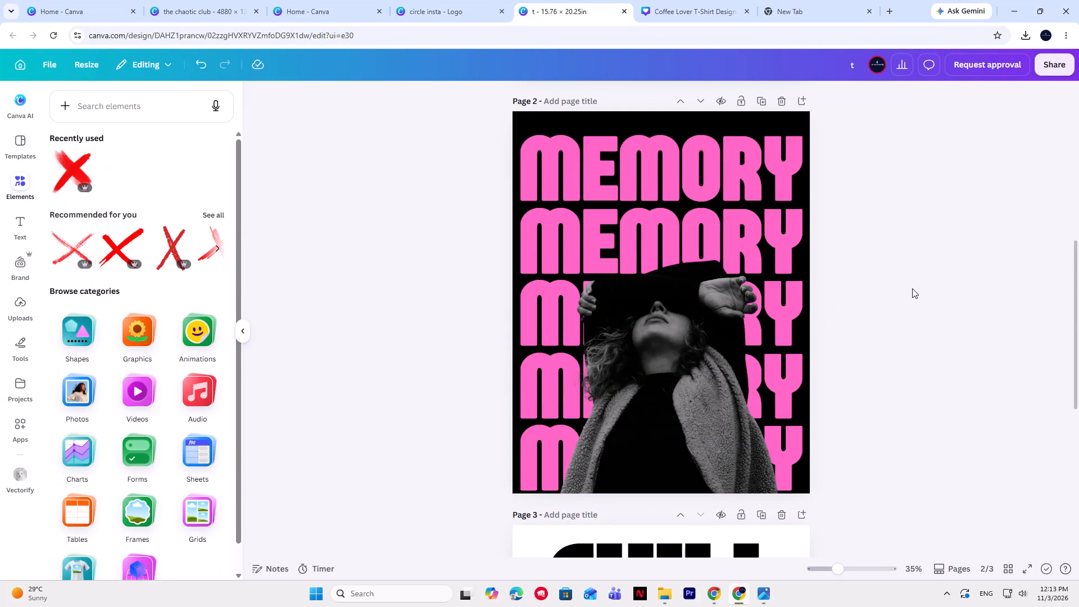
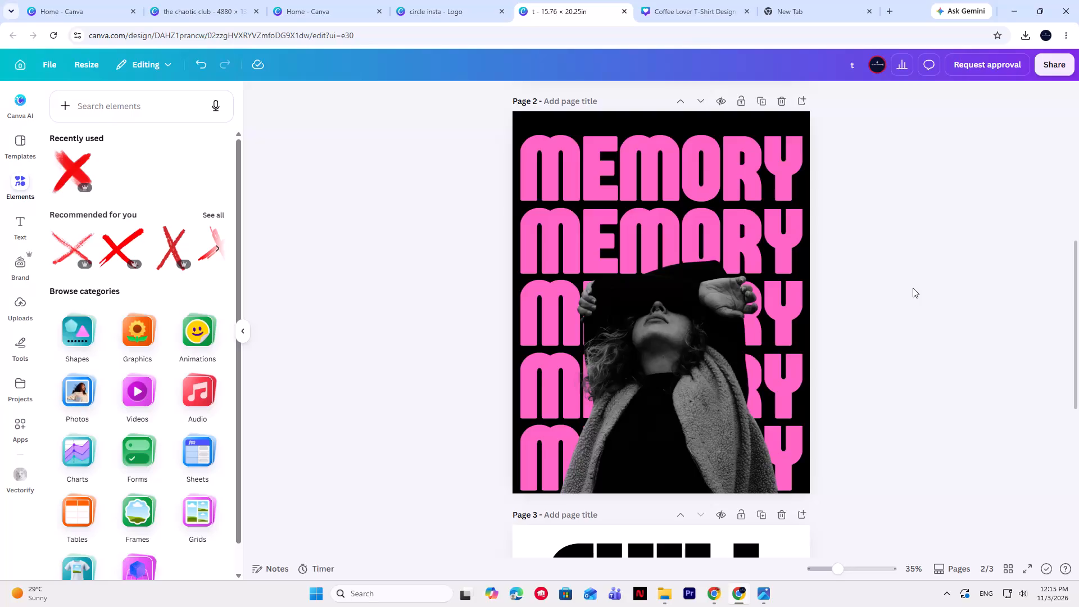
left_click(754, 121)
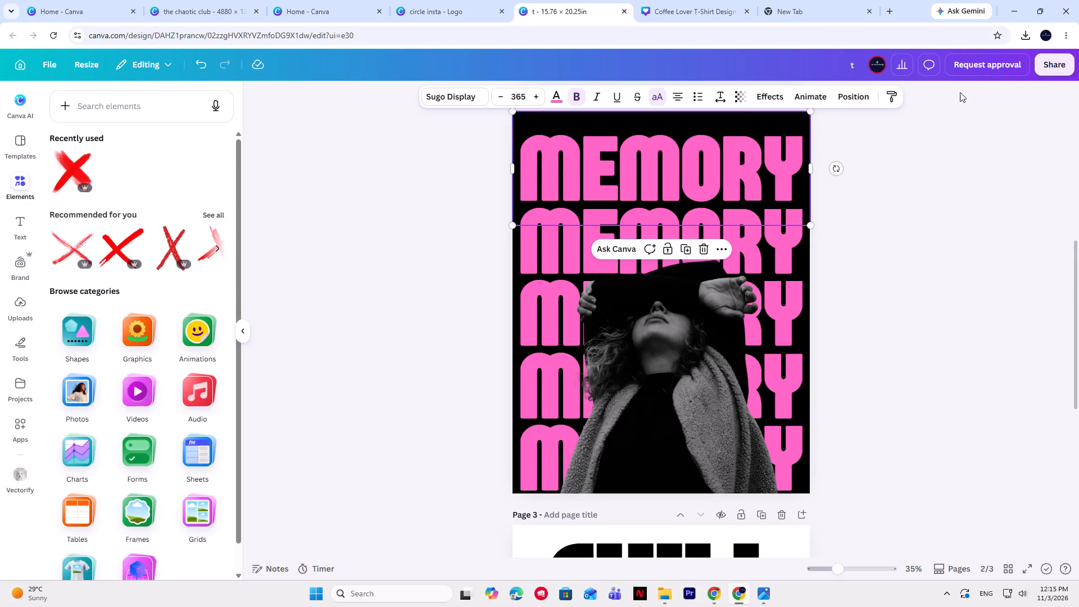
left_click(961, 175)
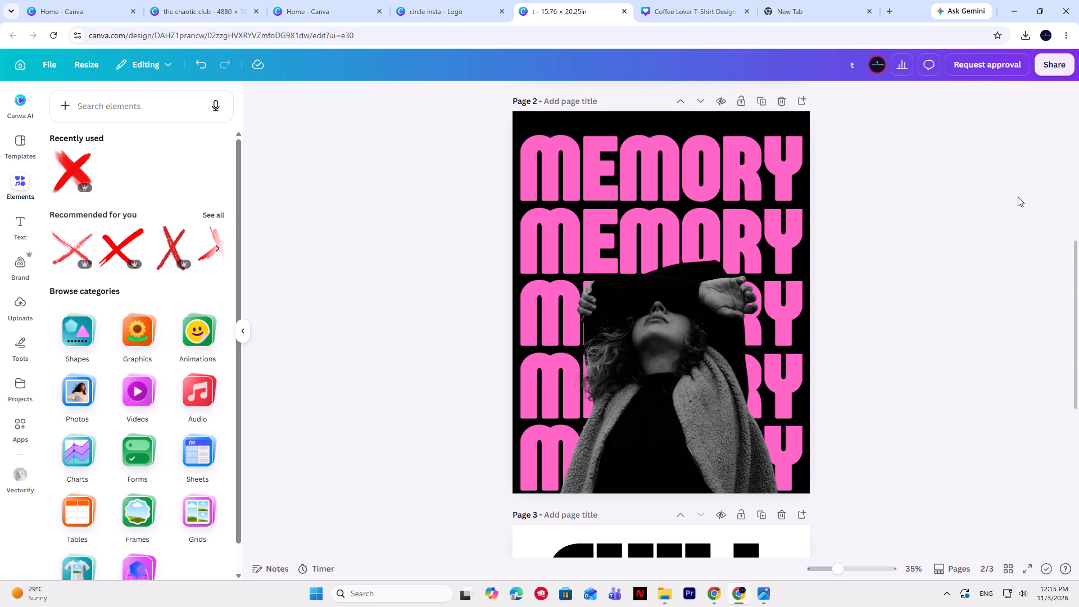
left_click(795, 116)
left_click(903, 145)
Download page 2, the pink MEMORY design, as a high-quality transparent PNG at 4,864 × 6,250 px after reviewing the download tip.
left_click(1057, 64)
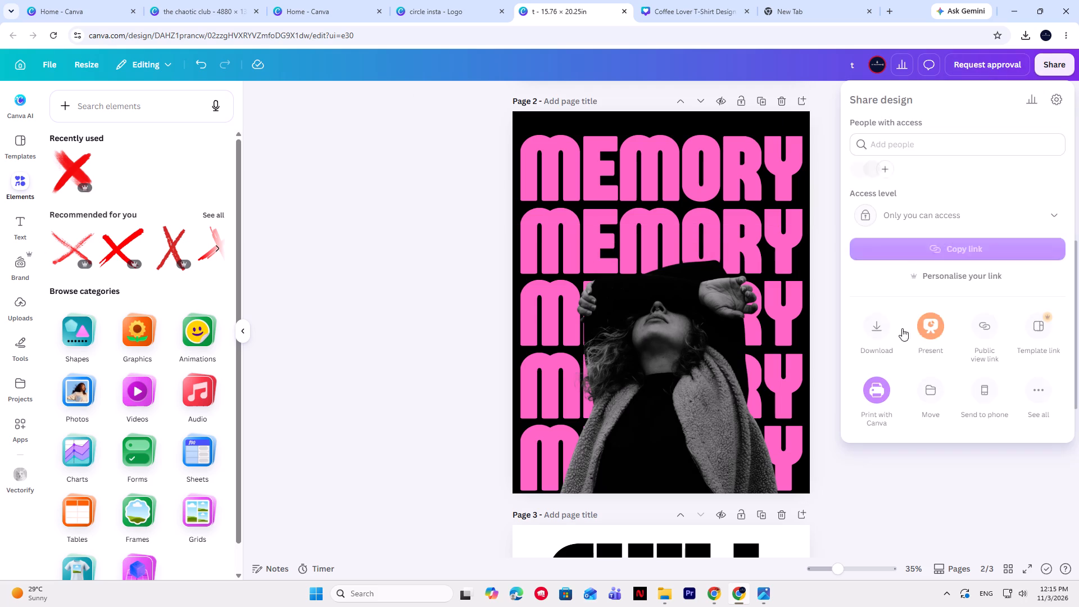
left_click(891, 334)
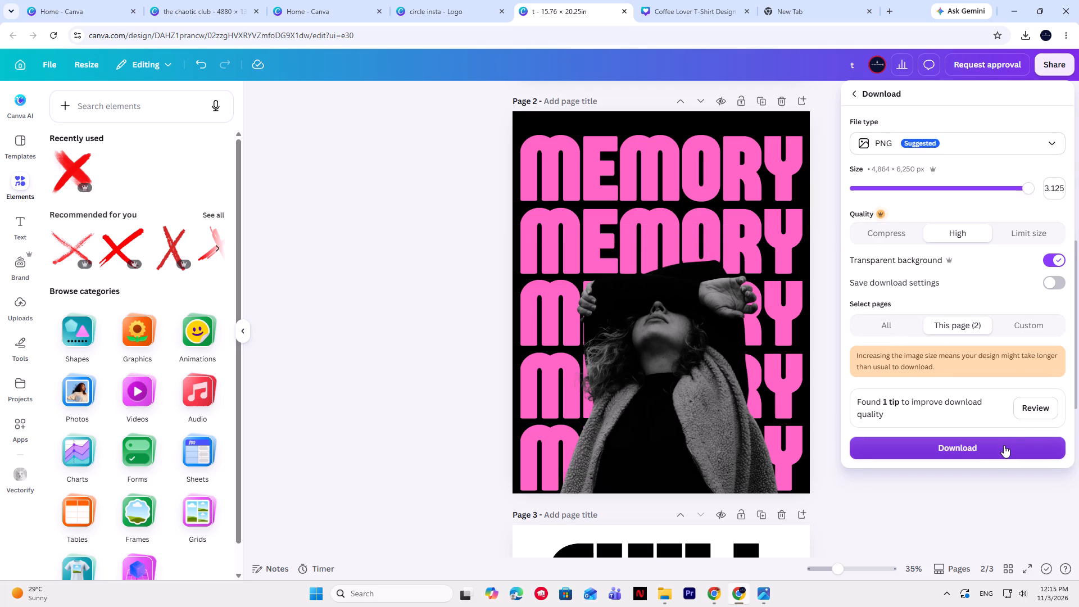
double_click(1023, 416)
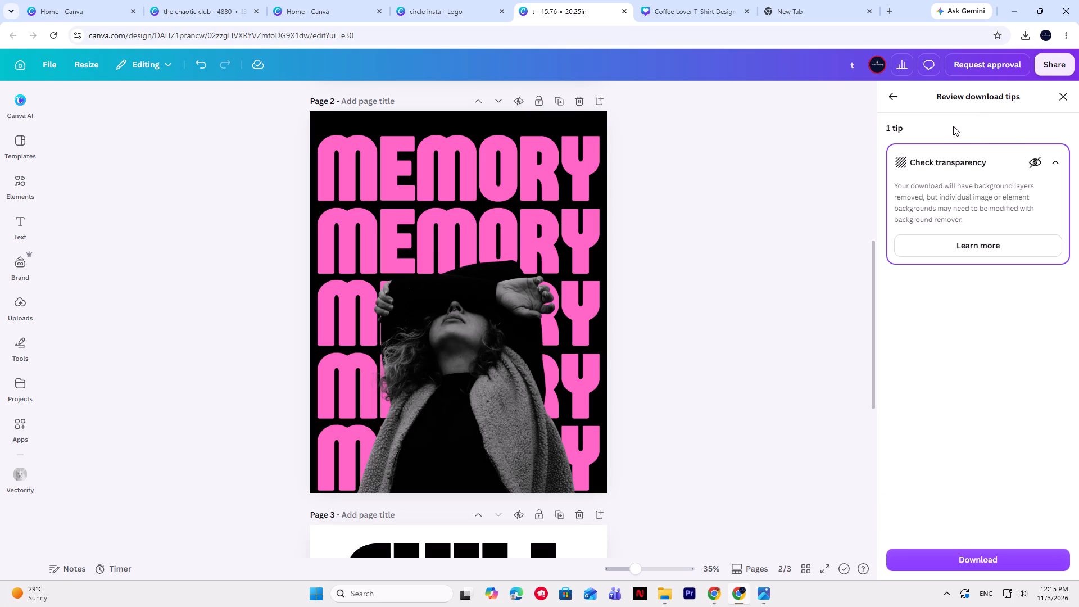
left_click(896, 100)
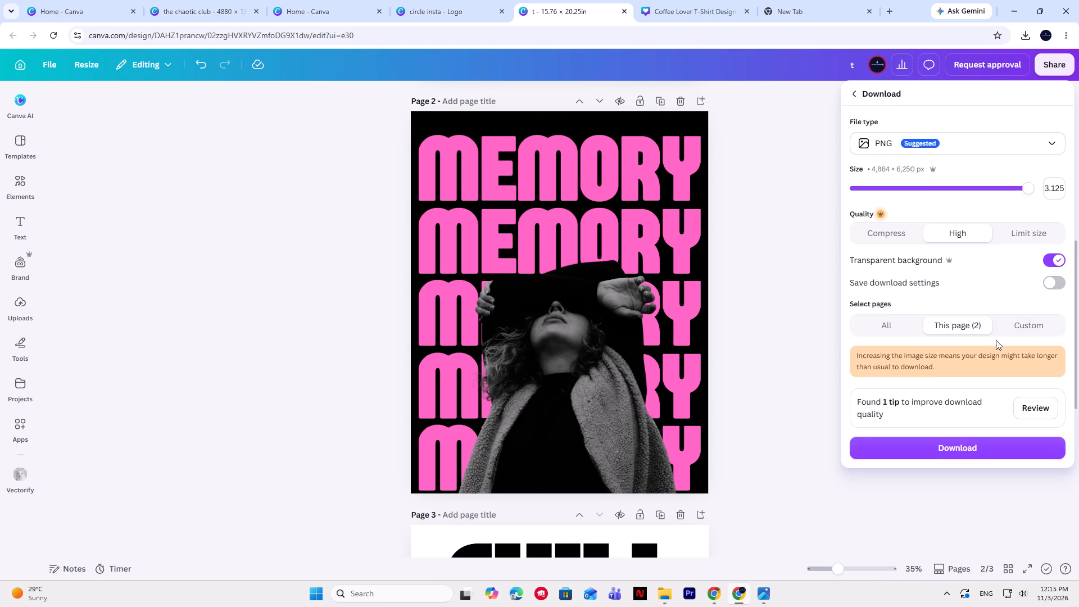
left_click(960, 452)
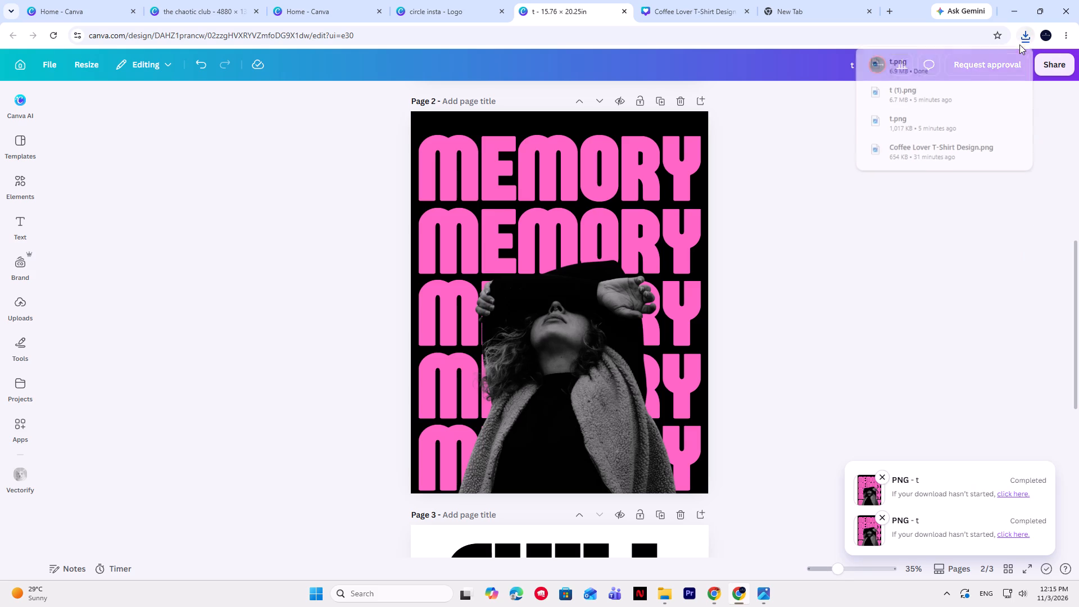
left_click(995, 61)
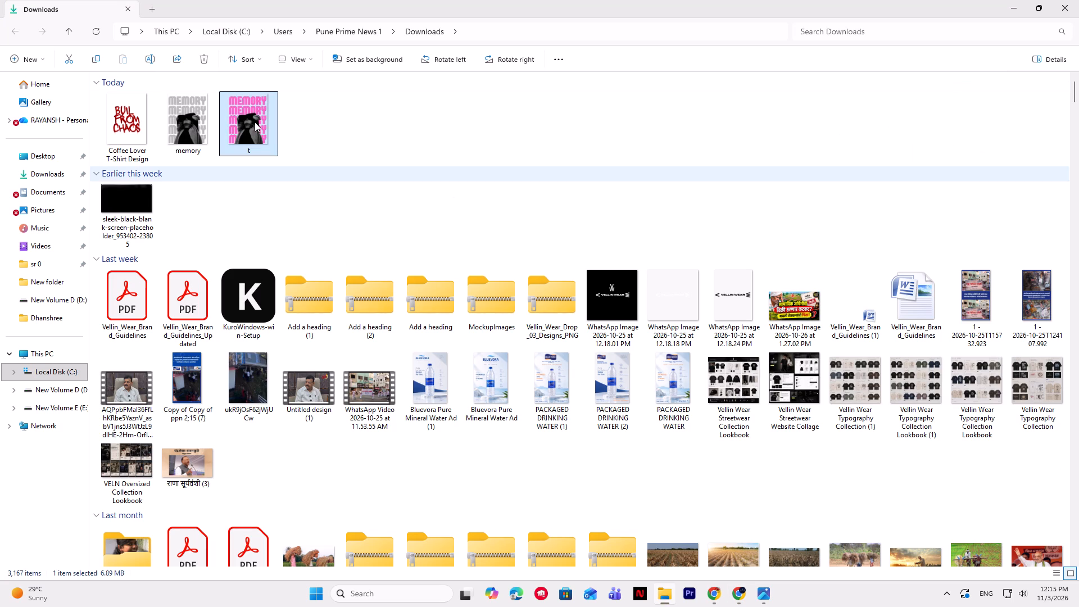
Rename the downloaded pink MEMORY image file as "memory pink".
right_click(265, 150)
left_click(344, 139)
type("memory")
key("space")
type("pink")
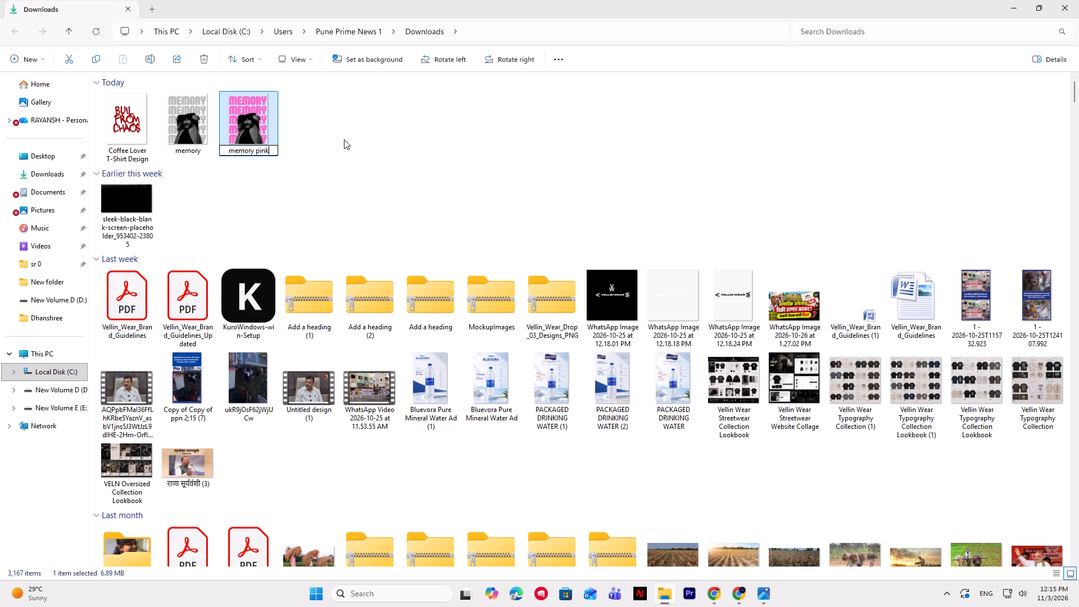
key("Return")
Switch to the Qikink product page in Chrome and change the T-shirt colour to Black, checking the front and back views.
left_click(768, 594)
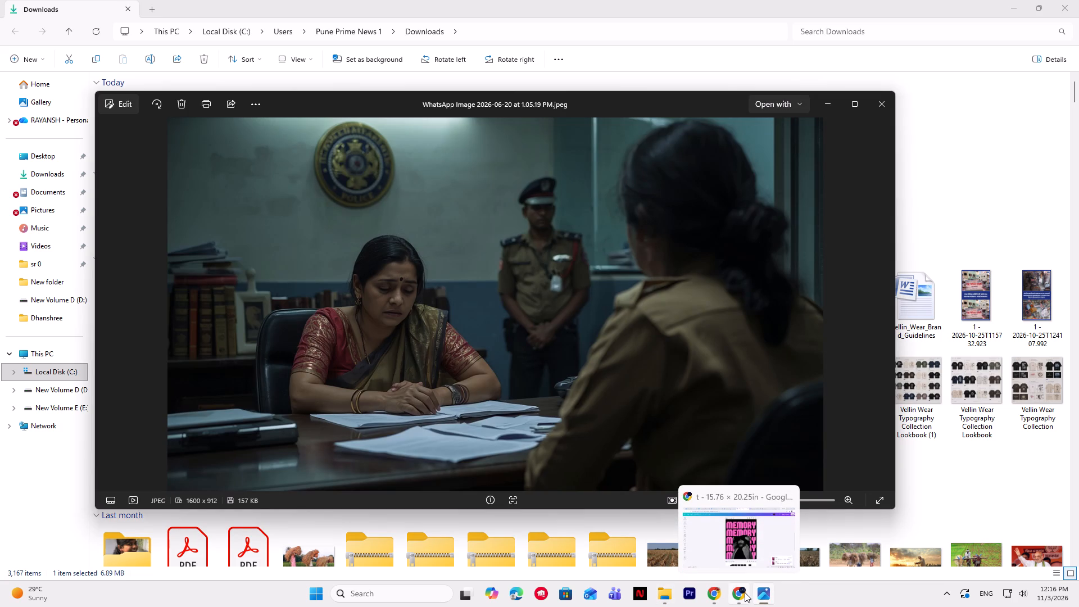
left_click(724, 592)
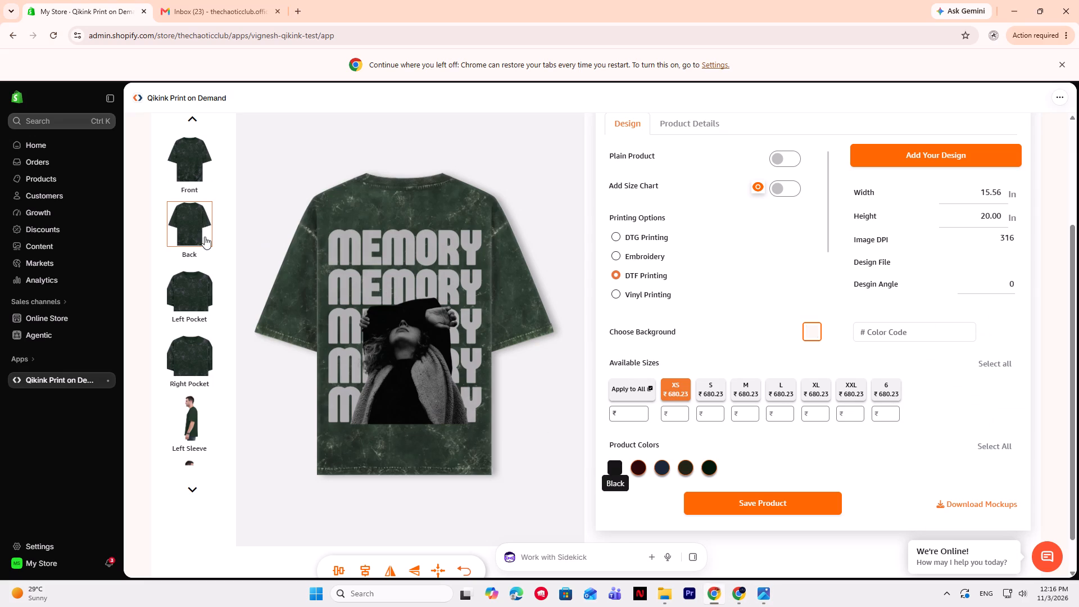
left_click(183, 157)
double_click(610, 466)
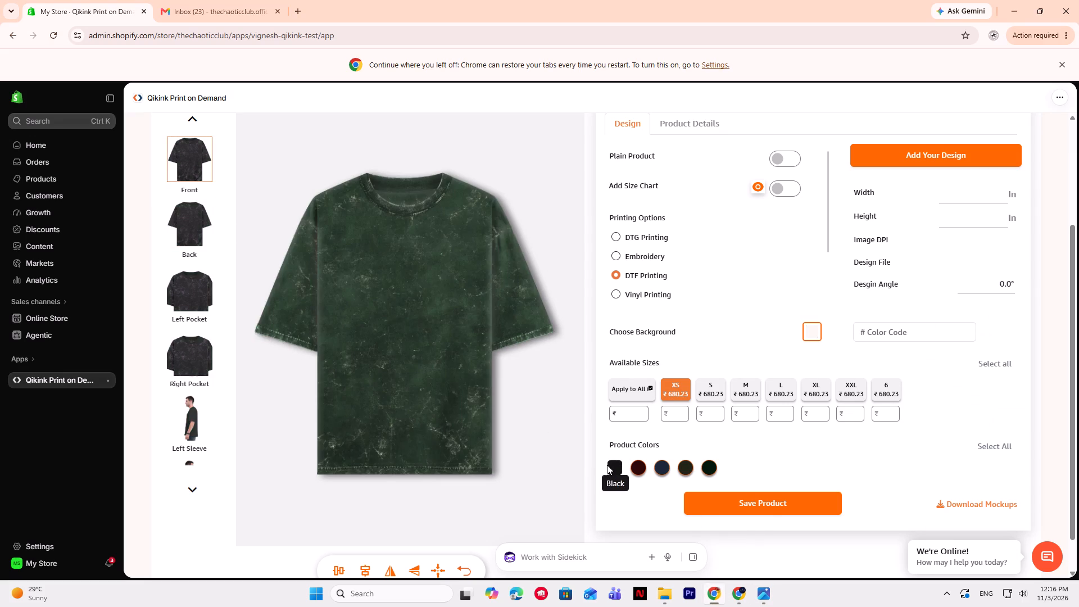
left_click(182, 210)
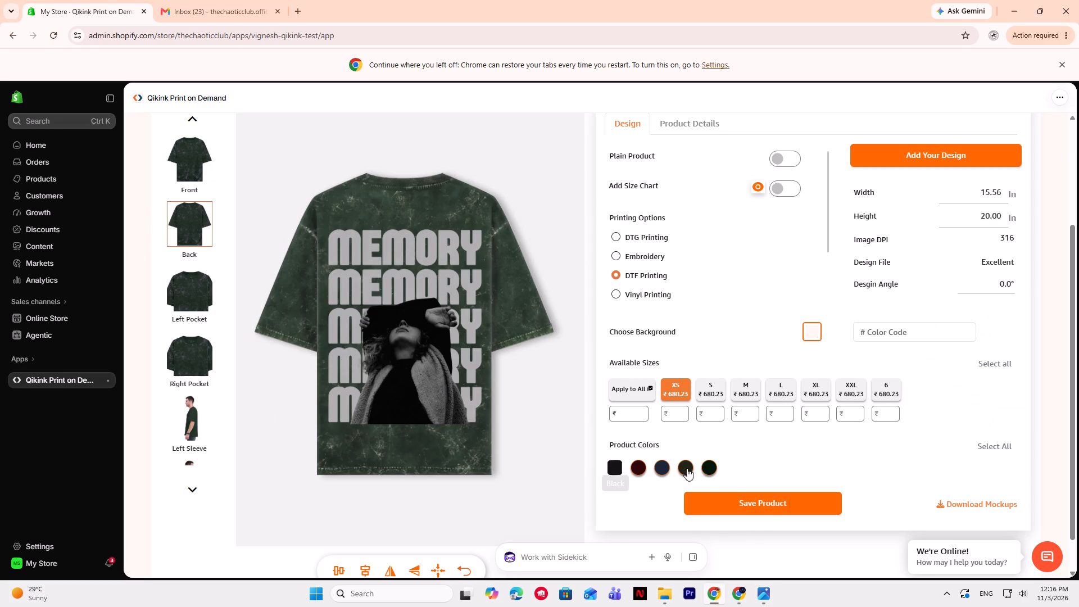
left_click(622, 469)
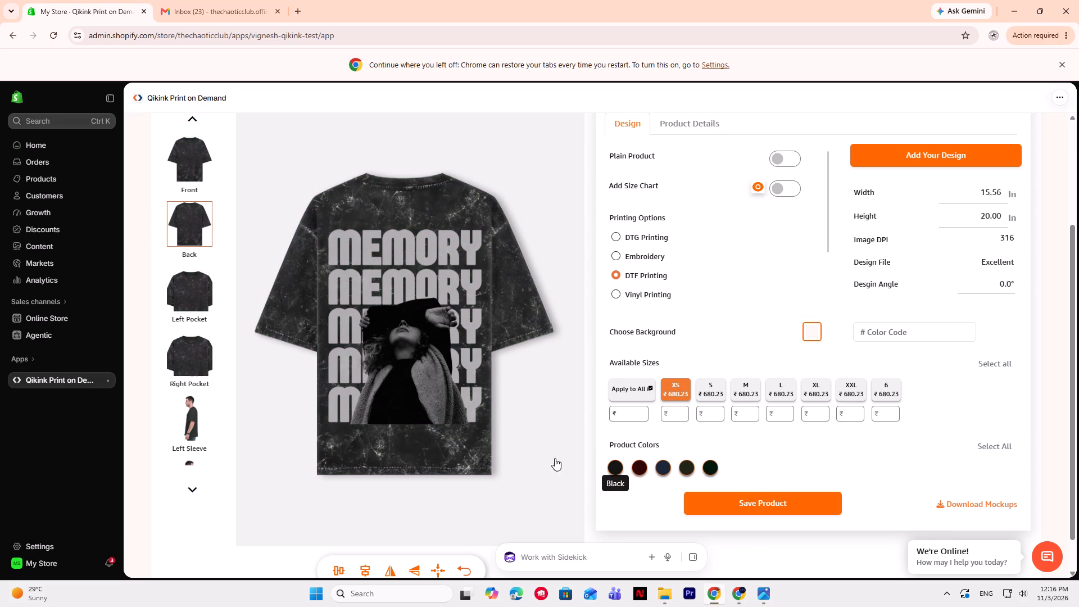
Delete the grey MEMORY design from the back of the T-shirt.
left_click(434, 251)
key("Delete")
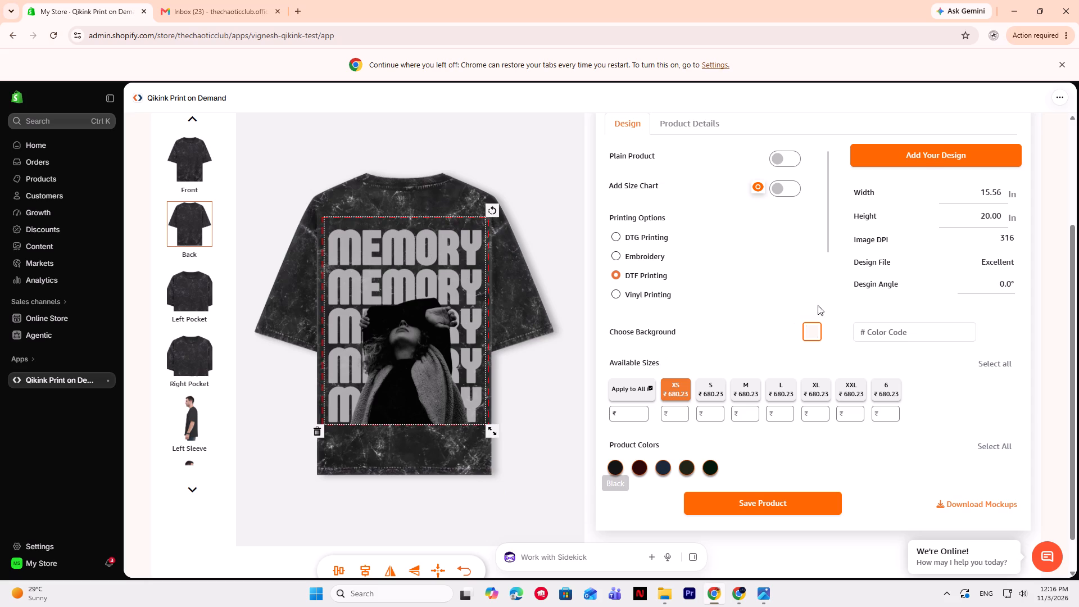
left_click(320, 435)
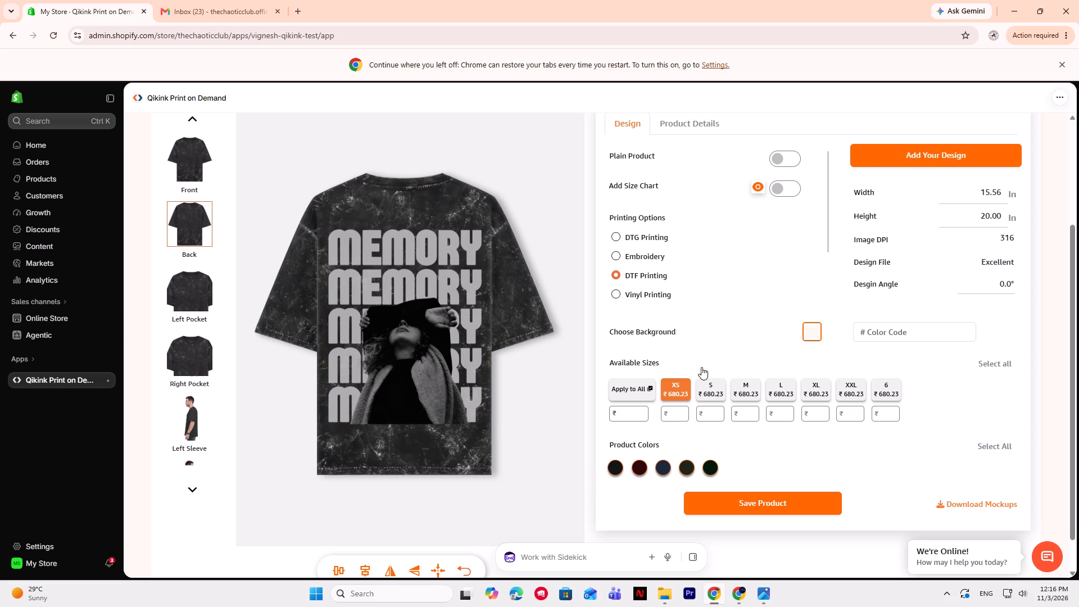
Upload the "memory pink" file to the design library and place it on the T-shirt's back.
double_click(949, 157)
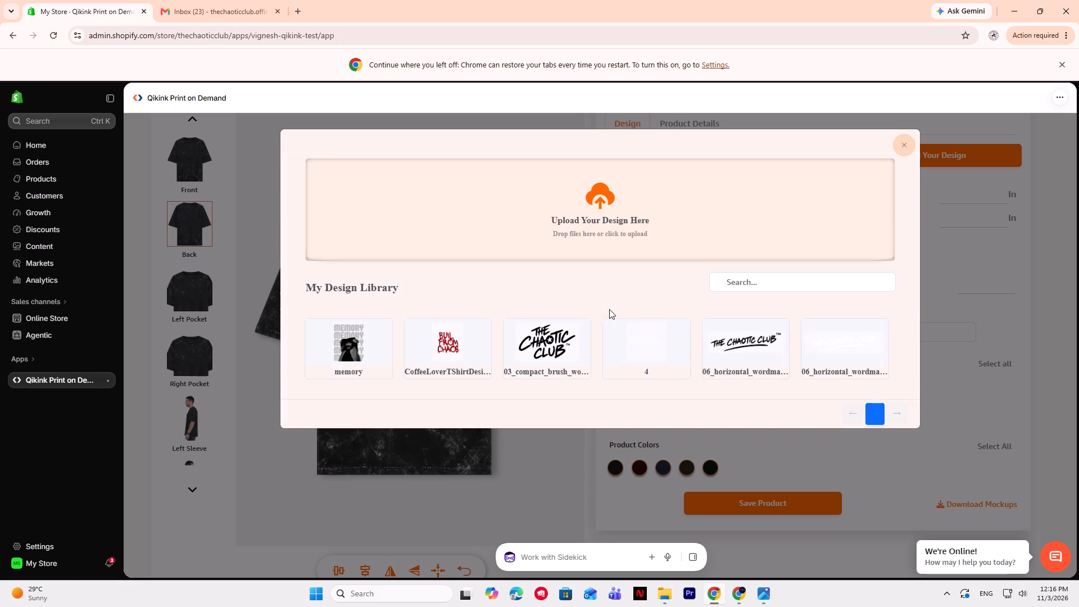
left_click(619, 249)
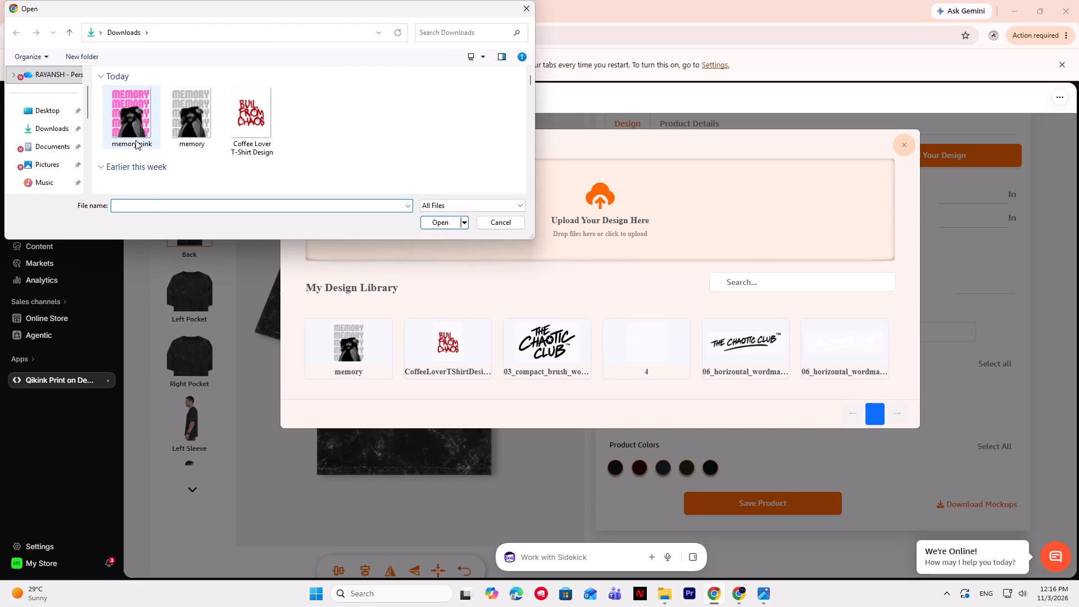
left_click(135, 140)
double_click(429, 224)
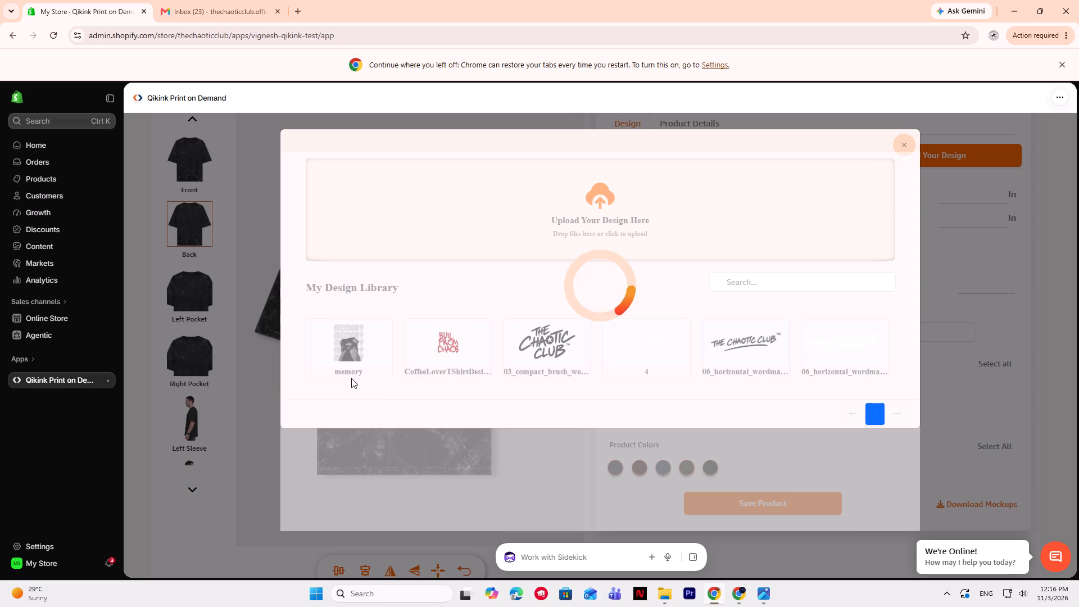
left_click(360, 352)
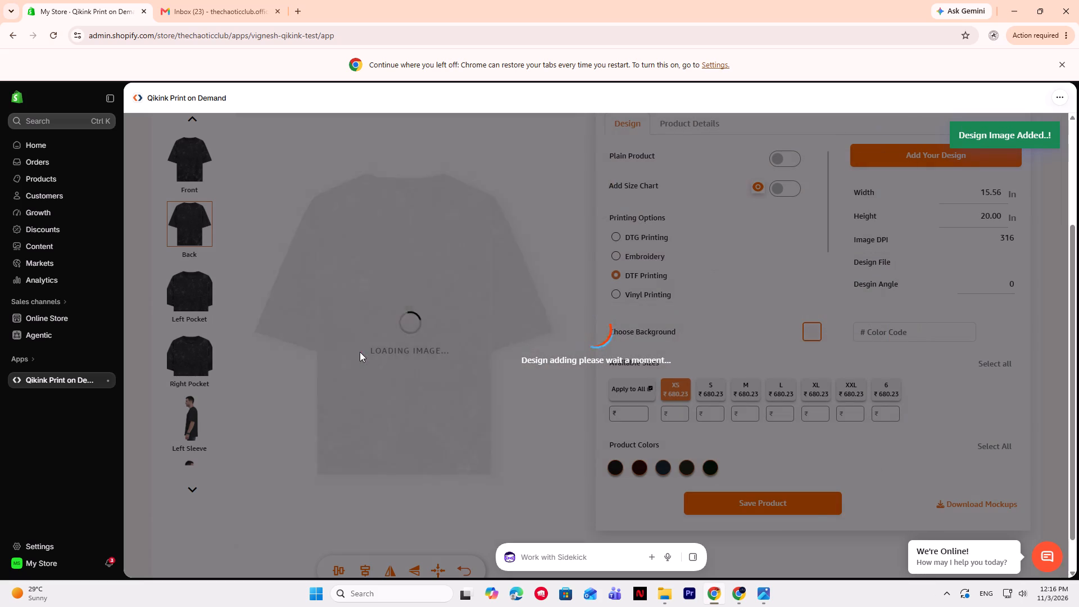
left_click(531, 450)
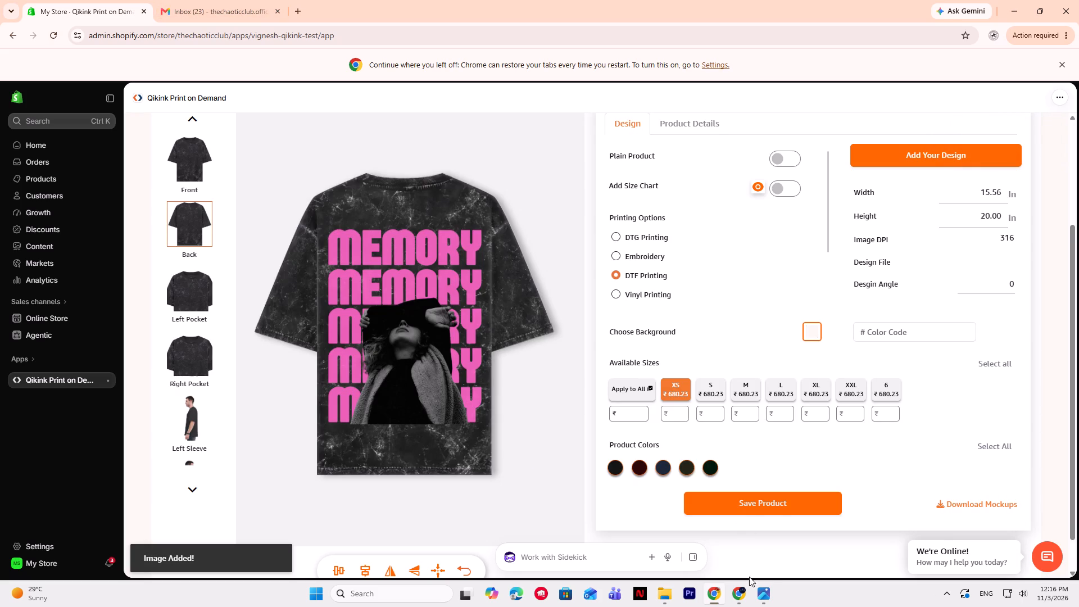
Bring up the photo viewer and close it.
double_click(763, 592)
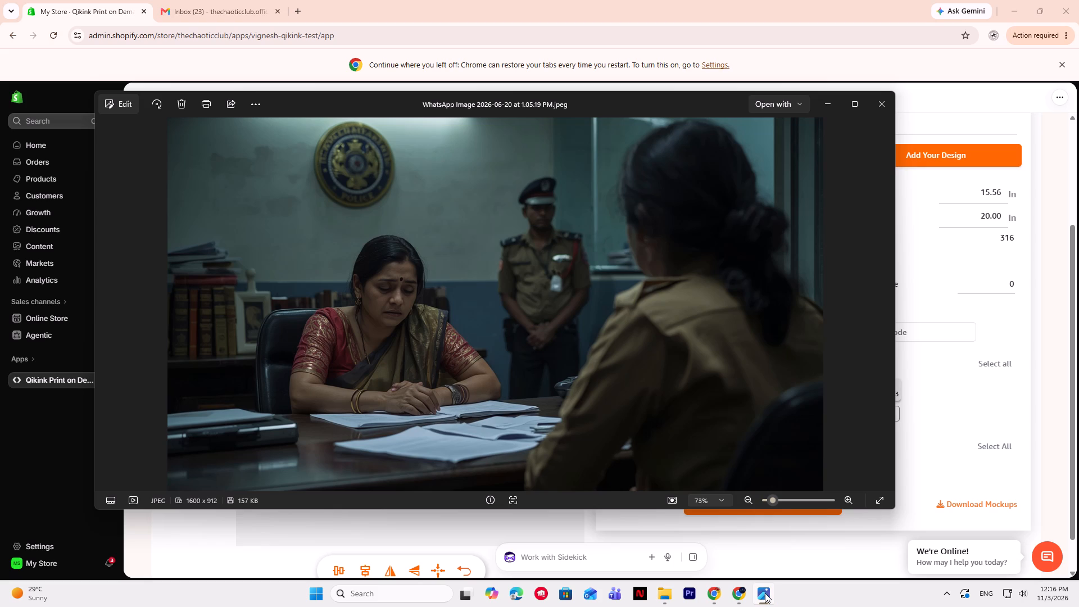
left_click(876, 102)
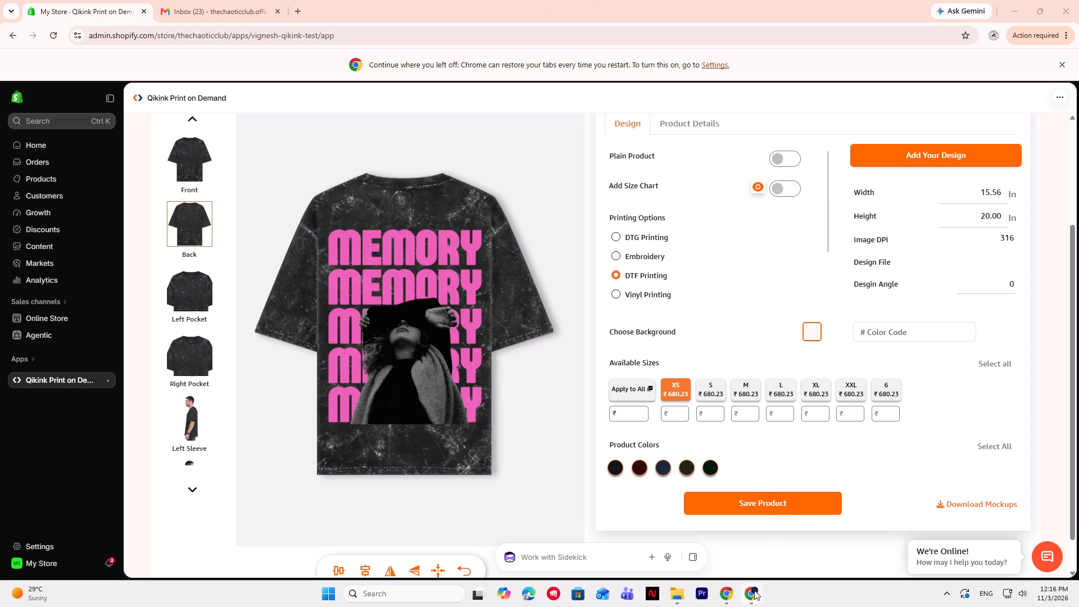
Switch to the Canva MEMORY design, search elements for "black fade" and add the first fade graphic to page 2.
left_click(754, 590)
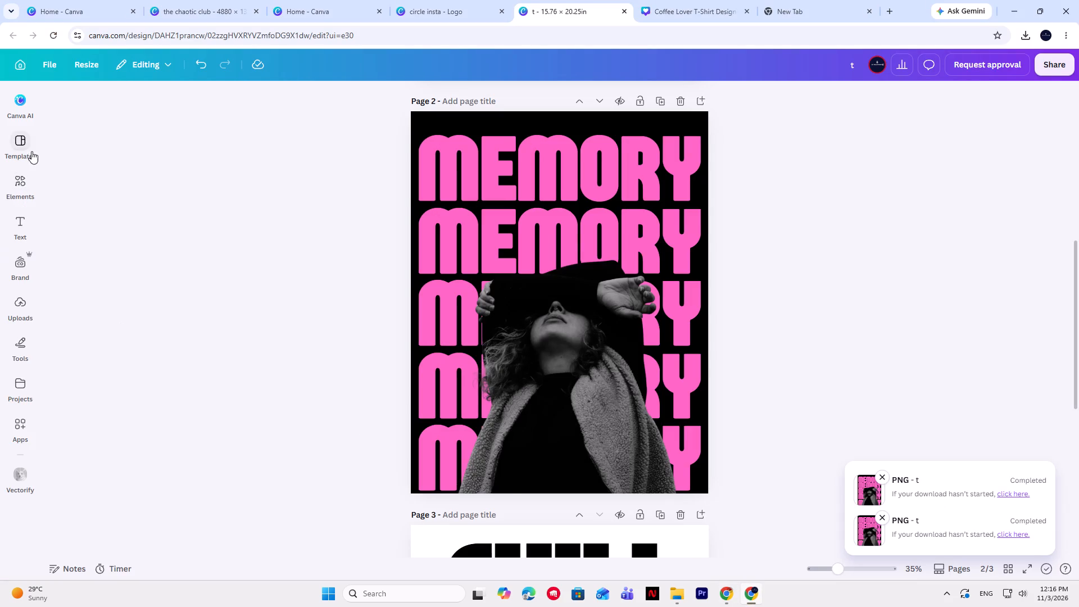
left_click(21, 184)
left_click(99, 111)
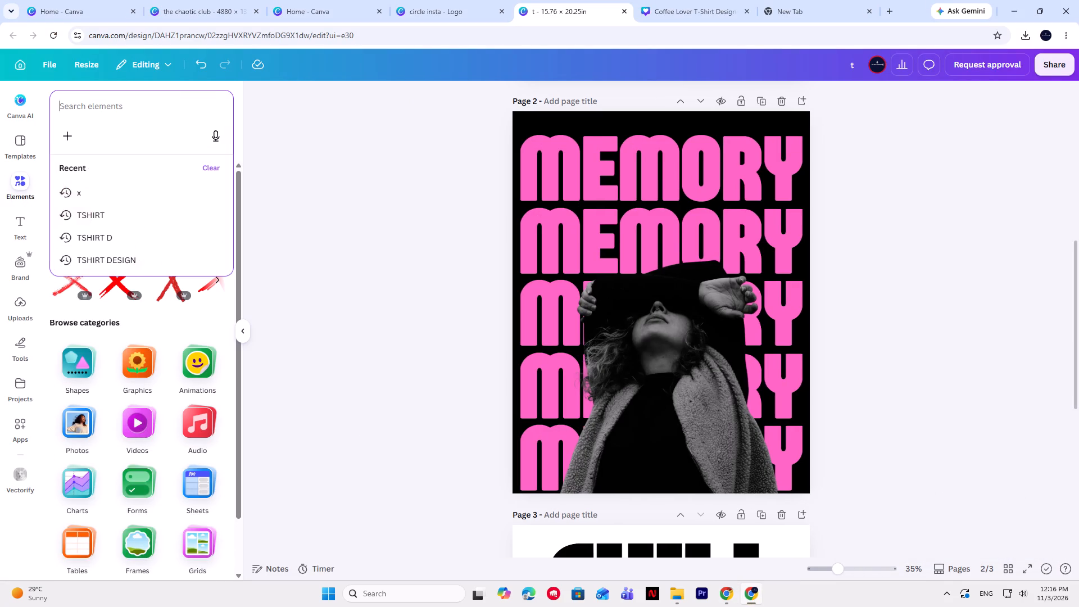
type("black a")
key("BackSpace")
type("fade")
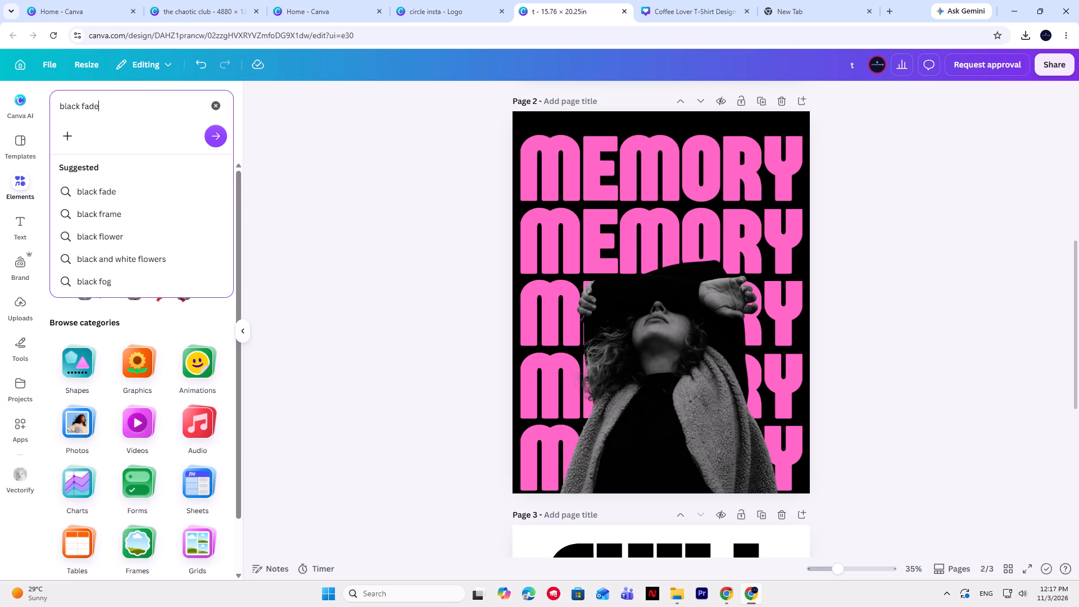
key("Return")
left_click(78, 229)
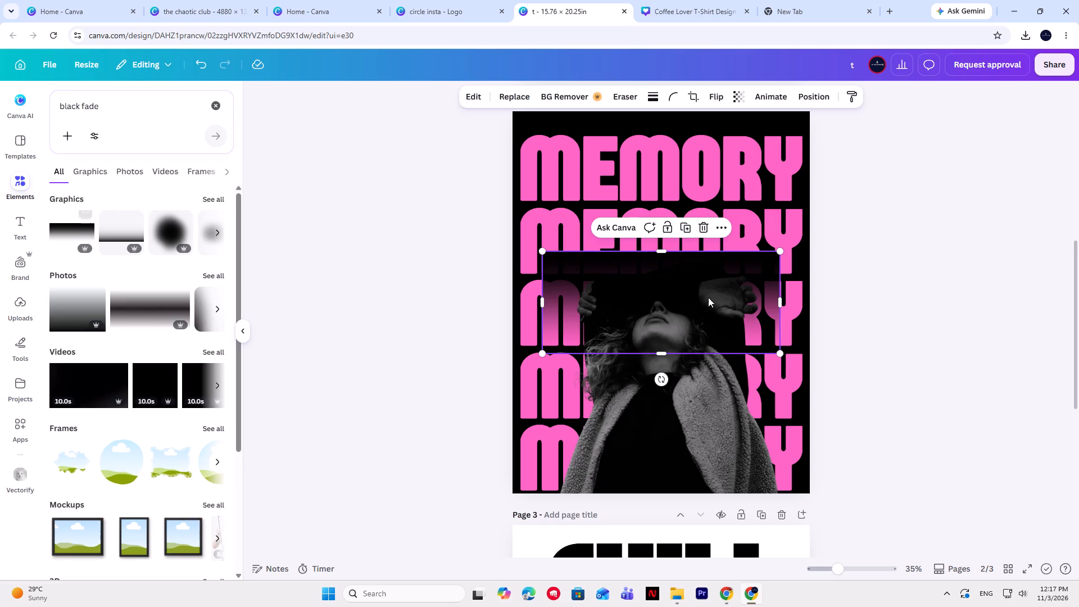
Flip the black fade graphic on the pink MEMORY design horizontally and vertically.
double_click(708, 95)
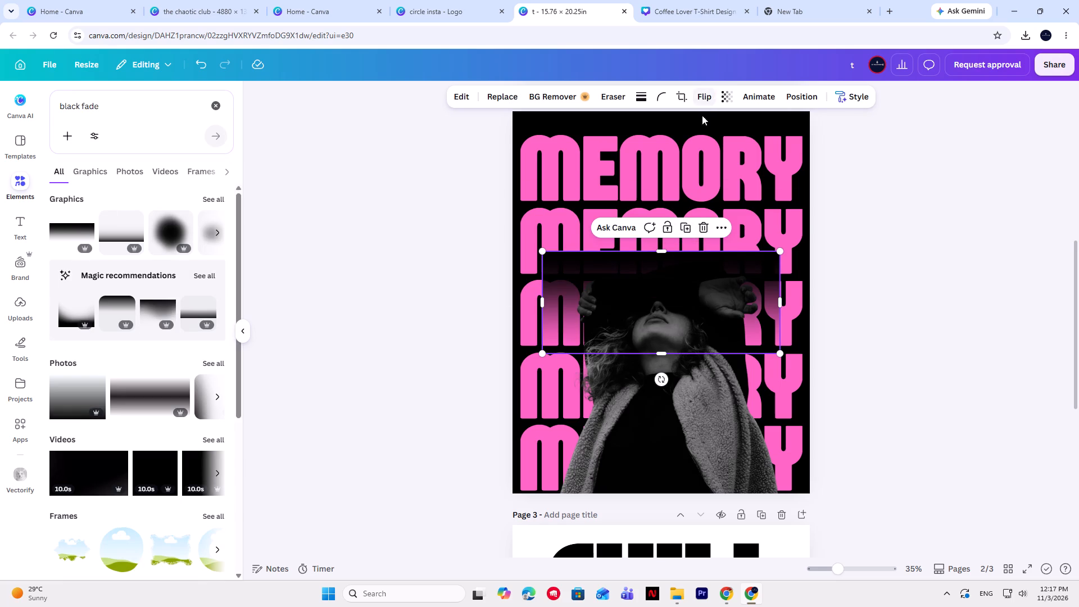
left_click(700, 98)
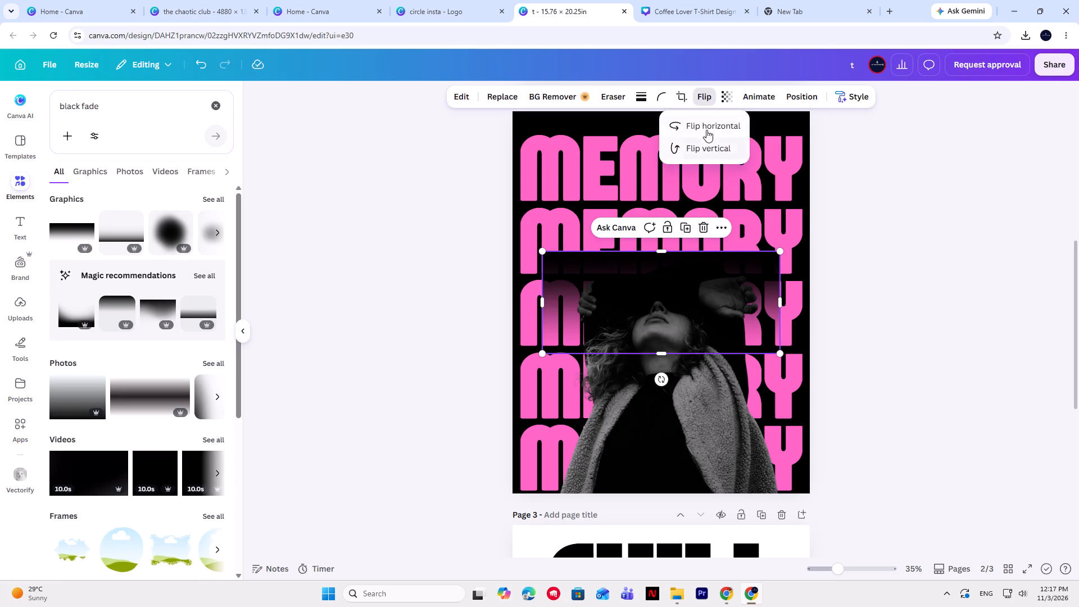
left_click(706, 130)
left_click(708, 142)
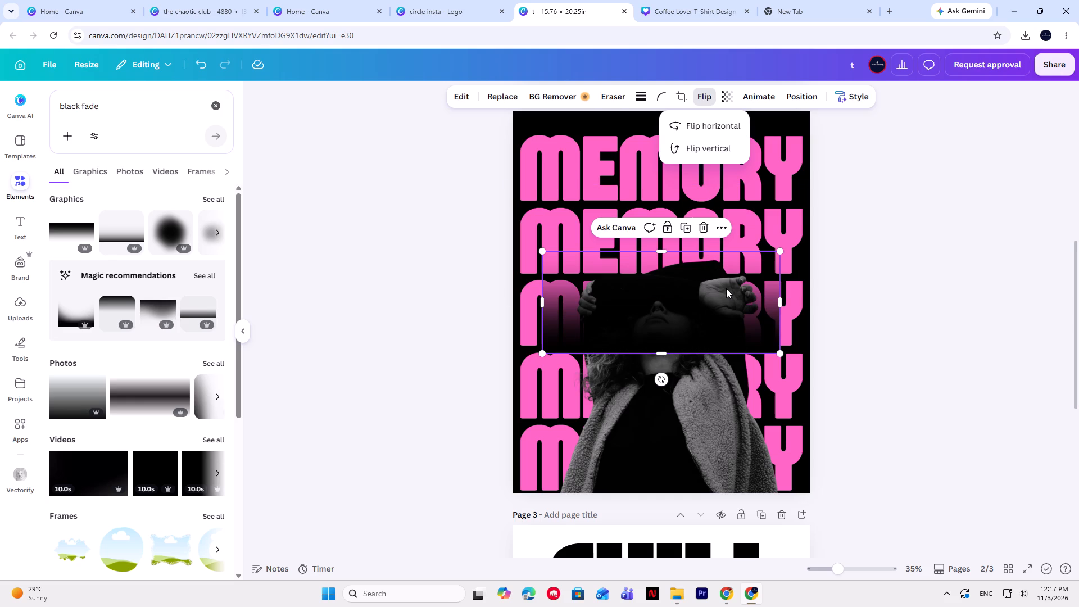
left_click(886, 328)
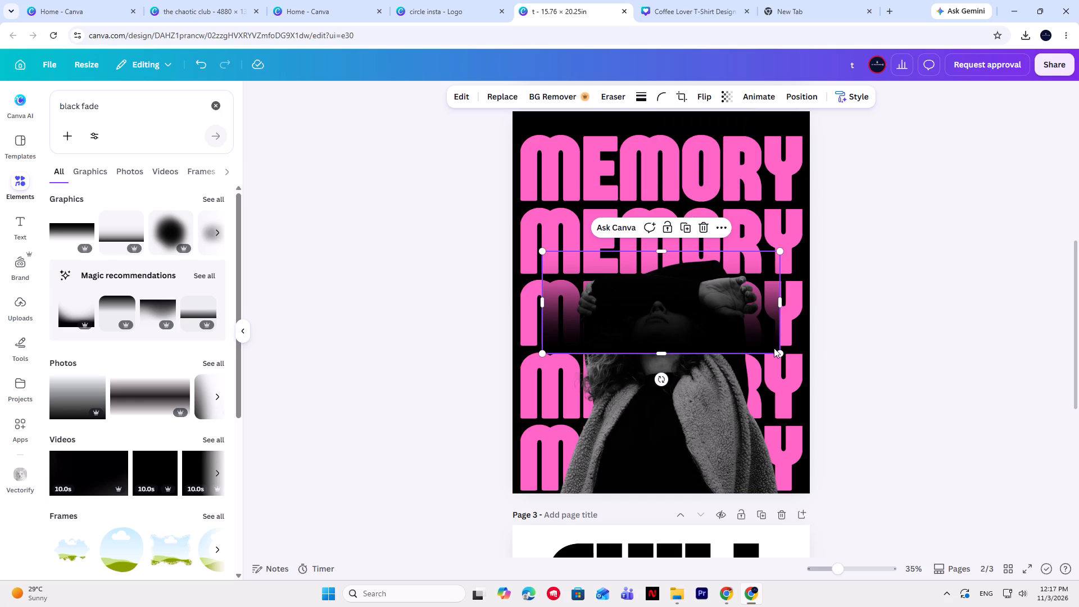
Enlarge the black fade to about the page width and place it across the bottom of page 2, over the lowest MEMORY lines.
left_click_drag(780, 354, 816, 409)
left_click(816, 409)
left_click_drag(749, 323, 741, 344)
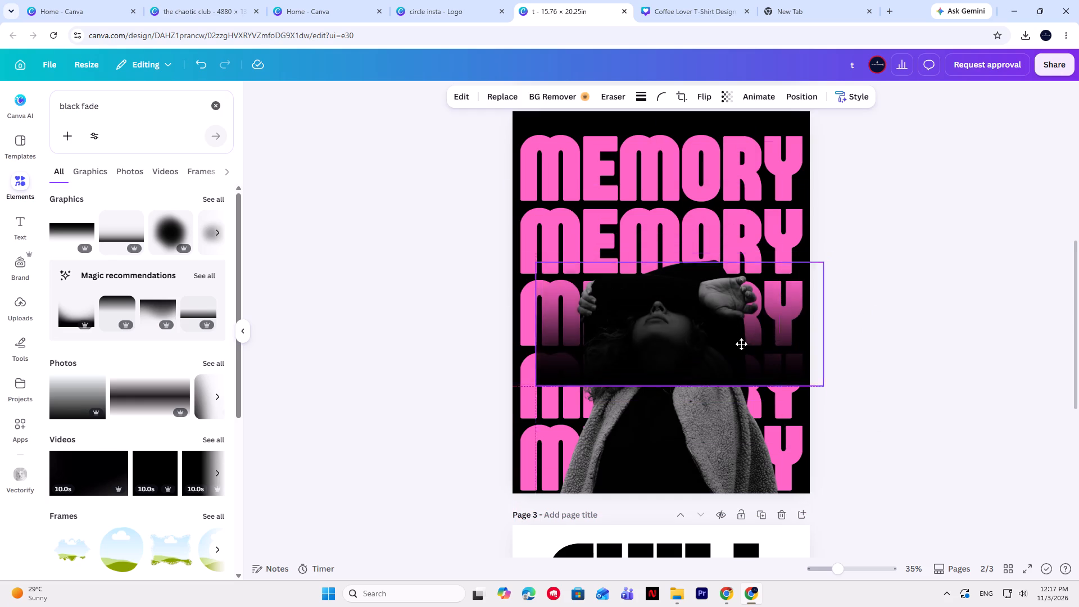
left_click_drag(741, 344, 716, 444)
left_click(716, 444)
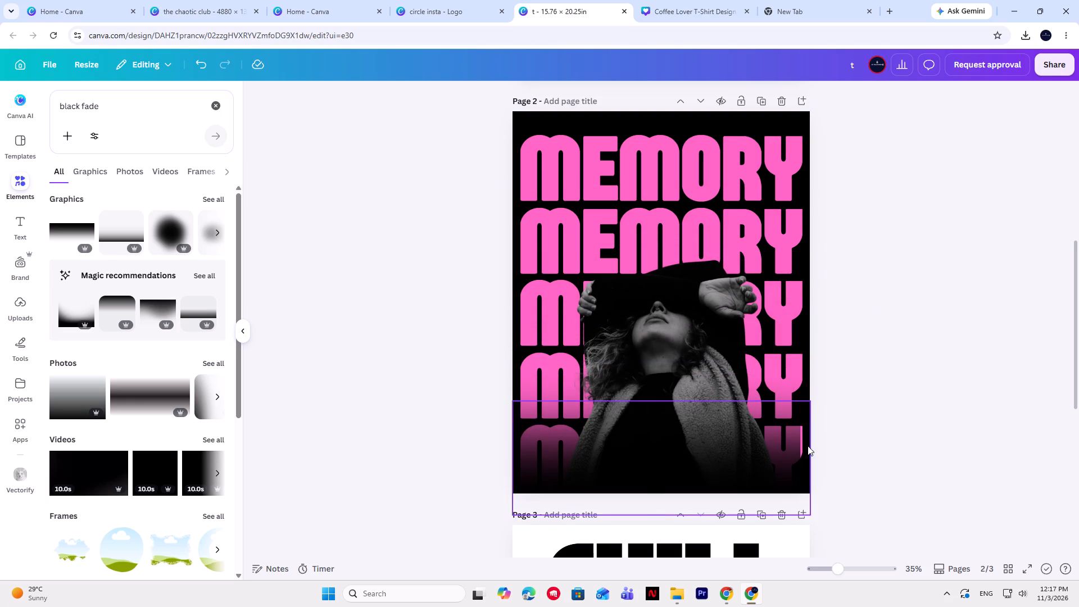
left_click(797, 439)
left_click_drag(798, 438, 813, 438)
left_click(813, 438)
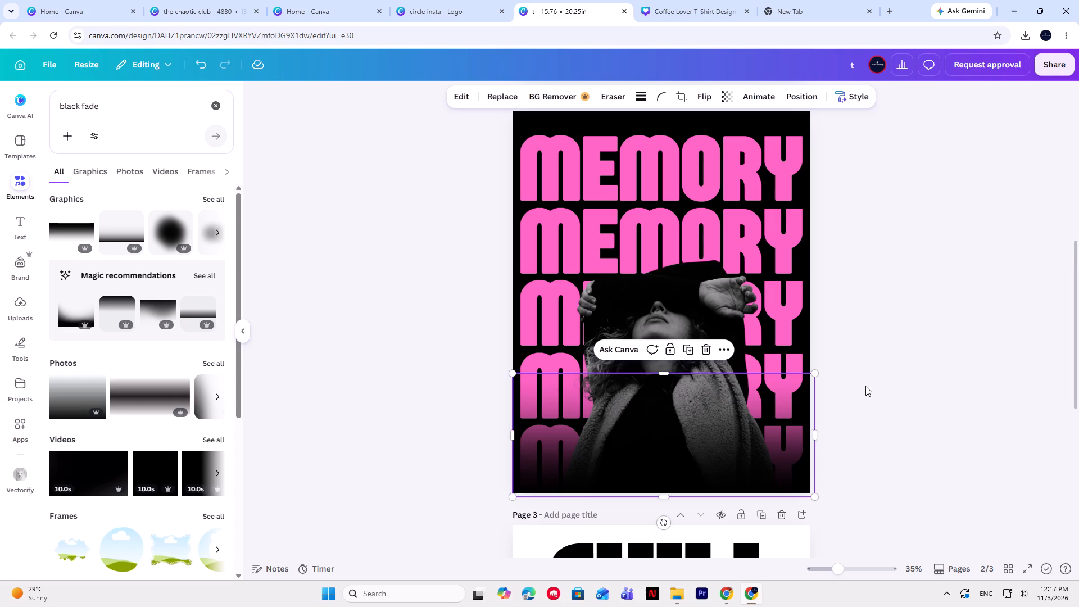
left_click(865, 386)
left_click(649, 482)
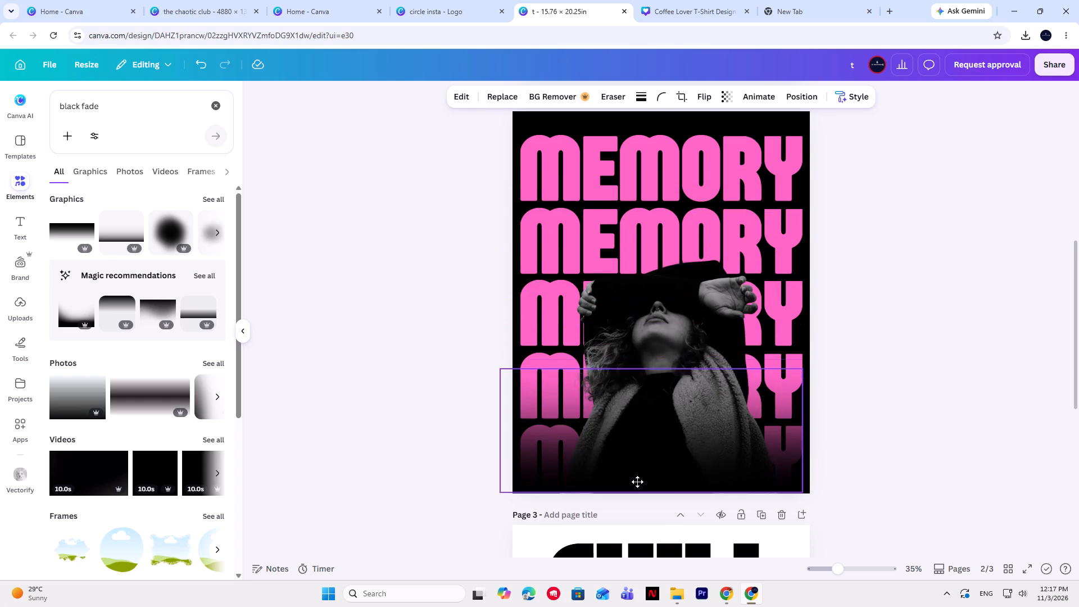
left_click(645, 484)
double_click(939, 362)
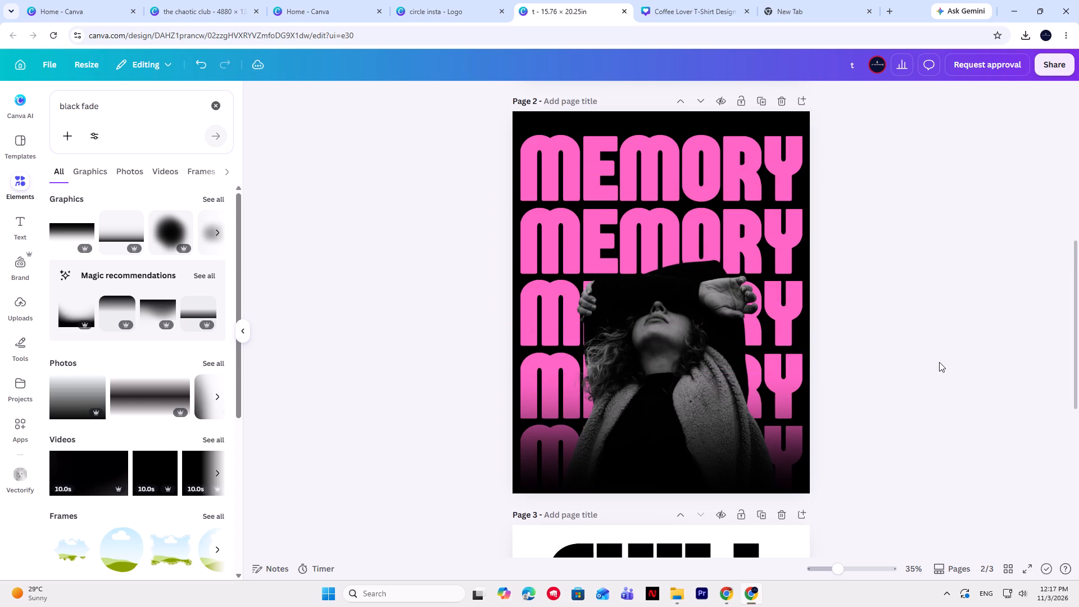
Lower the black fade slightly past the bottom edge of page 2 so it mainly darkens the last MEMORY line, and deselect it.
left_click_drag(752, 454, 756, 468)
left_click(756, 468)
left_click_drag(724, 468, 723, 483)
left_click(723, 483)
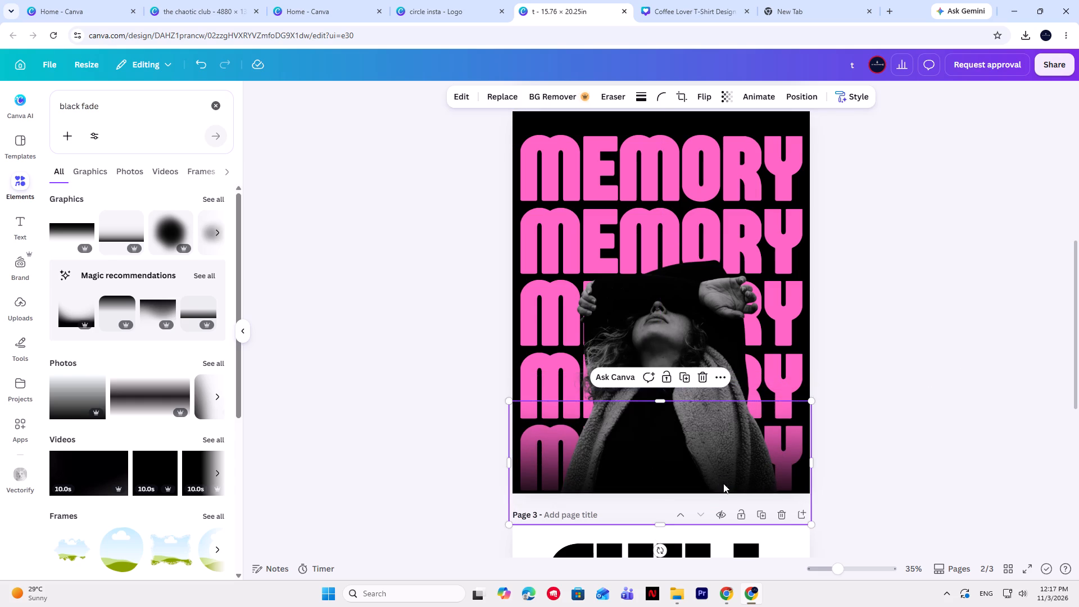
double_click(899, 379)
left_click_drag(655, 497, 656, 497)
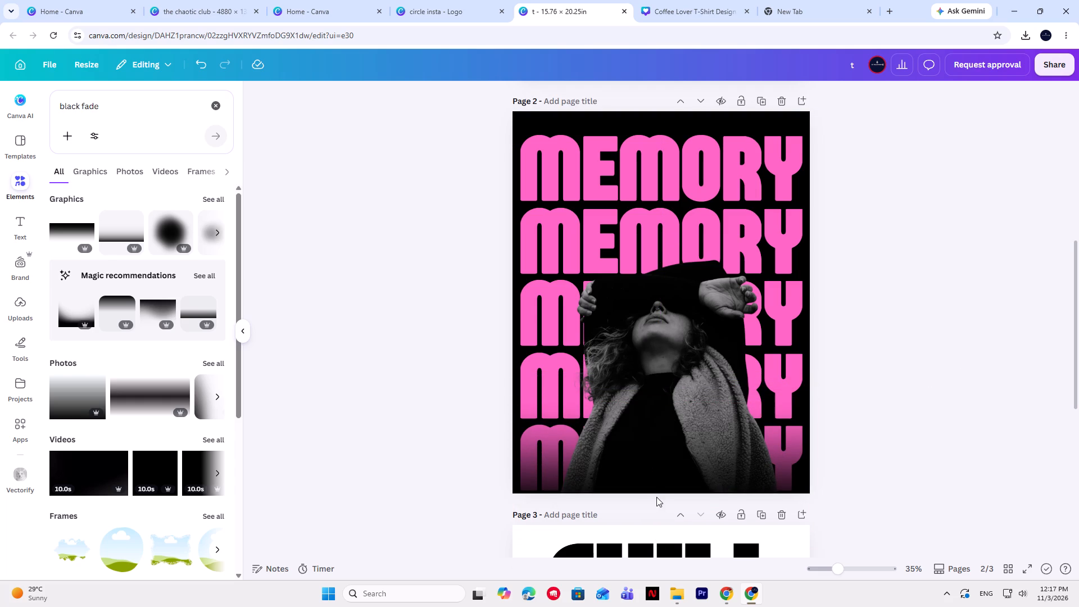
left_click_drag(656, 497, 652, 477)
left_click(652, 477)
left_click(954, 439)
left_click_drag(802, 487, 801, 479)
left_click(801, 479)
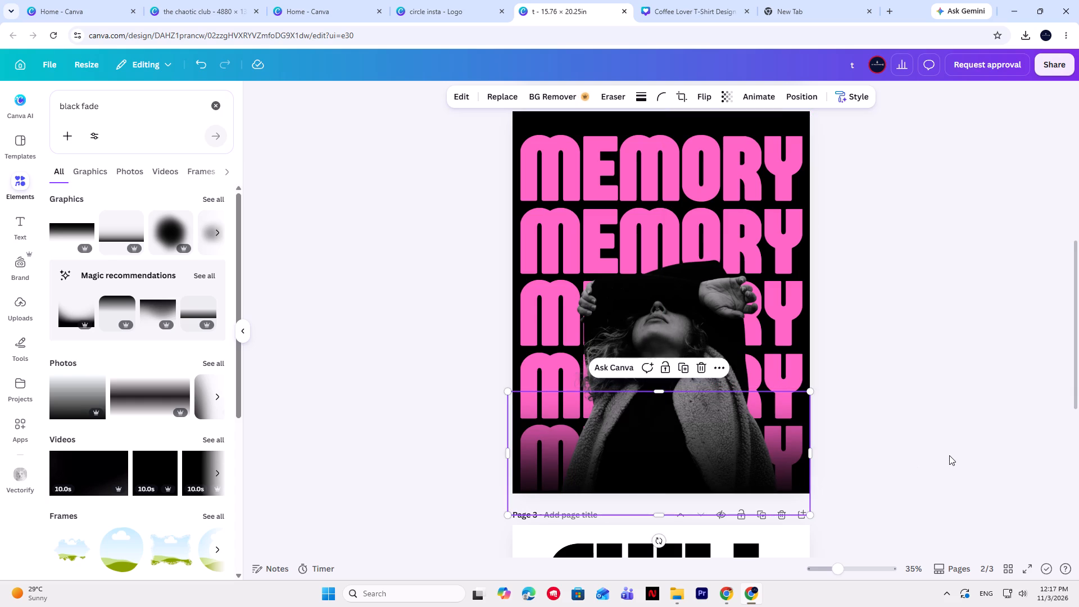
double_click(949, 455)
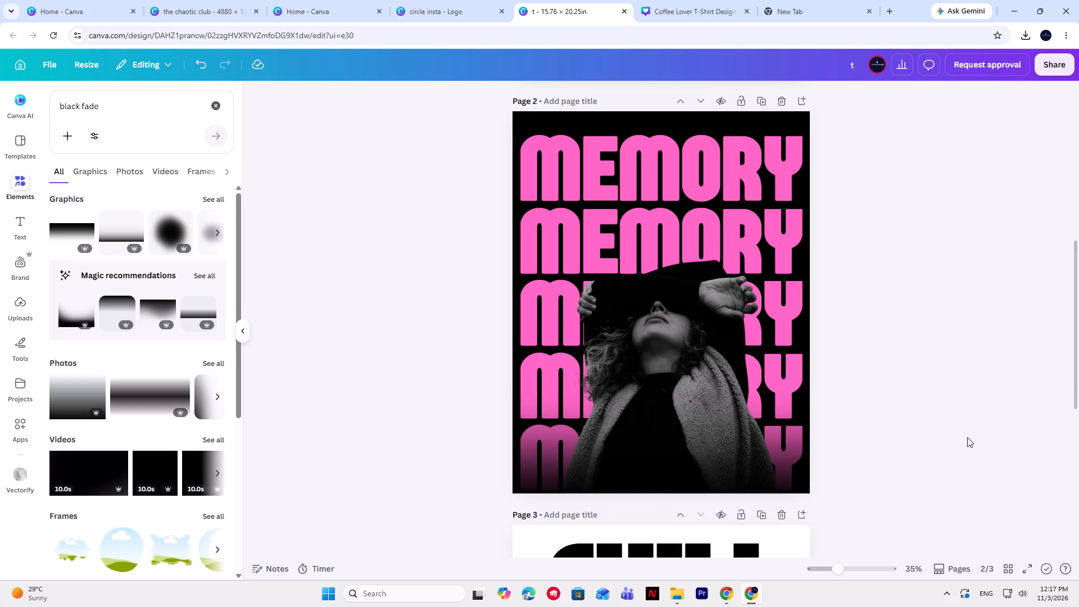
left_click(946, 333)
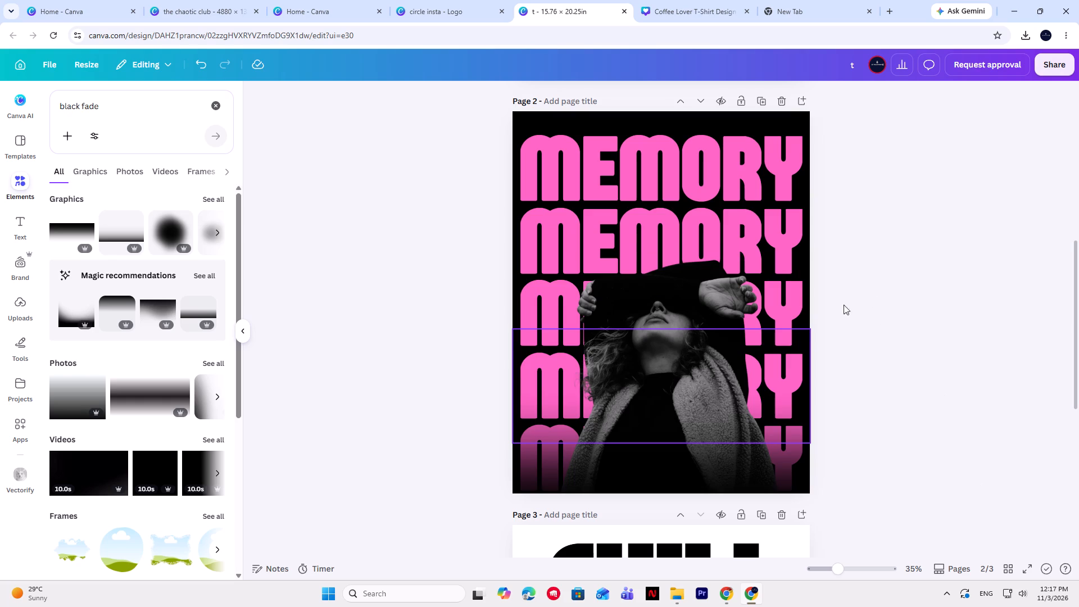
Switch to File Explorer and delete the old memory pink image from the Downloads folder.
left_click(679, 599)
left_click(257, 130)
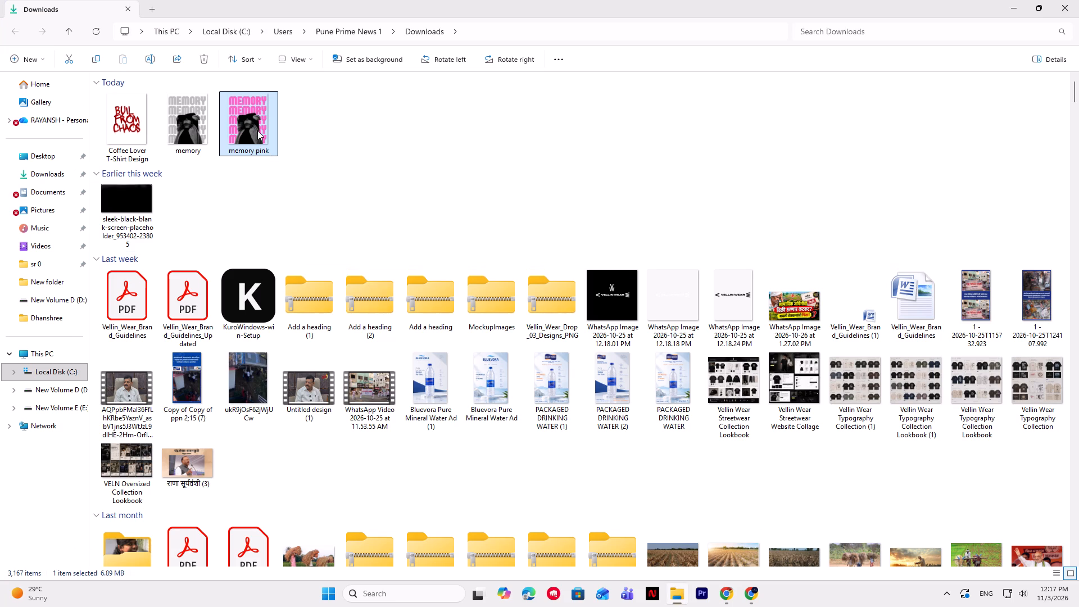
key("Delete")
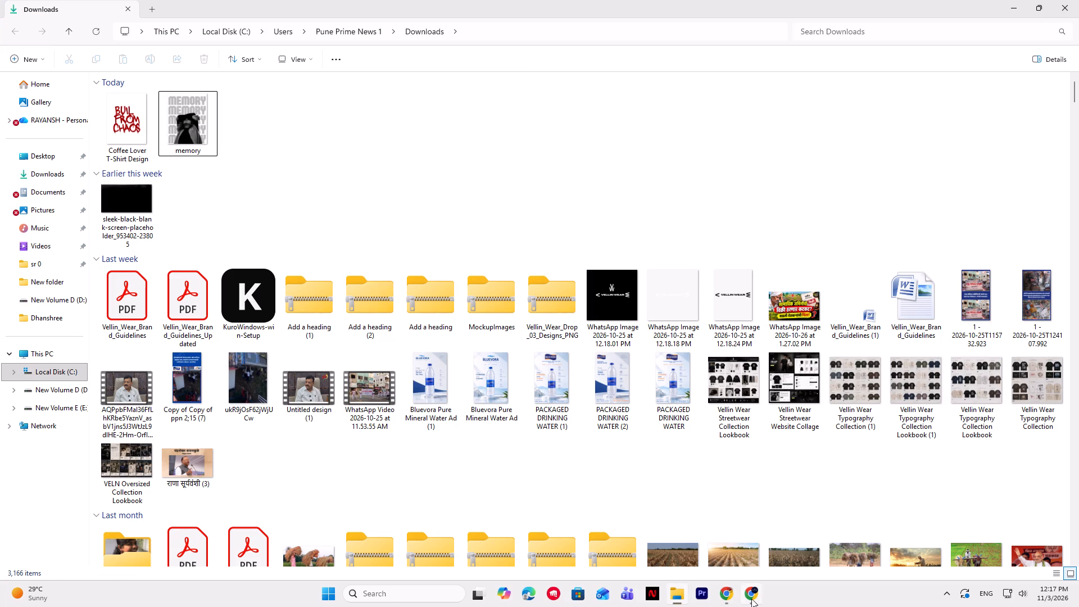
Switch back to Canva and download the faded pink MEMORY page 2 as a high-quality transparent PNG at 4,864 × 6,250 px.
left_click(751, 599)
left_click(1042, 54)
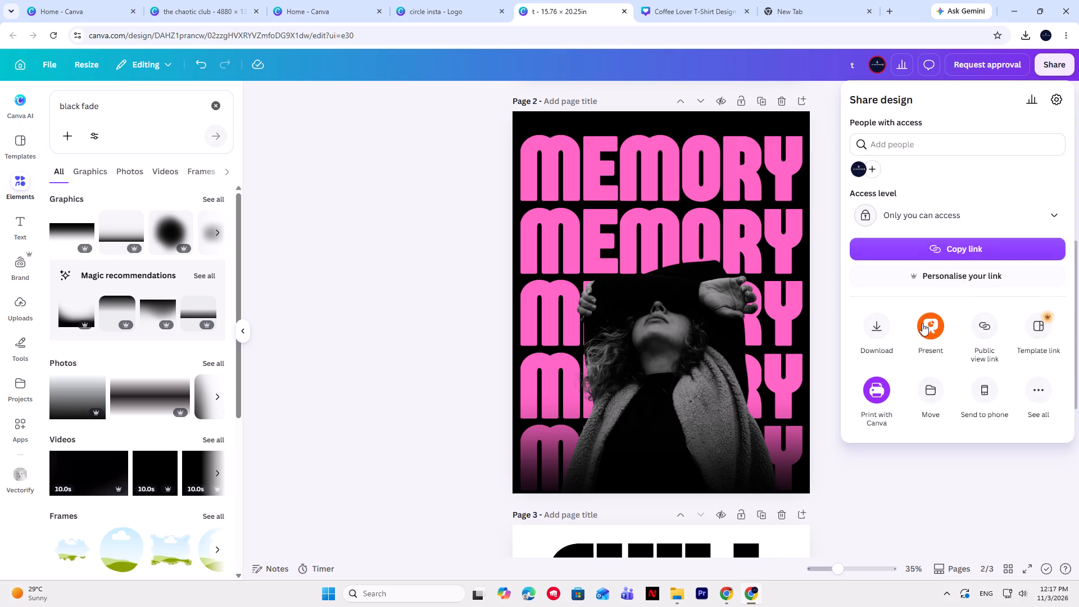
left_click(885, 339)
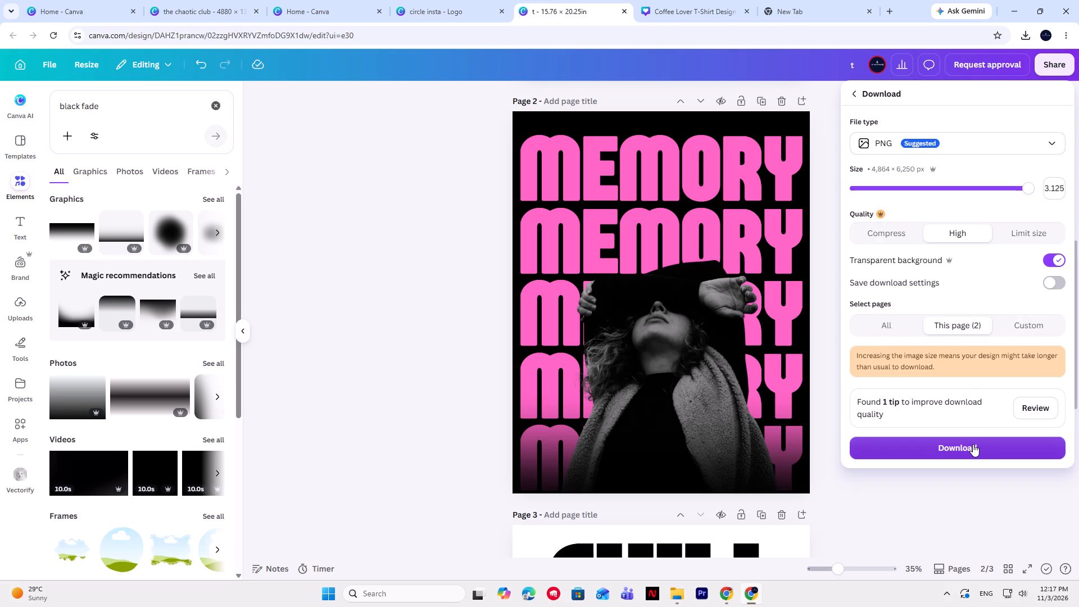
left_click(973, 444)
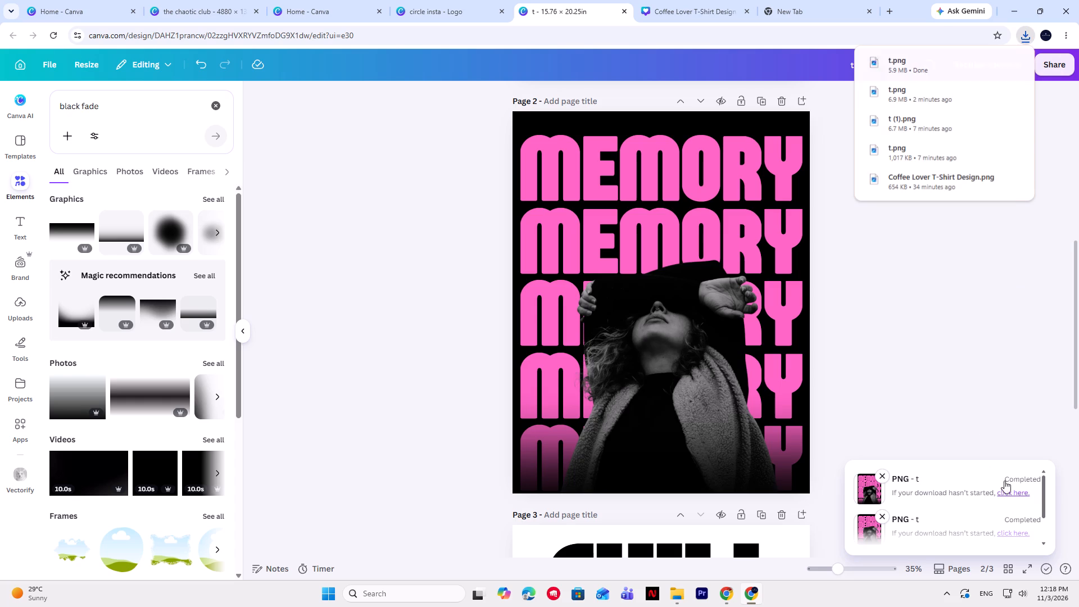
Show the downloaded file t in the Downloads folder and rename it as memory pink.
left_click(991, 64)
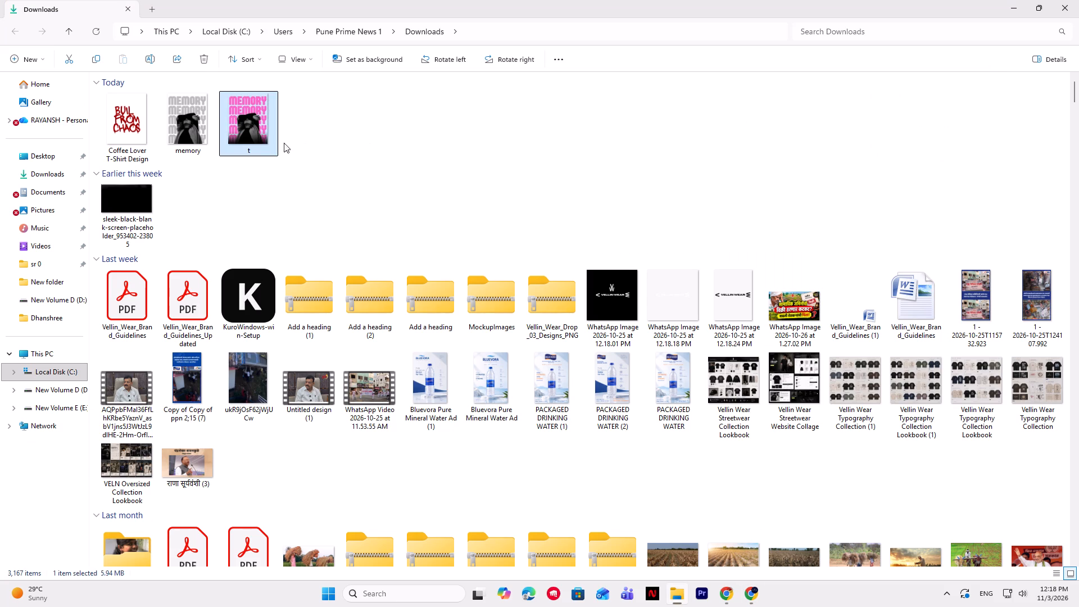
right_click(248, 143)
left_click(339, 134)
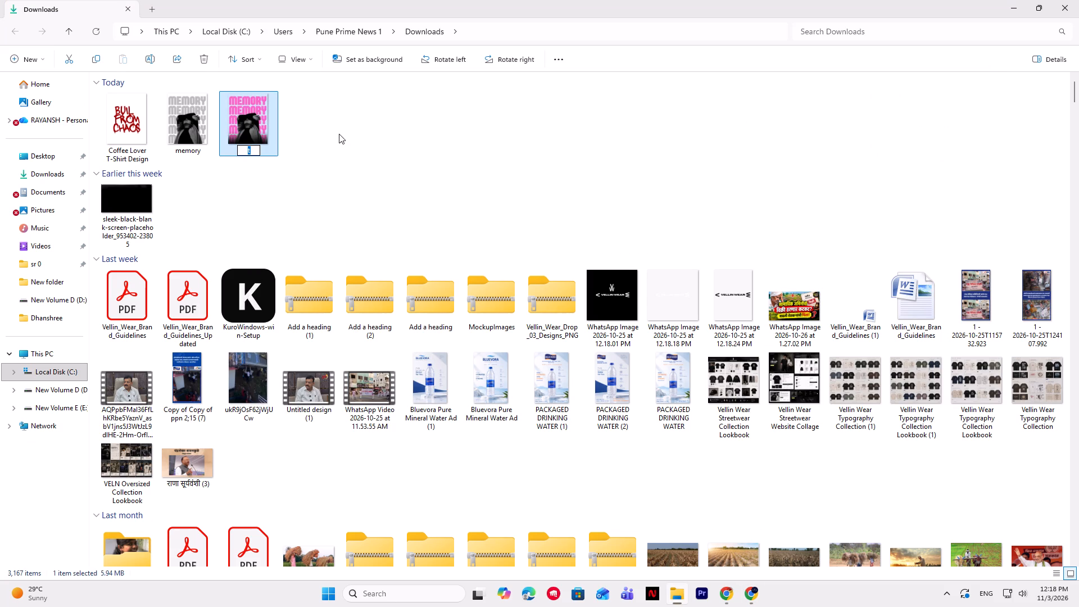
type("memory pink")
key("Return")
Delete the grey memory image from the Downloads folder.
left_click(210, 144)
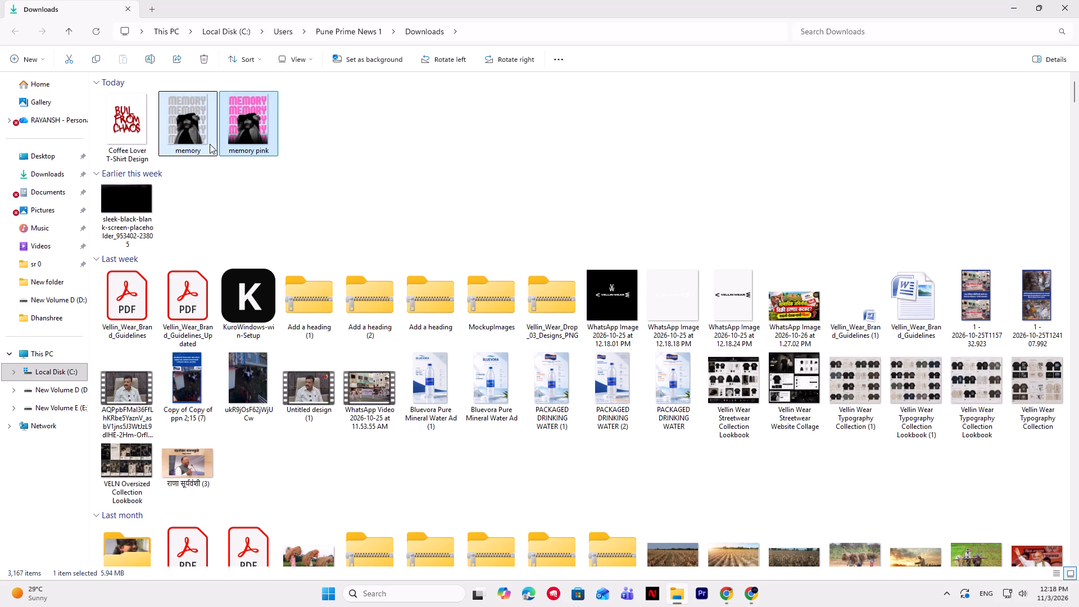
key("Delete")
Switch to the Qikink product editor and check the memorypink design in the design library for available options.
left_click(734, 606)
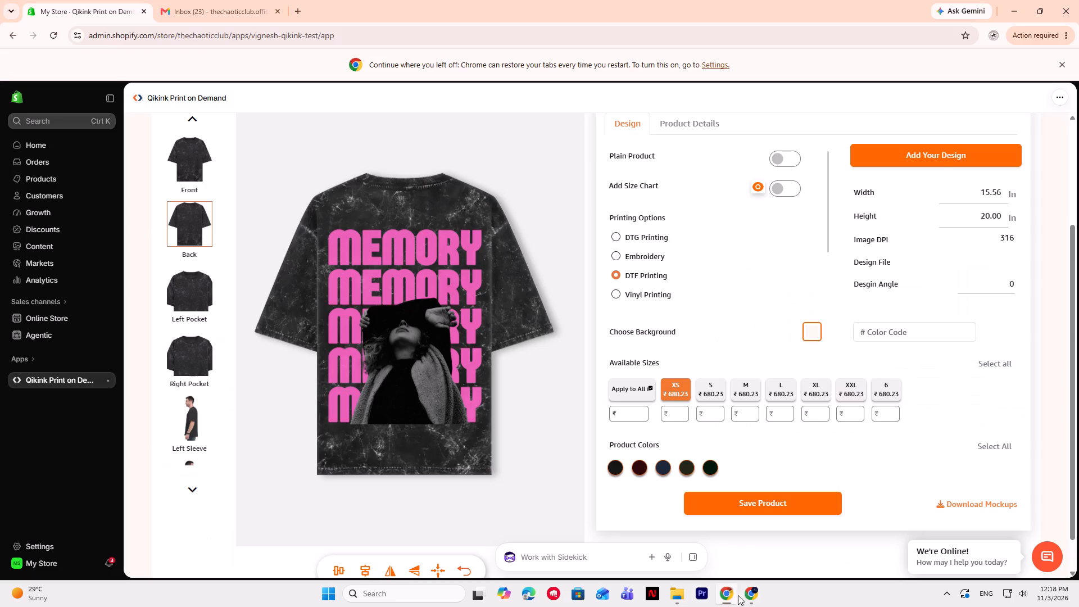
left_click(942, 163)
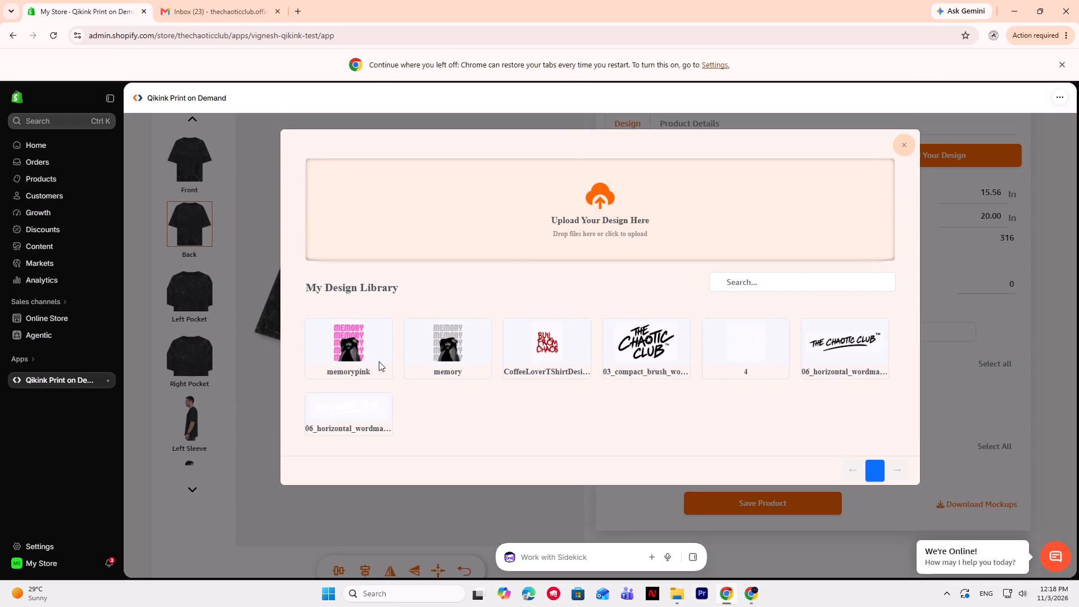
right_click(379, 361)
left_click(566, 424)
Search Google for quickink in a new browser tab and open the Qikink website.
left_click(300, 10)
left_click(309, 32)
type("quickin")
key("Return")
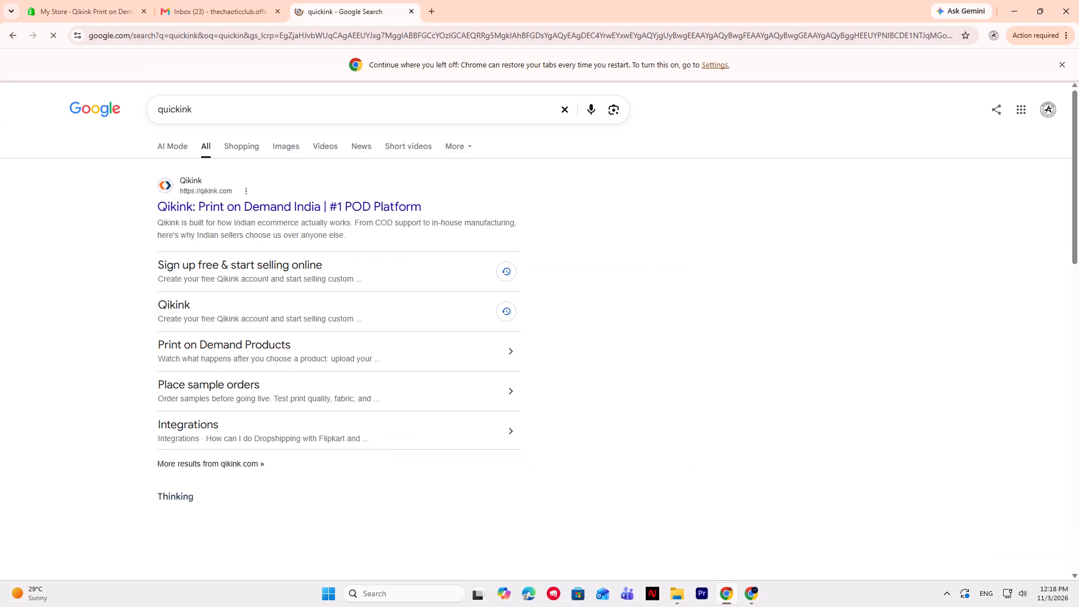
left_click(229, 205)
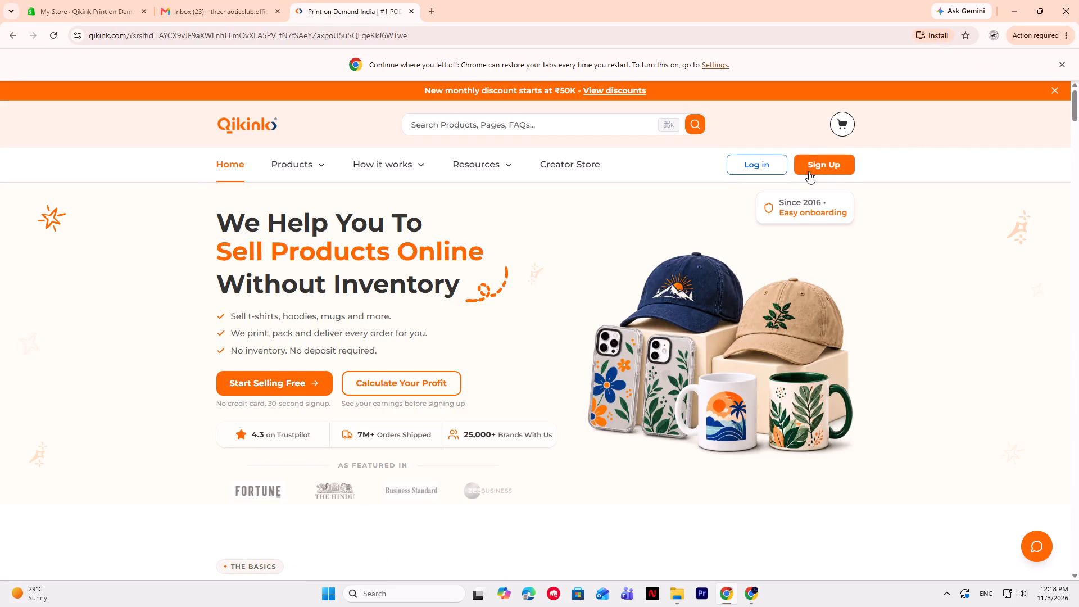
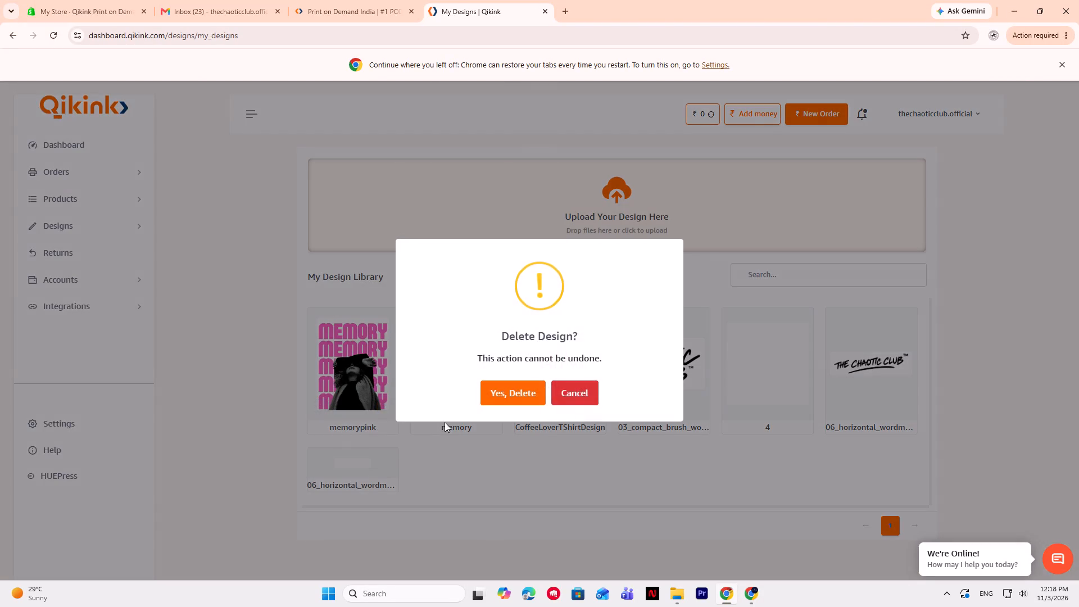
Delete the memorypink, memory and CoffeeLoverTShirtDesign designs from the Qikink design library.
left_click(510, 401)
left_click(382, 406)
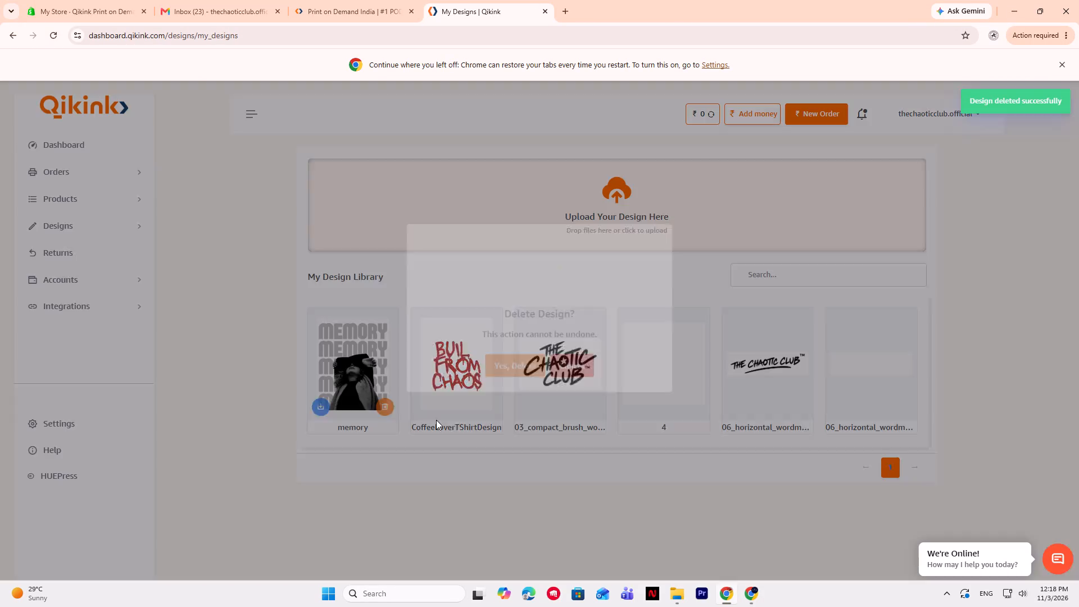
left_click(533, 392)
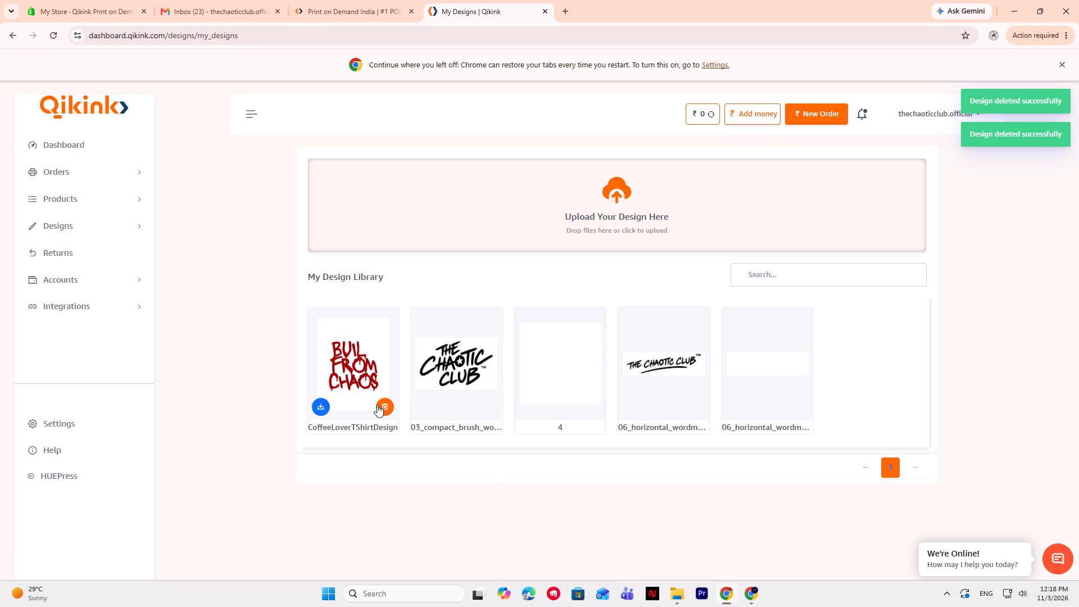
left_click(383, 405)
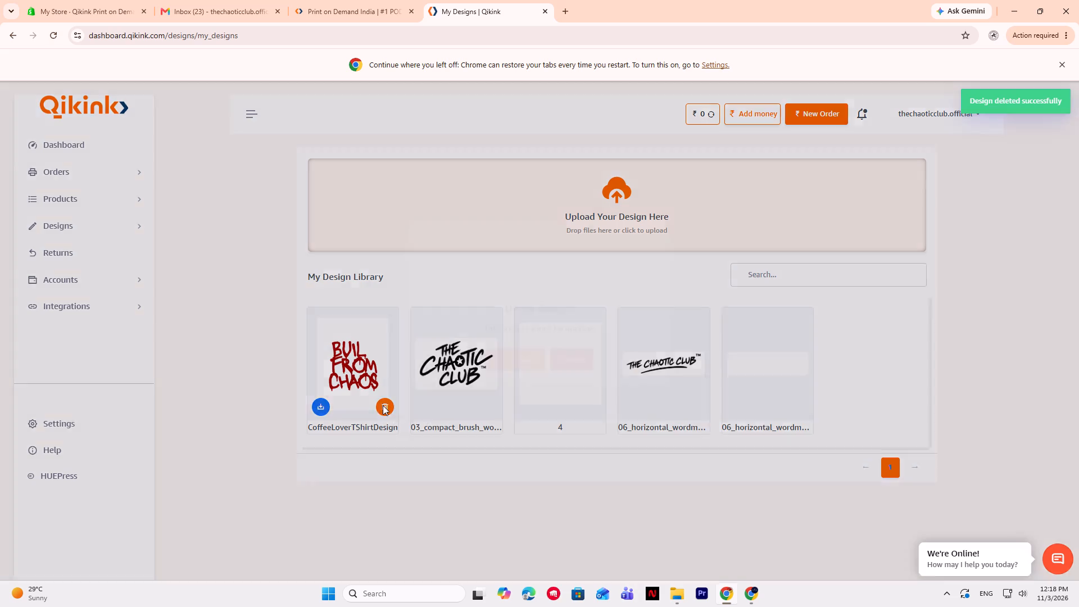
double_click(511, 397)
scroll(706, 400, "down", 4)
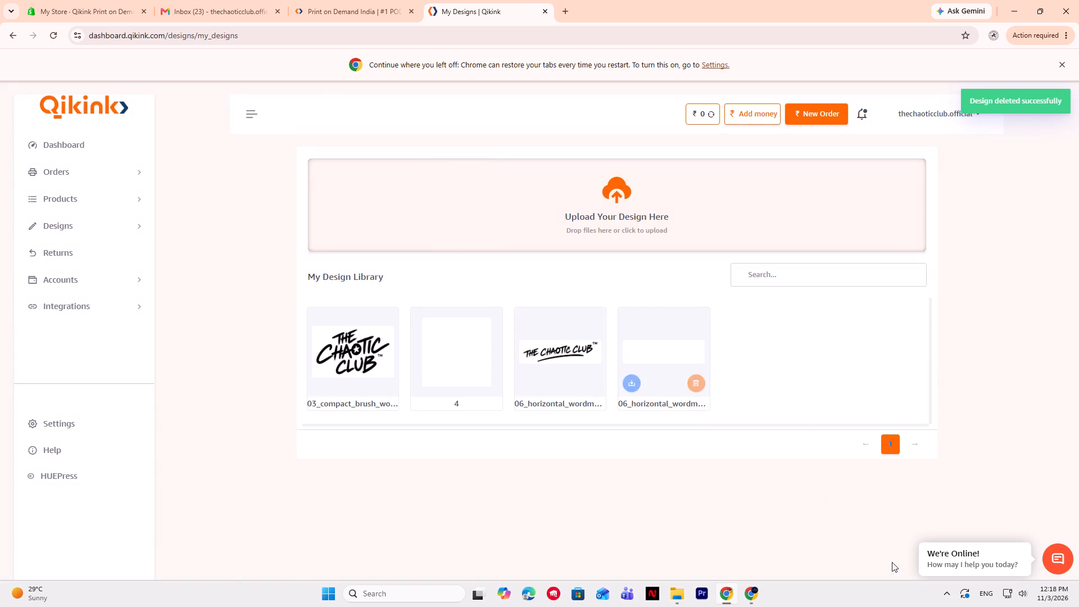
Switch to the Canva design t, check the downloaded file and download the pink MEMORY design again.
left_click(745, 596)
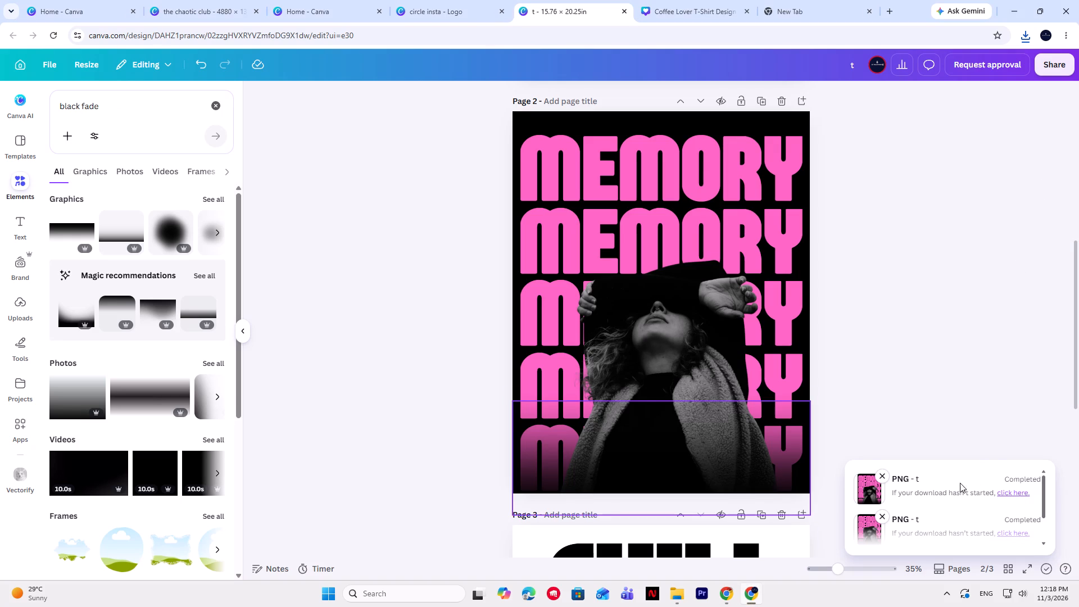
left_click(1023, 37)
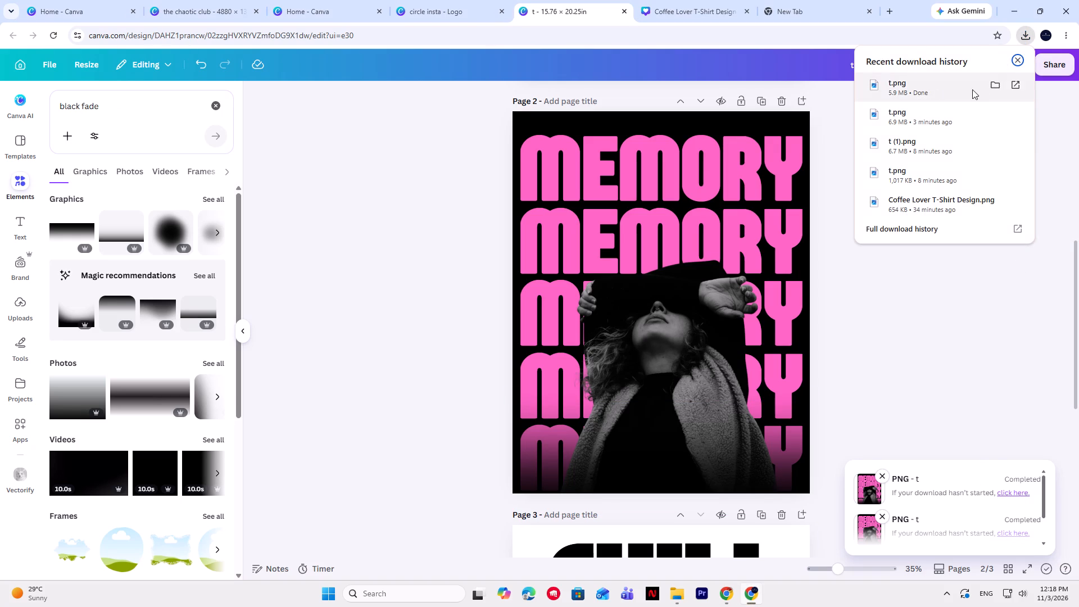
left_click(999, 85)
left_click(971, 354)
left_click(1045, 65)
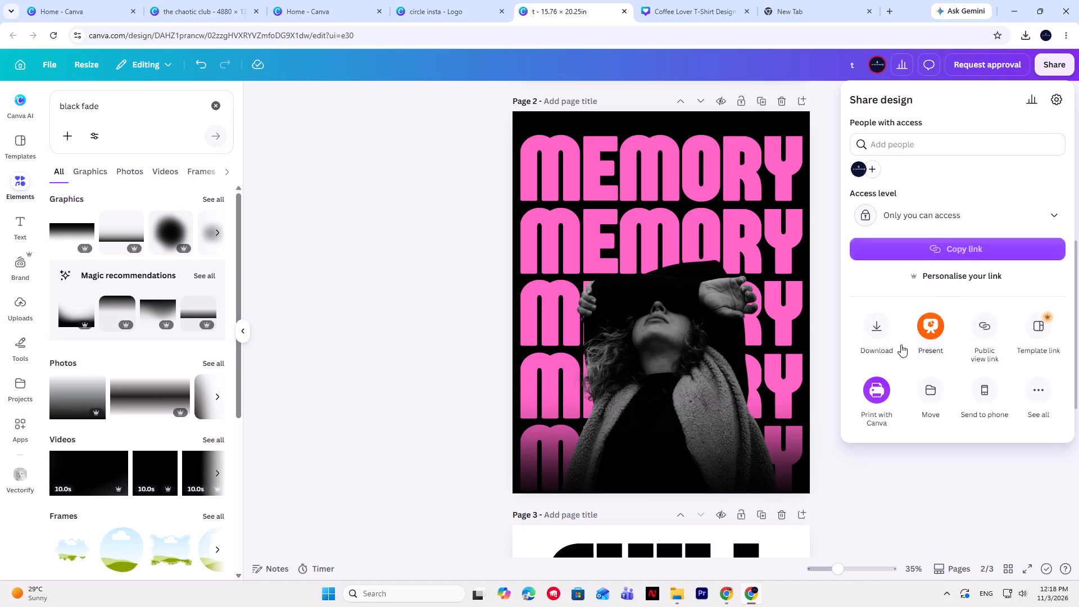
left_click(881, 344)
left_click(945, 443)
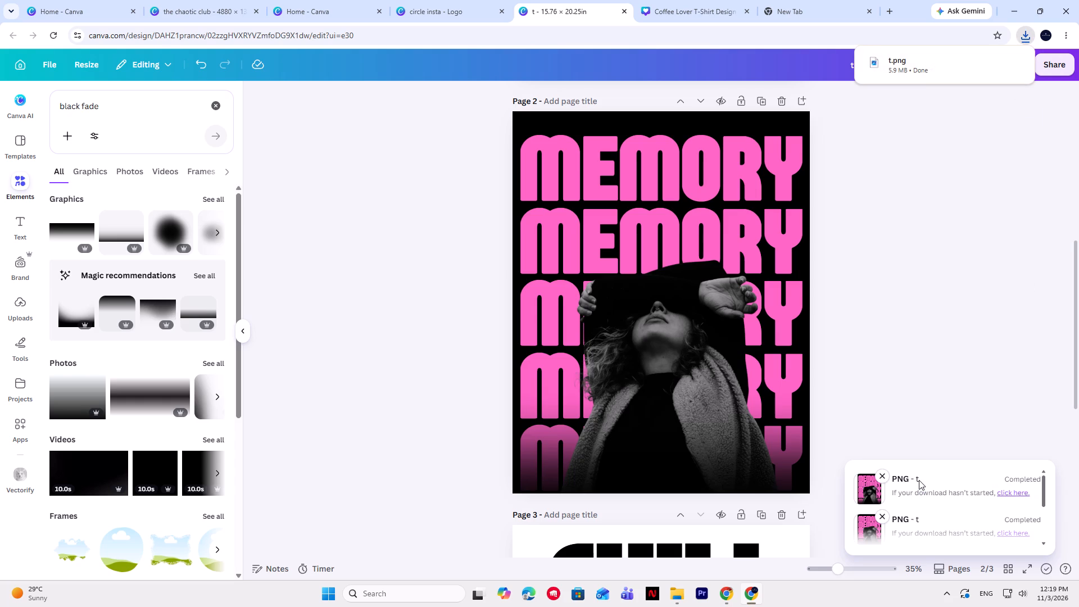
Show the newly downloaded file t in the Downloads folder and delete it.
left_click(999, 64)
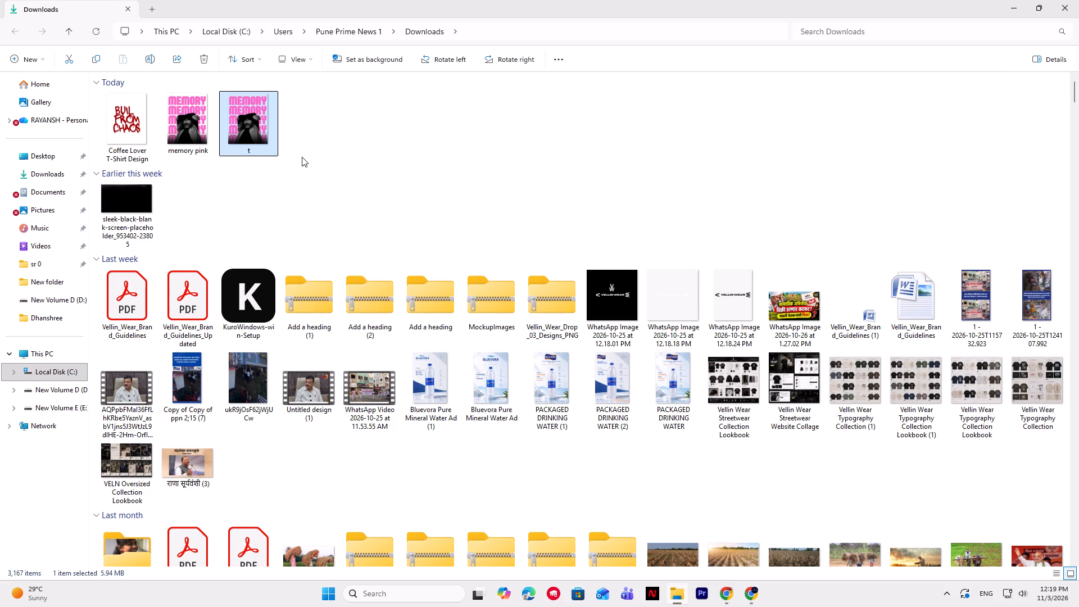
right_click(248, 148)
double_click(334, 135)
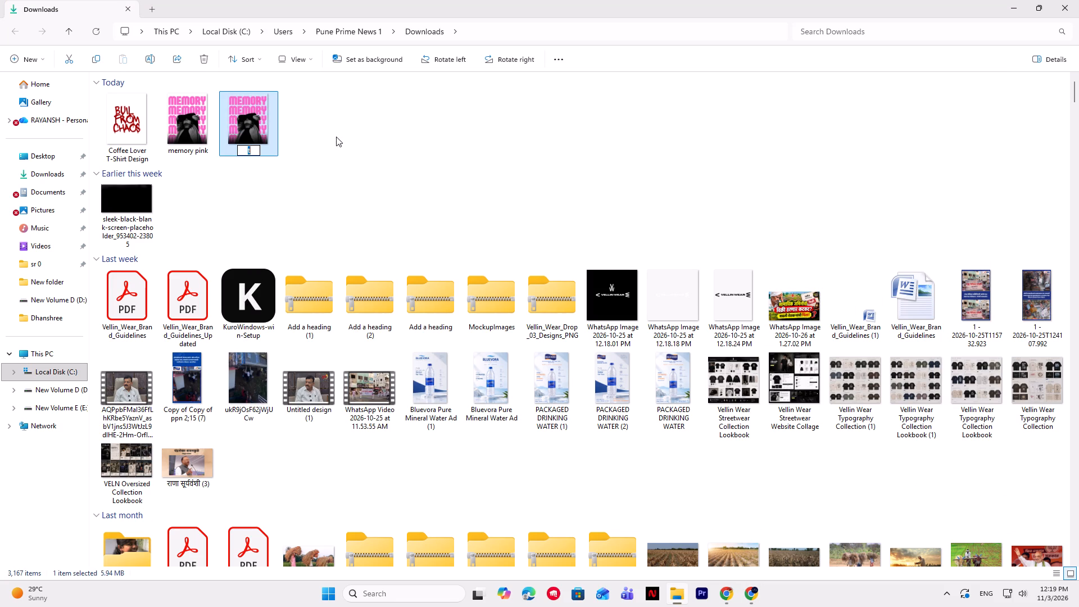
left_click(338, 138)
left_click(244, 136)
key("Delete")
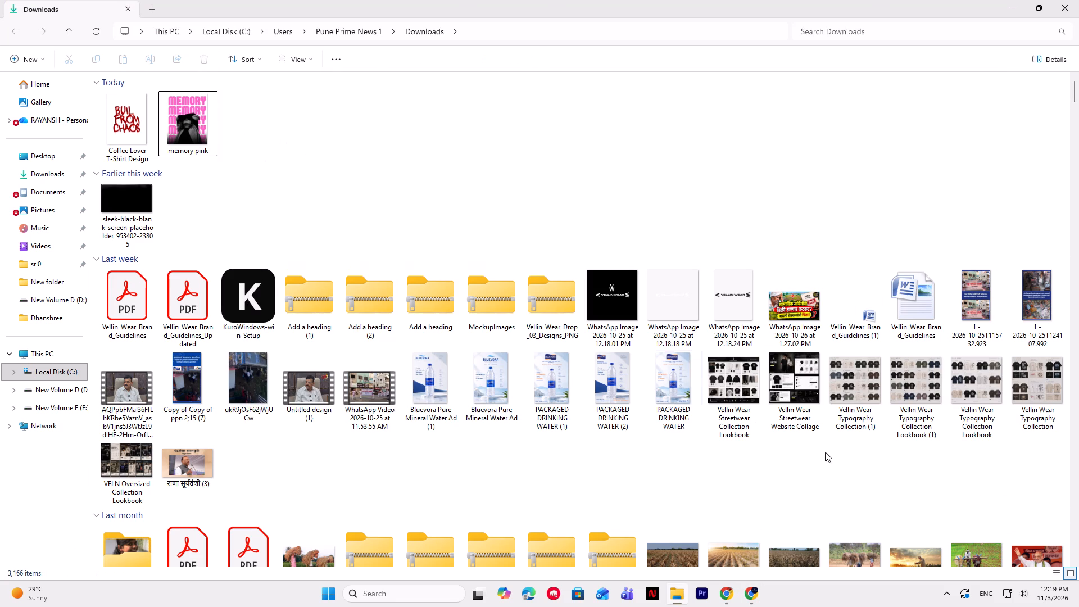
Open the memory pink image to check it, and close the viewer.
triple_click(191, 125)
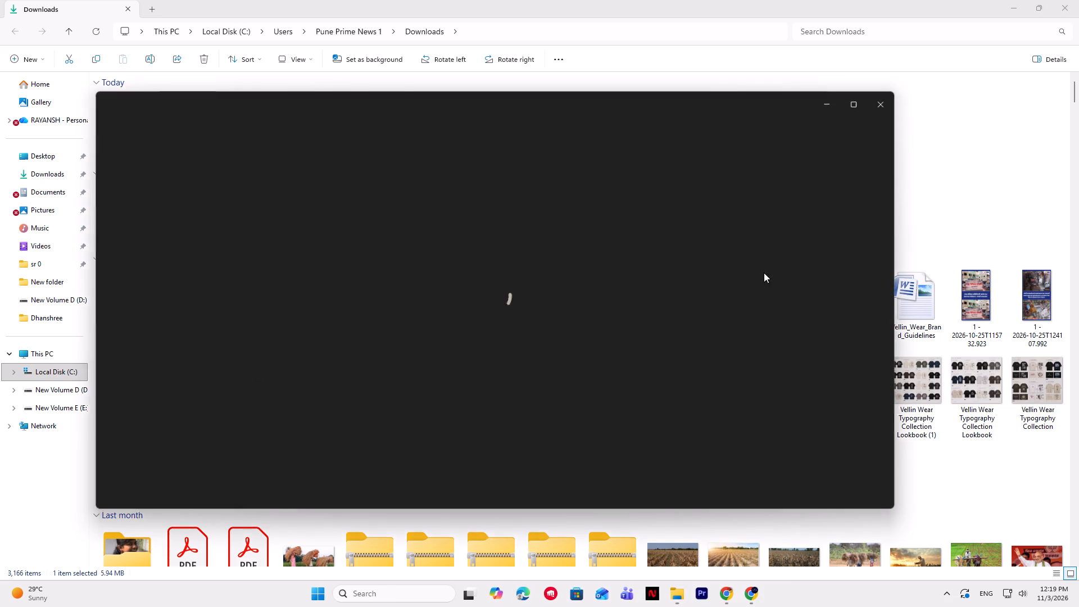
left_click(883, 100)
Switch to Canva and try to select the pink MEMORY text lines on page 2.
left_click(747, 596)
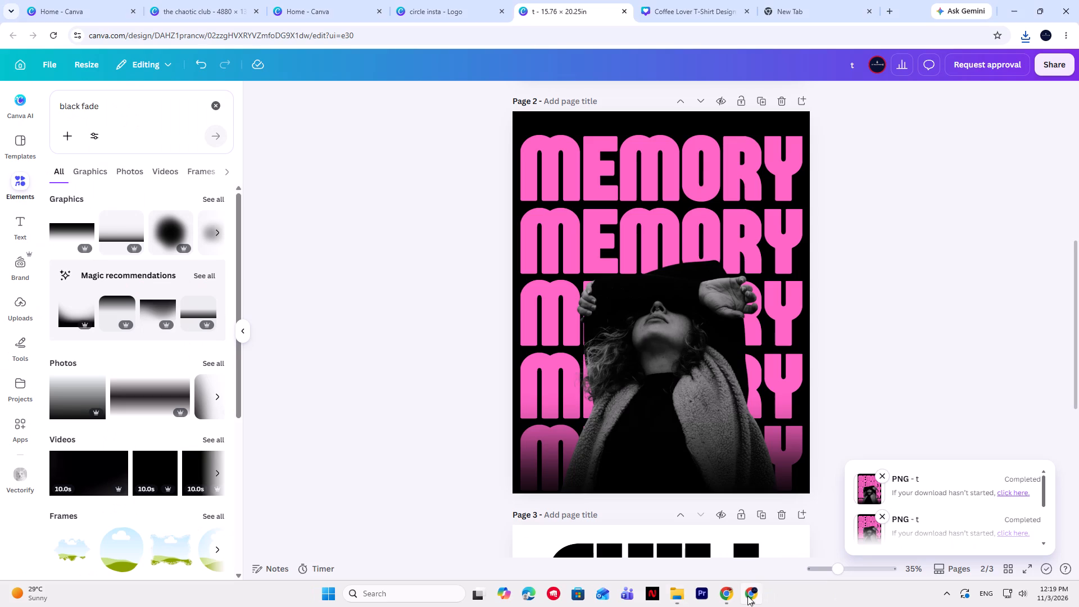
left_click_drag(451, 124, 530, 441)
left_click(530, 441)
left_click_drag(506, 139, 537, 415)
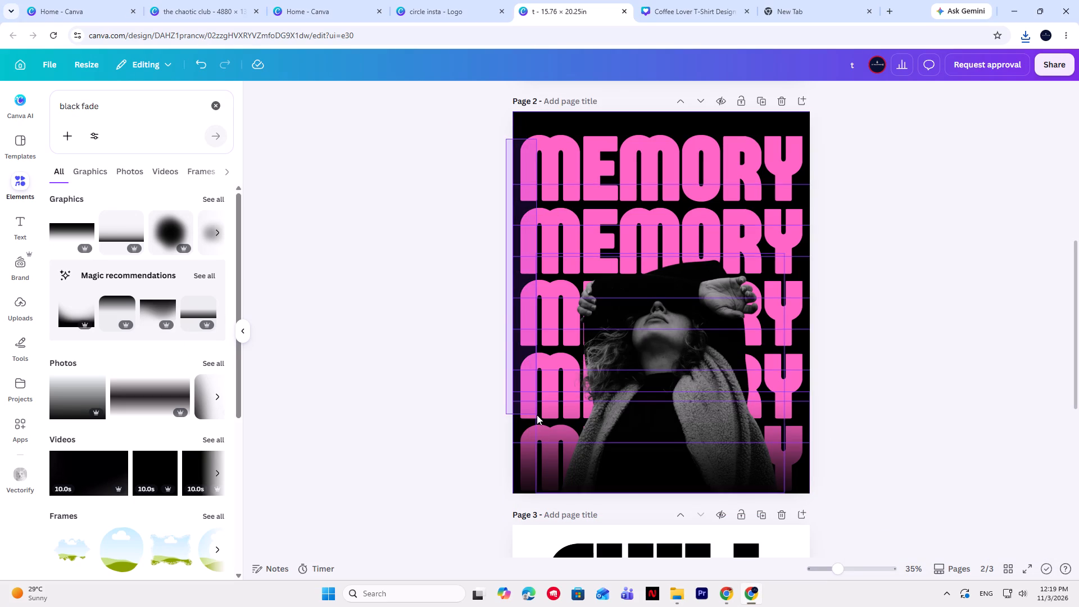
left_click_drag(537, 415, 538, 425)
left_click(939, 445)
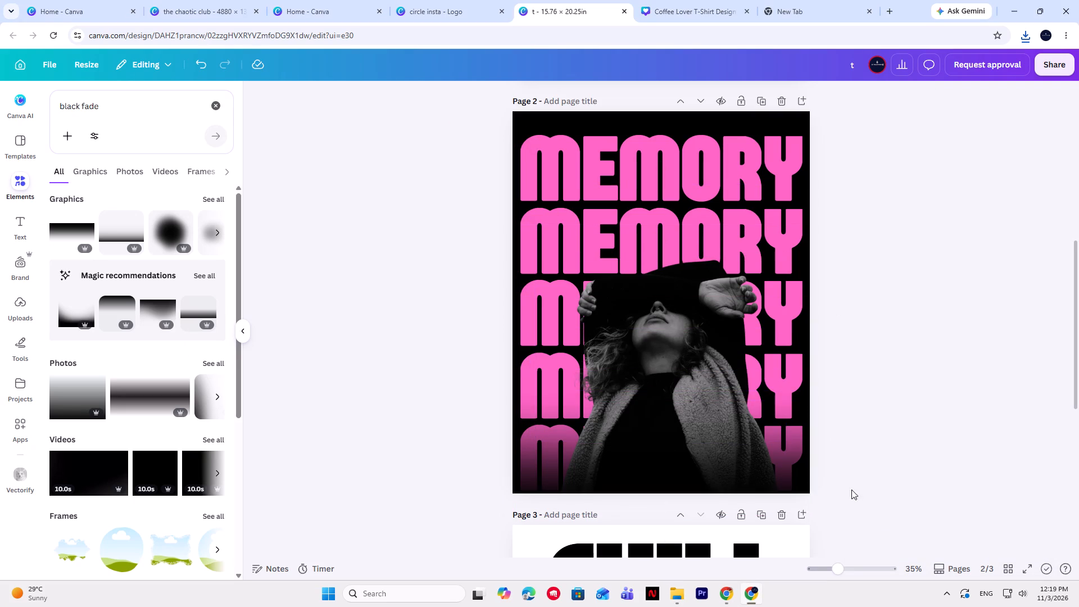
Duplicate page 3 with the CHILL BREW CLUB design.
left_click_drag(765, 481, 760, 521)
left_click(760, 521)
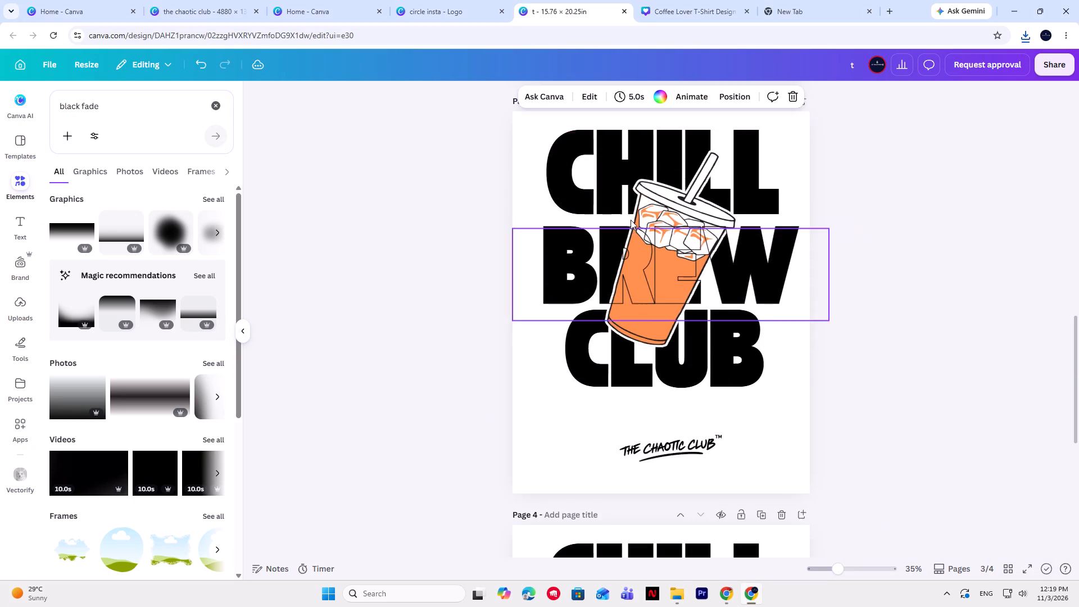
Move the black fade element off the bottom of the MEMORY design on page 2.
scroll(781, 279, "up", 5)
left_click_drag(673, 337, 861, 333)
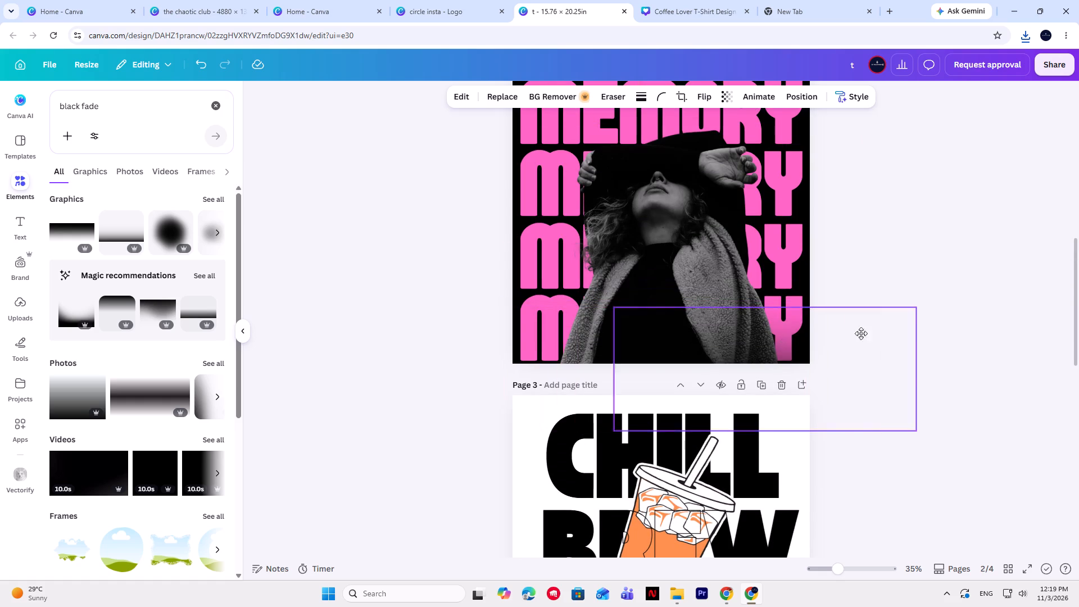
left_click_drag(861, 333, 1027, 220)
left_click(1027, 220)
Recolour all the MEMORY text lines on page 2 from pink to a light grey taken from the photo colours.
scroll(810, 318, "up", 5)
left_click_drag(464, 271, 515, 504)
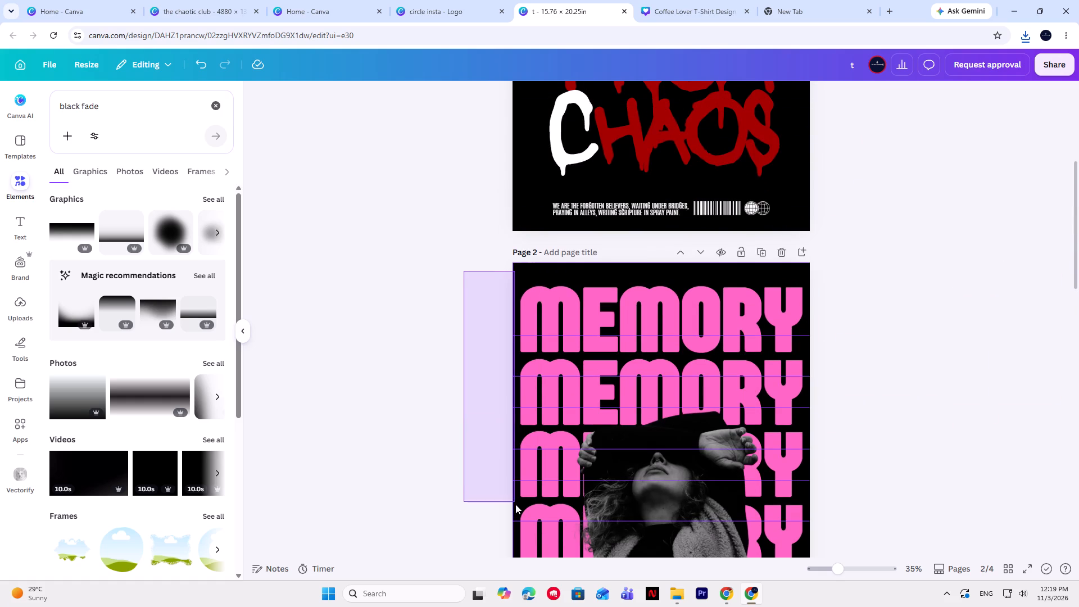
left_click_drag(515, 504, 528, 400)
scroll(515, 504, "down", 2)
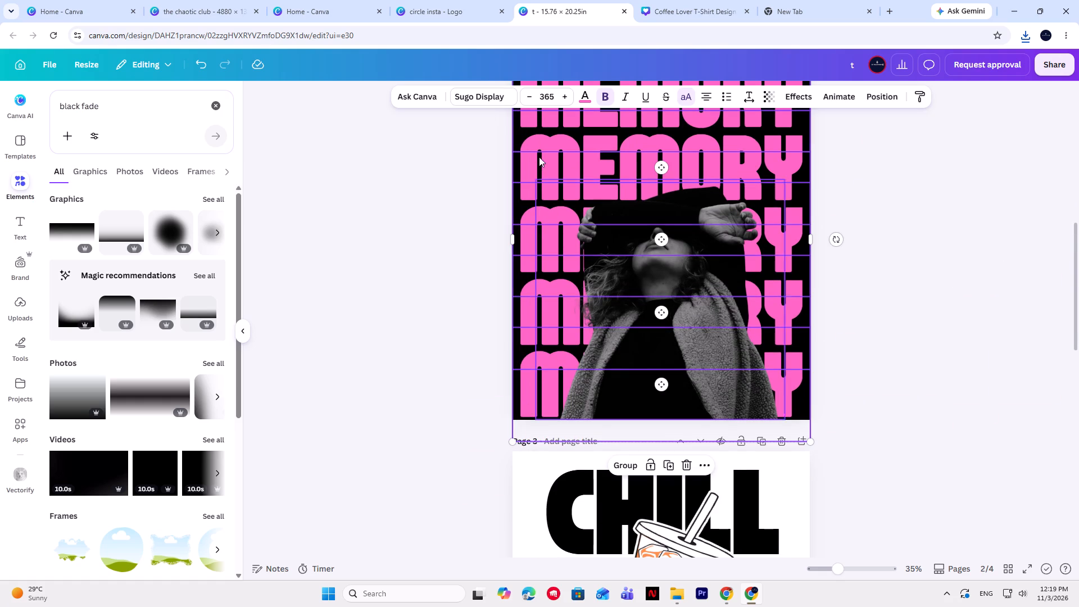
left_click(584, 101)
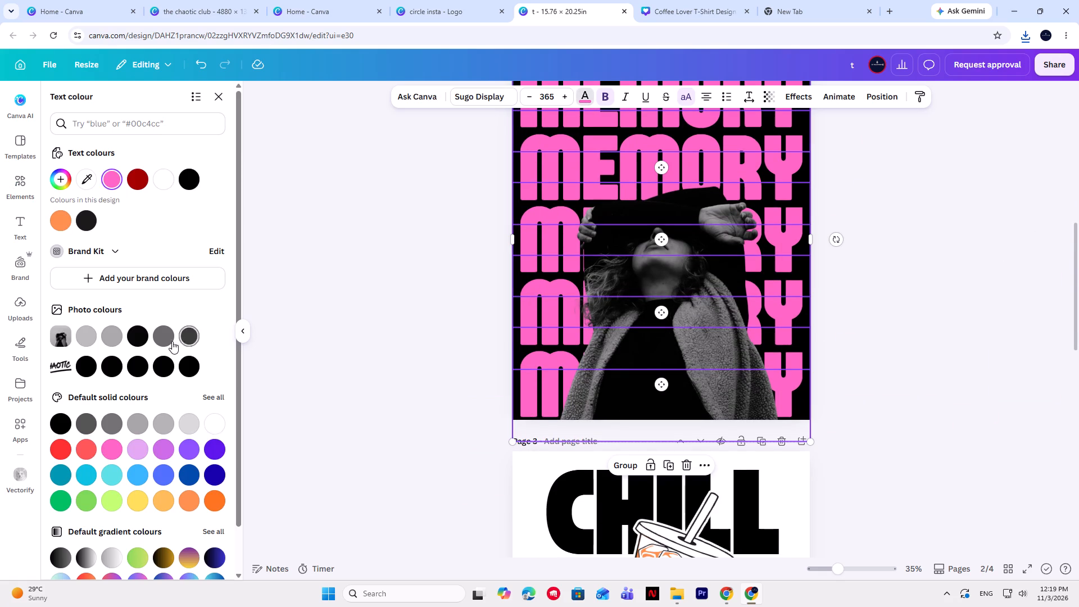
double_click(168, 340)
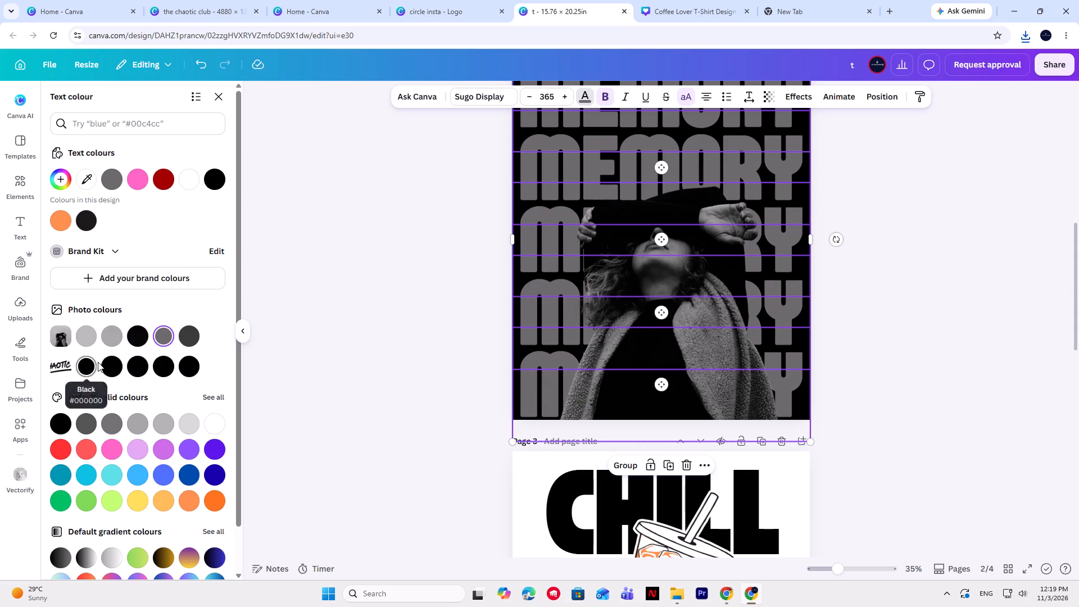
double_click(106, 334)
scroll(278, 358, "up", 3)
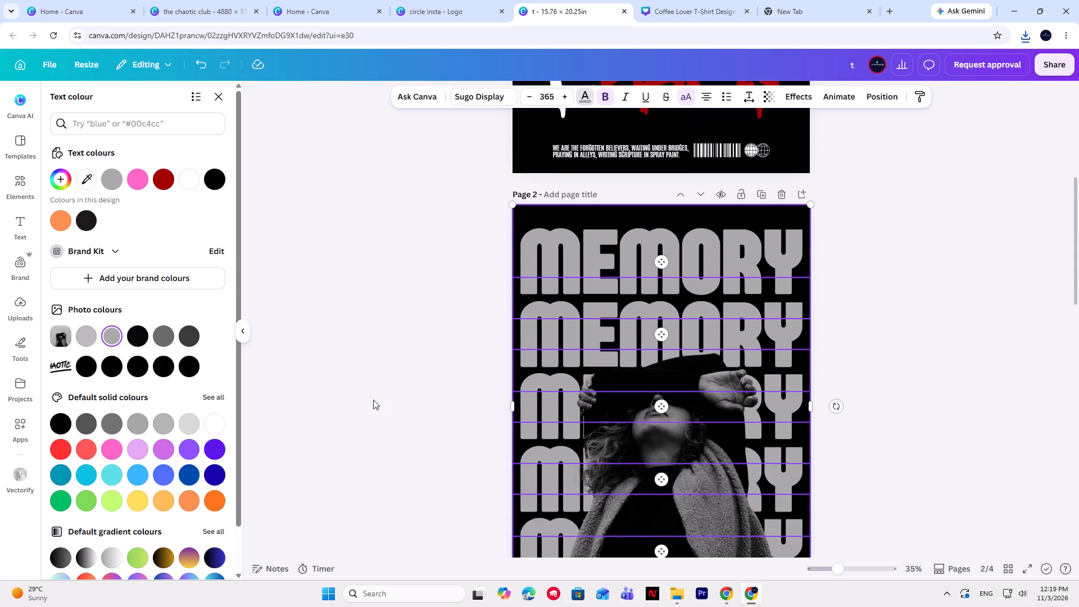
scroll(373, 400, "down", 1)
left_click(898, 277)
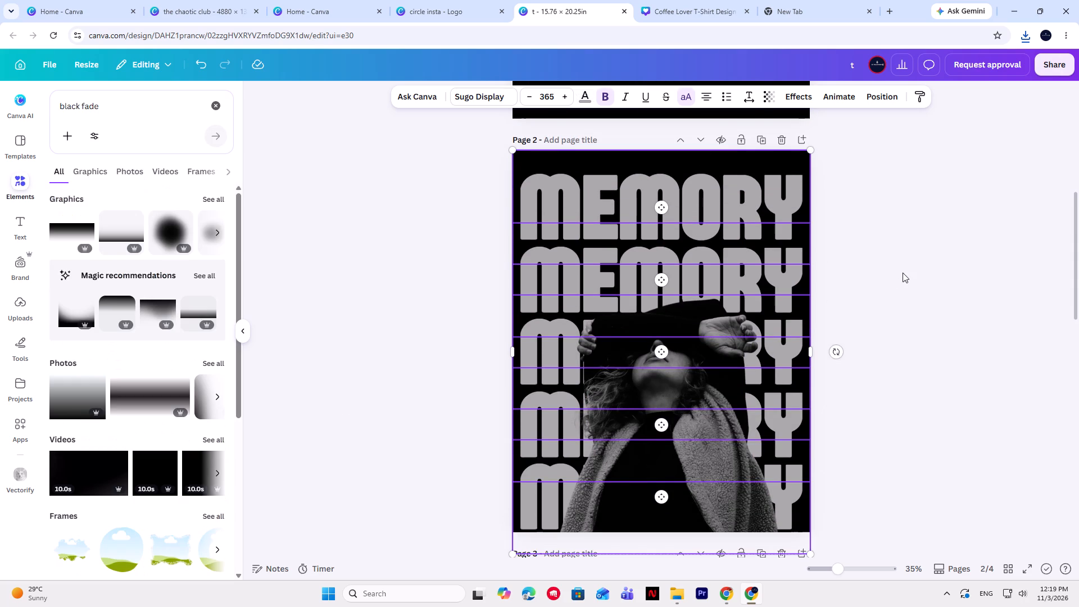
left_click(906, 276)
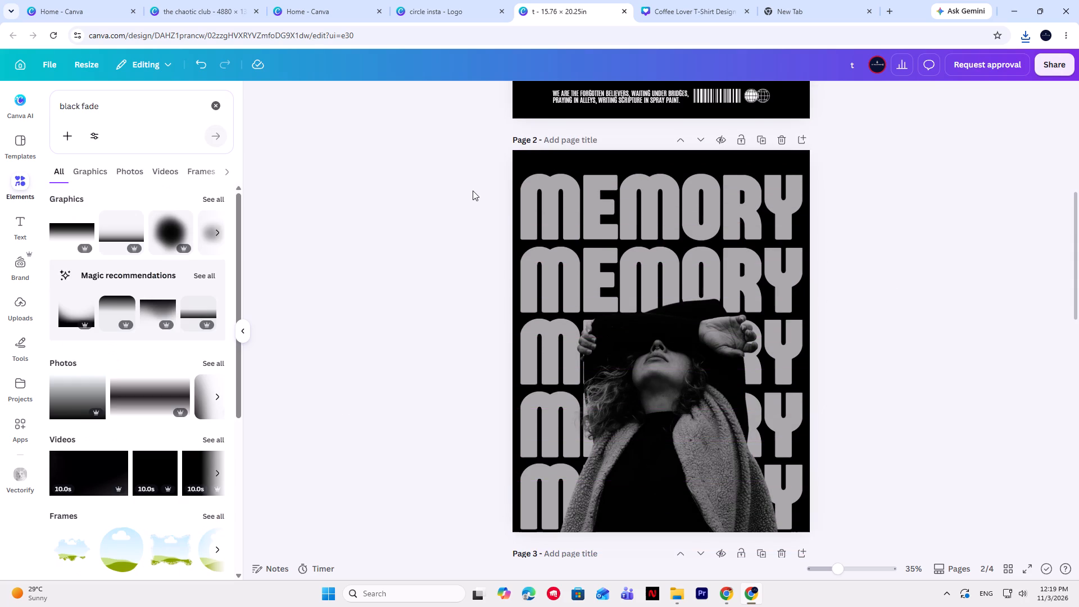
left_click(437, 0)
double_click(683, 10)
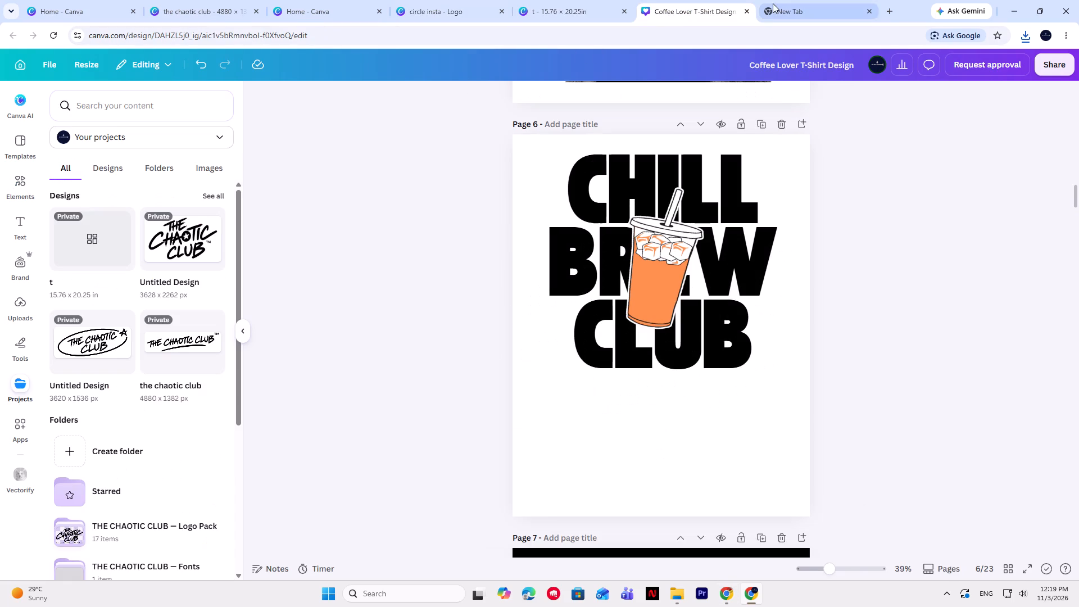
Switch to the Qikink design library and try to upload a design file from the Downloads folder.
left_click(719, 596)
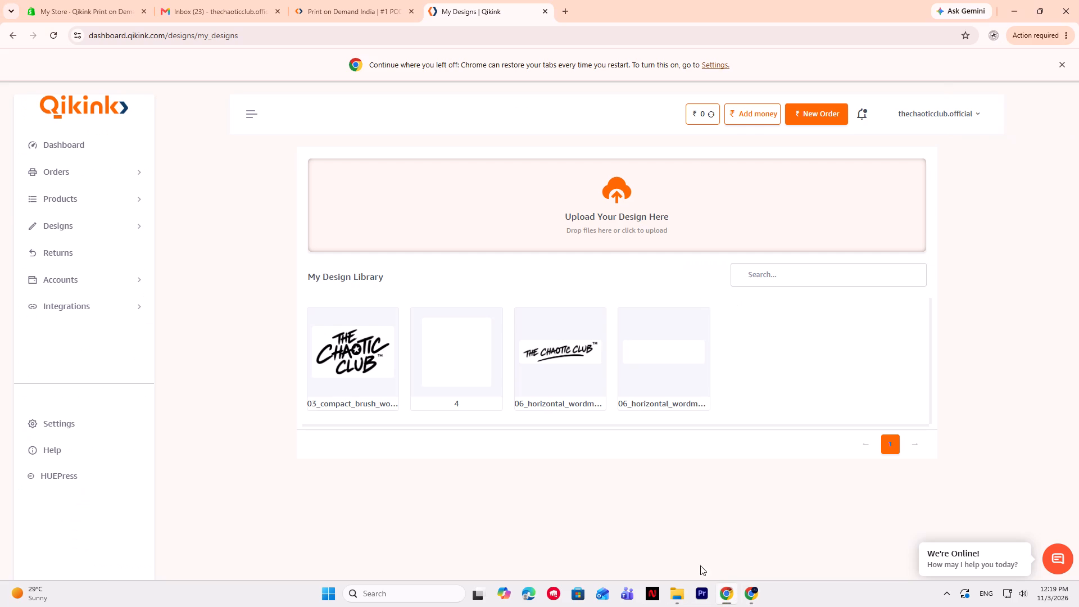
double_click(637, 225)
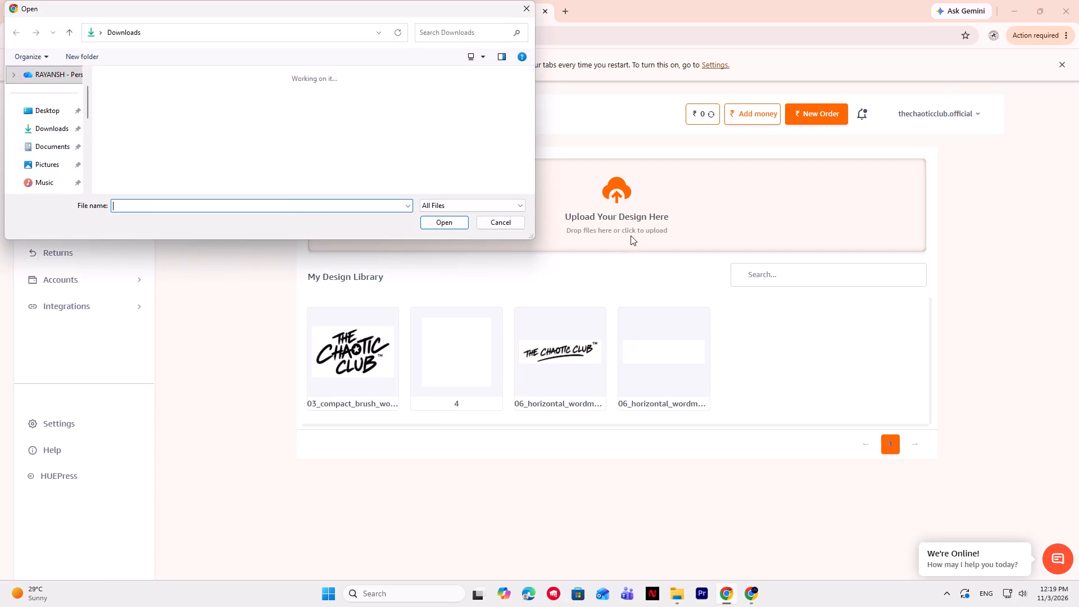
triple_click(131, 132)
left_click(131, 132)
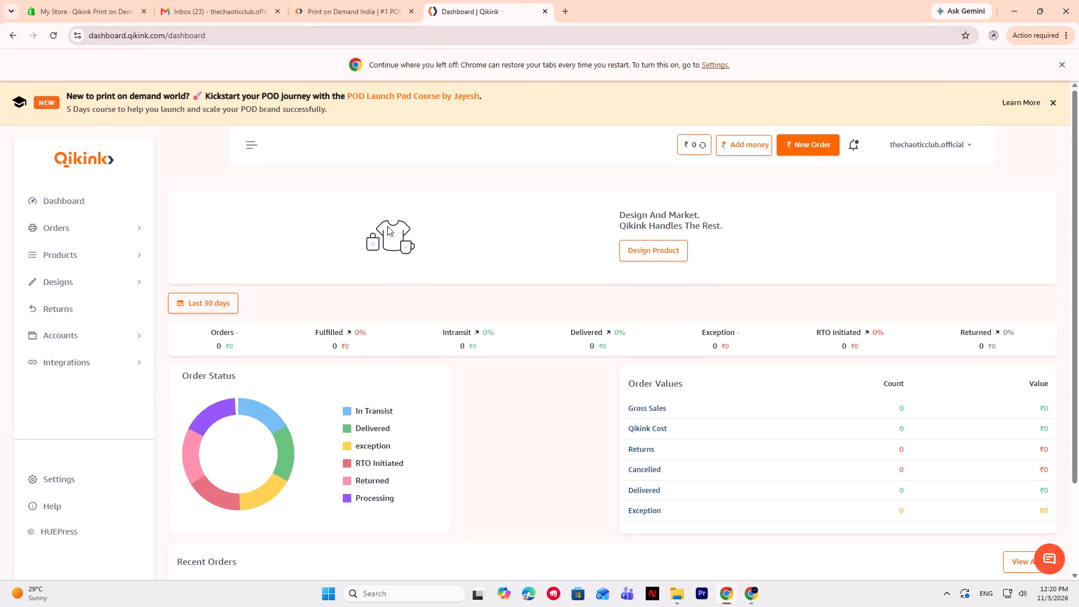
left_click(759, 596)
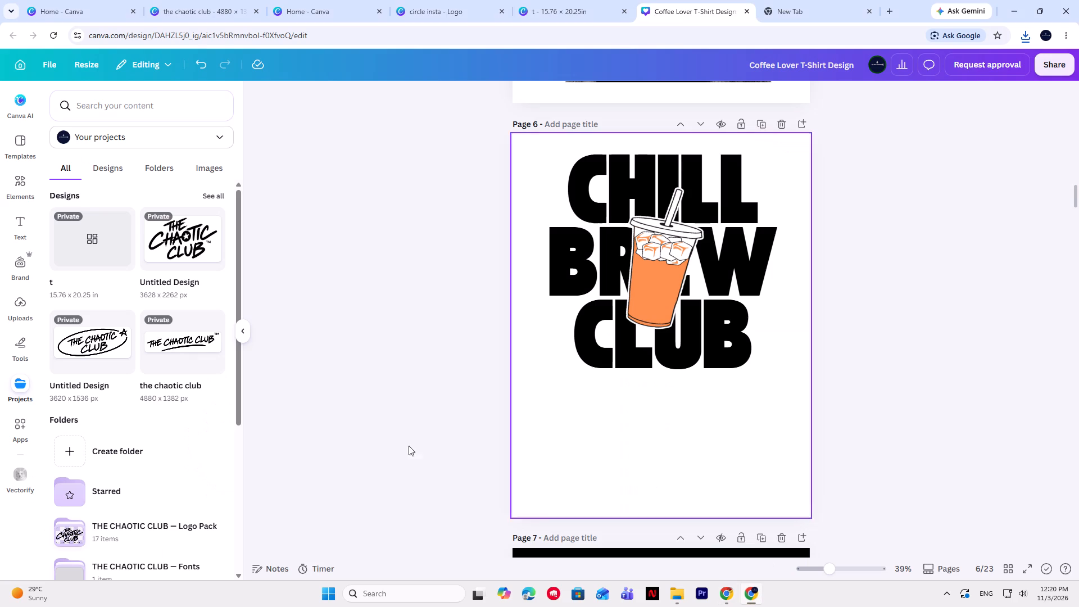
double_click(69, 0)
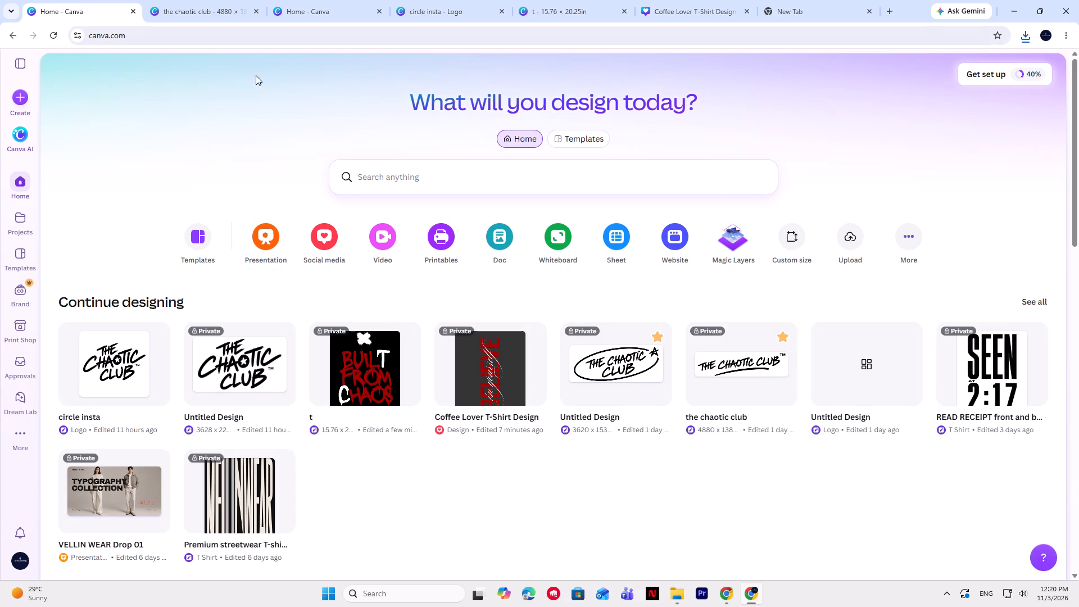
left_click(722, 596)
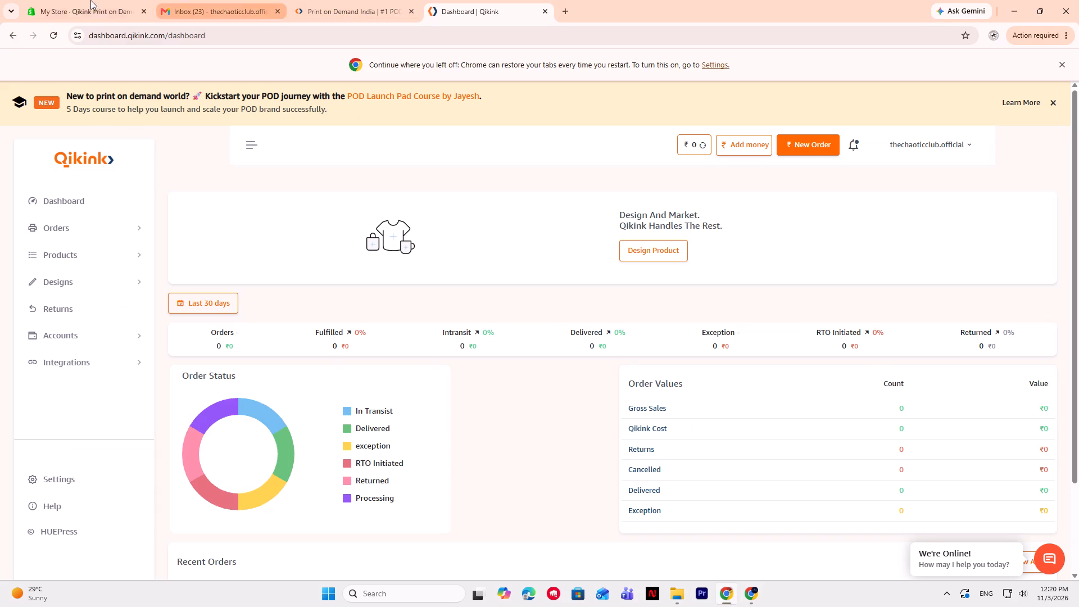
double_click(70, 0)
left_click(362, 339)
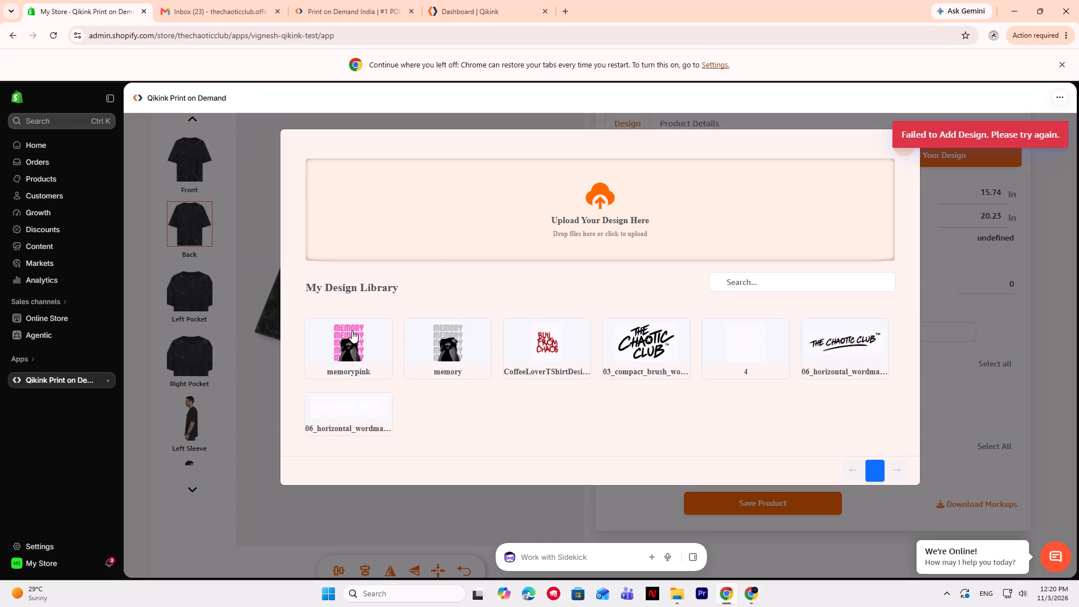
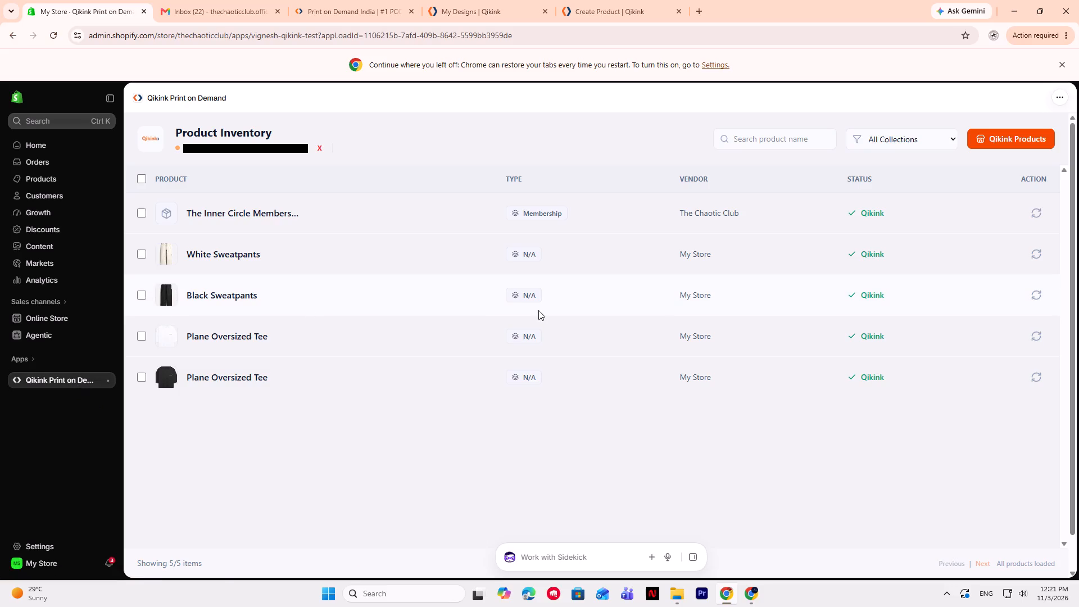
left_click(1007, 139)
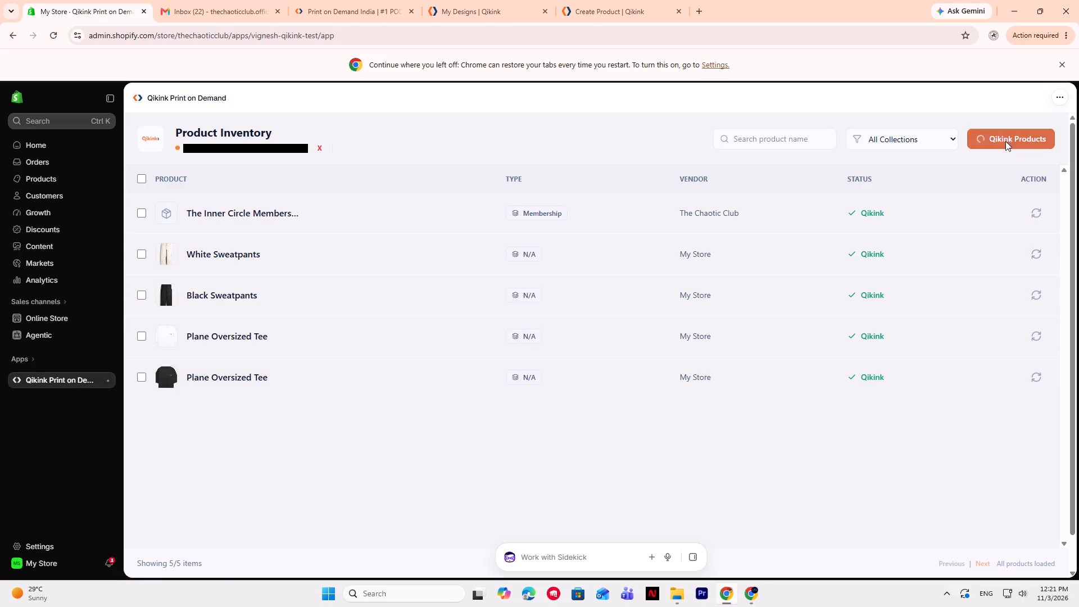
left_click(397, 327)
left_click(376, 328)
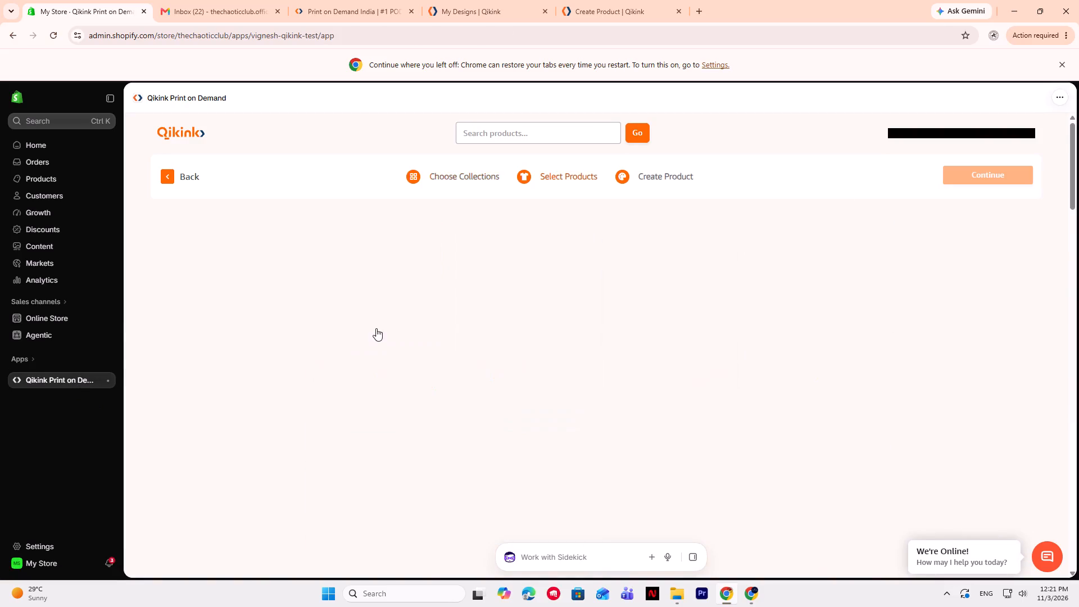
scroll(559, 380, "down", 6)
scroll(637, 452, "down", 2)
double_click(685, 431)
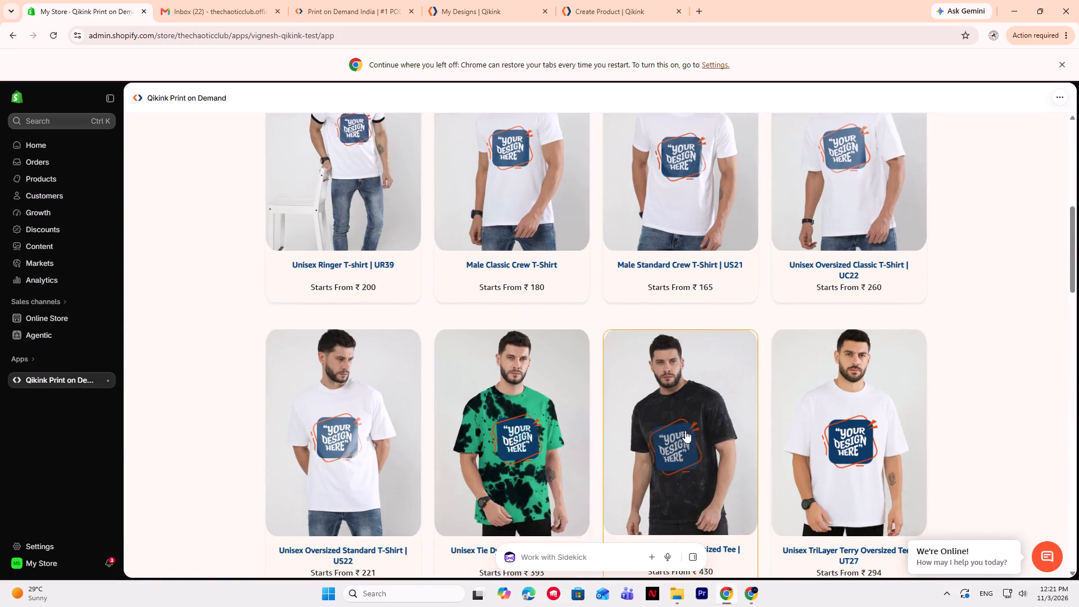
Place the memorypink library design on the new black tee's back at about 14.01 × 17.99 in.
left_click(171, 223)
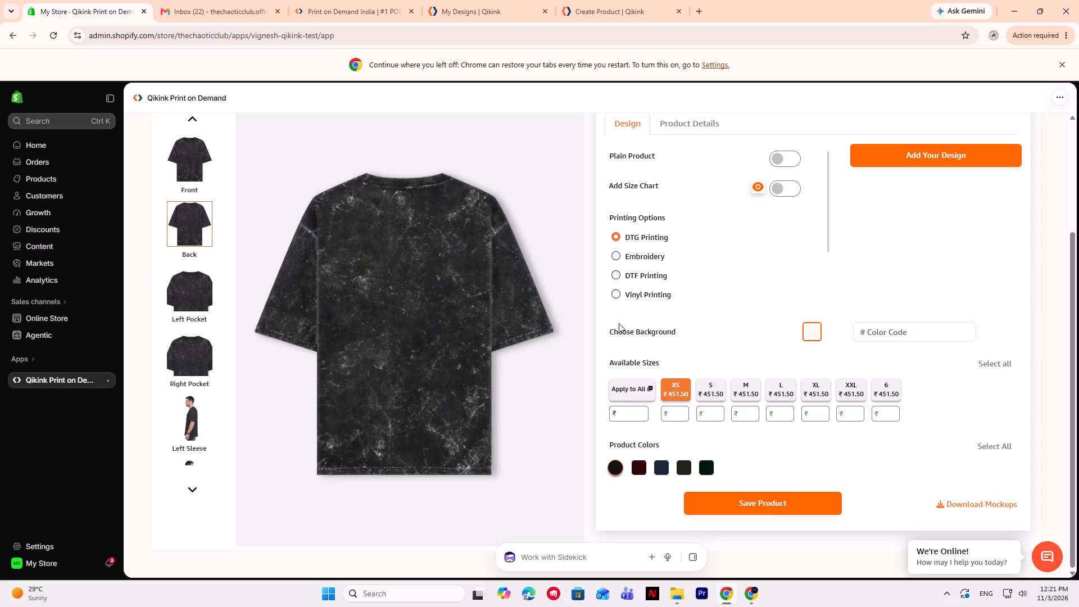
left_click(928, 161)
left_click(347, 365)
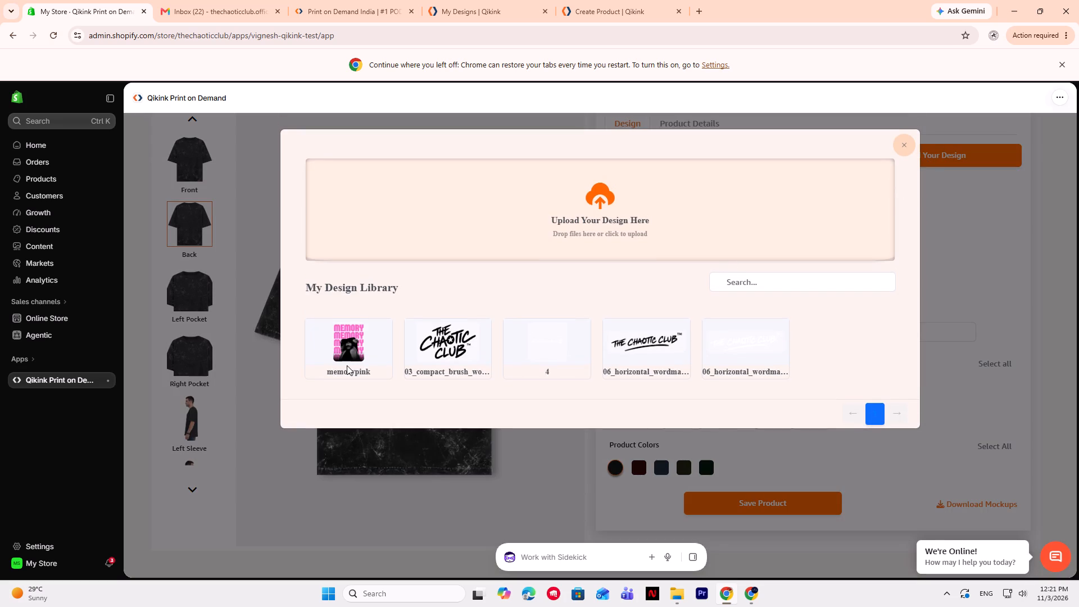
left_click(356, 351)
left_click_drag(478, 410, 483, 415)
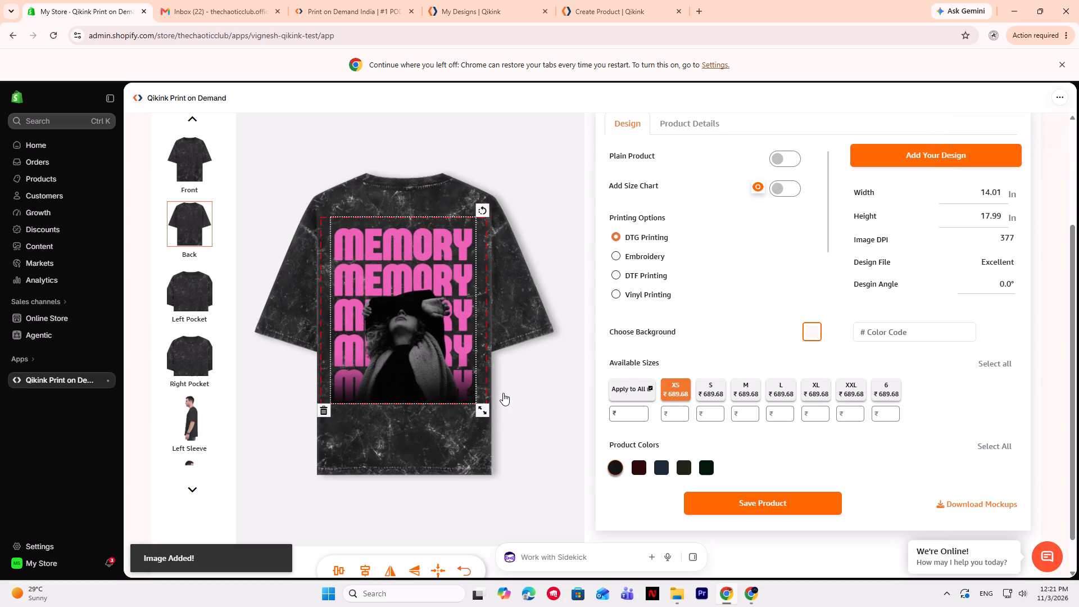
Switch to Canva and review the pages of the 15.76 × 20.25 in design t, including the grey MEMORY page.
left_click(748, 592)
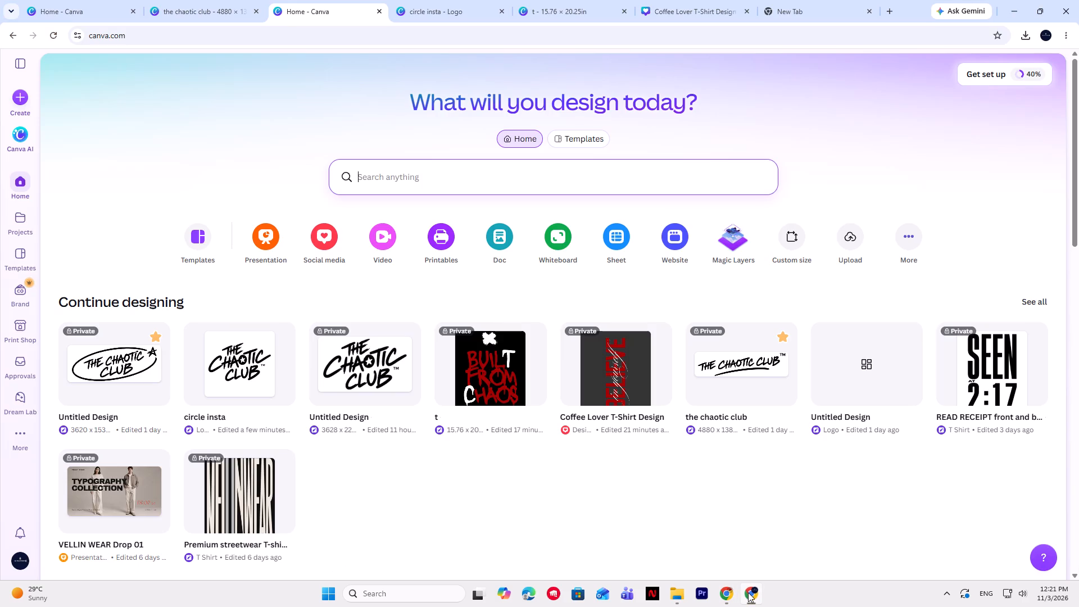
left_click(564, 0)
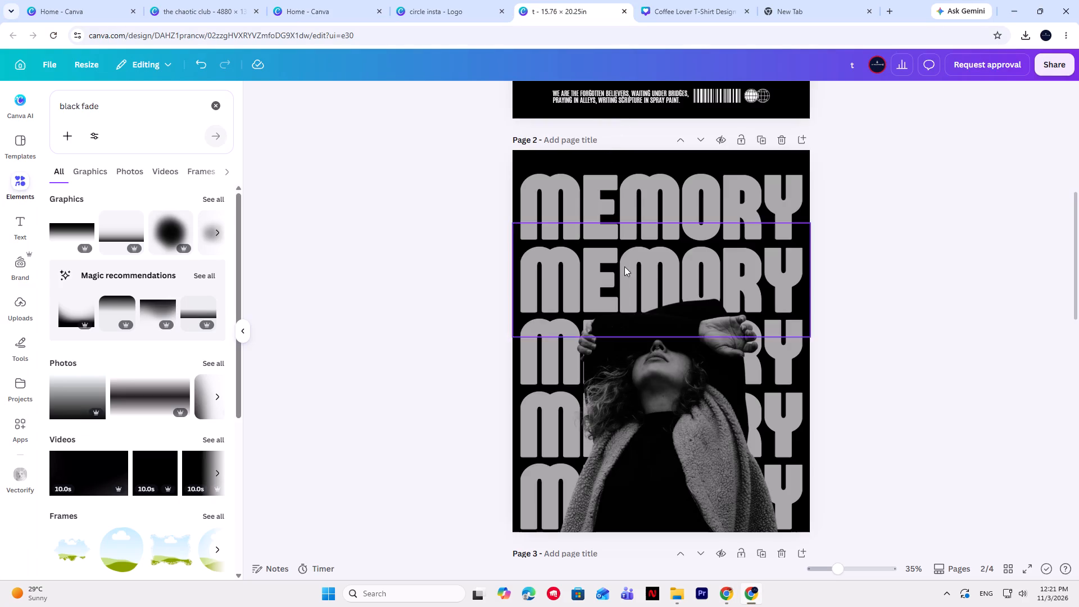
scroll(632, 298, "down", 10)
scroll(633, 302, "up", 7)
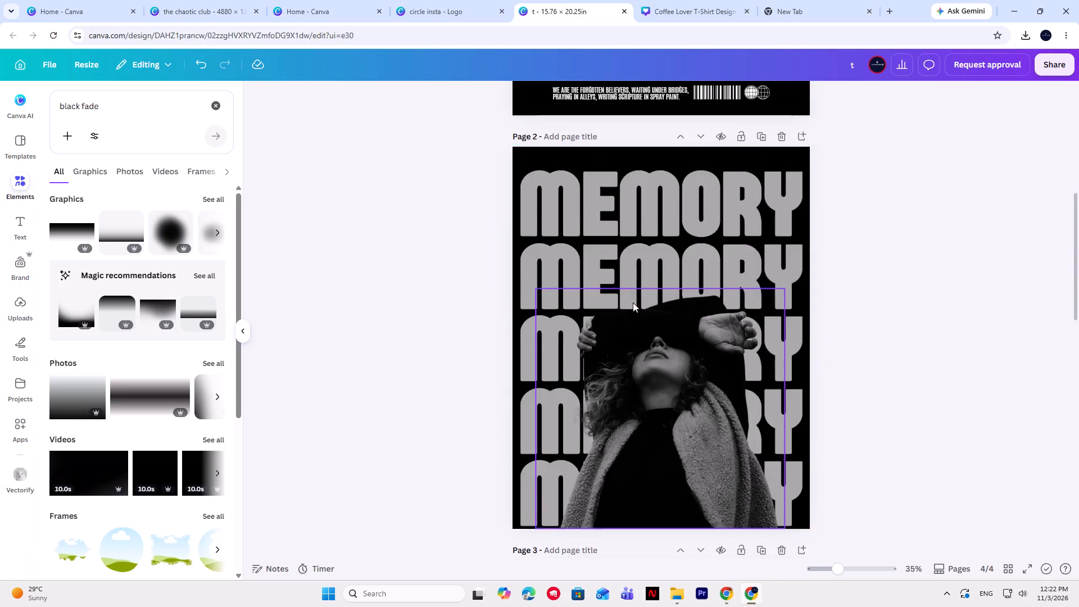
scroll(633, 302, "up", 14)
scroll(631, 293, "up", 12)
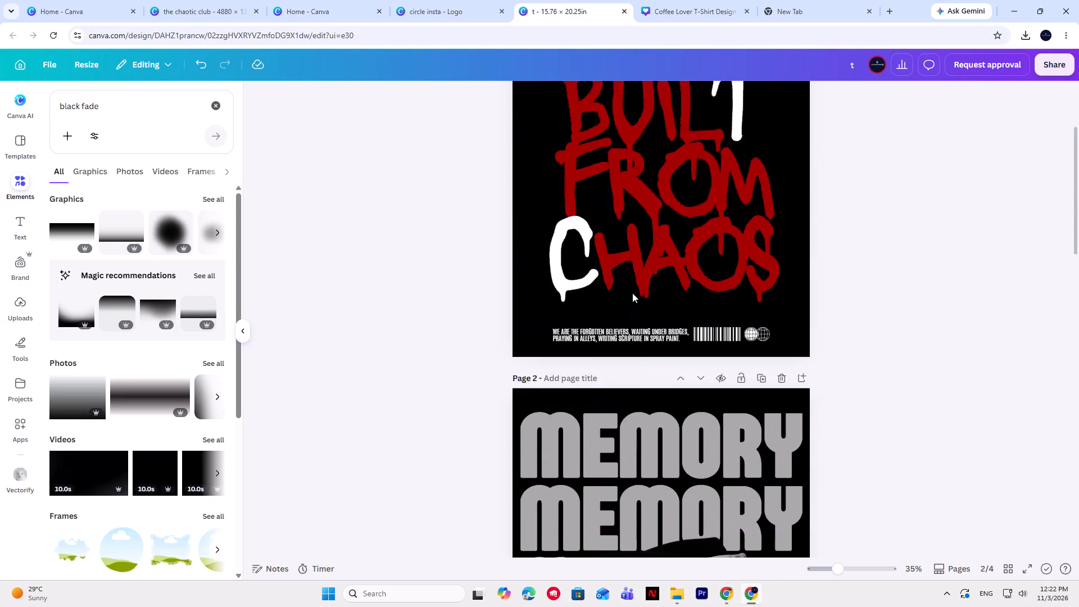
scroll(632, 293, "up", 5)
scroll(632, 293, "down", 20)
scroll(632, 293, "down", 6)
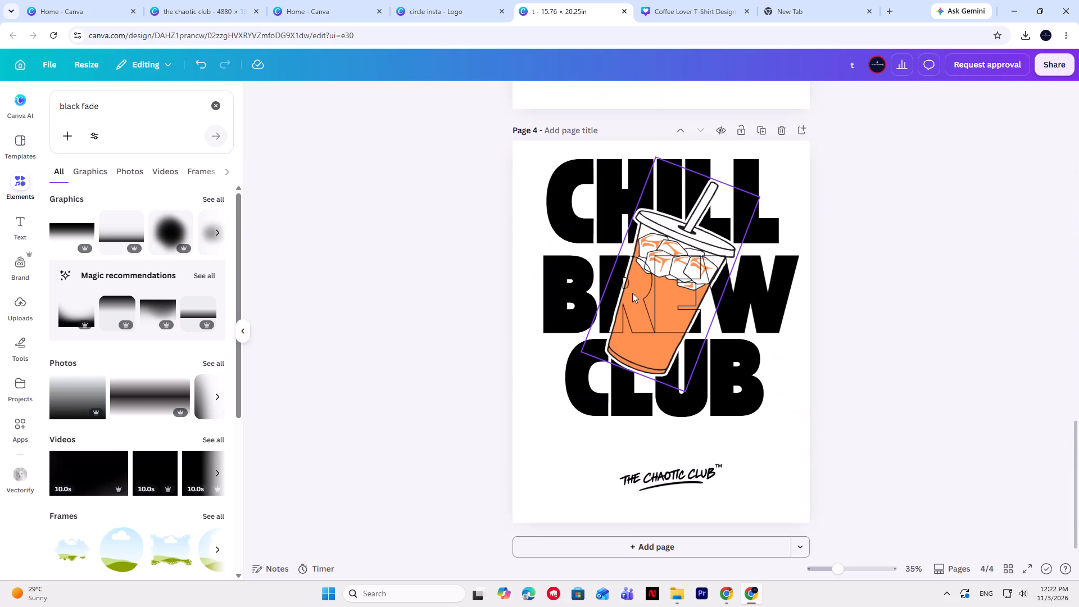
scroll(632, 293, "down", 5)
scroll(632, 293, "up", 8)
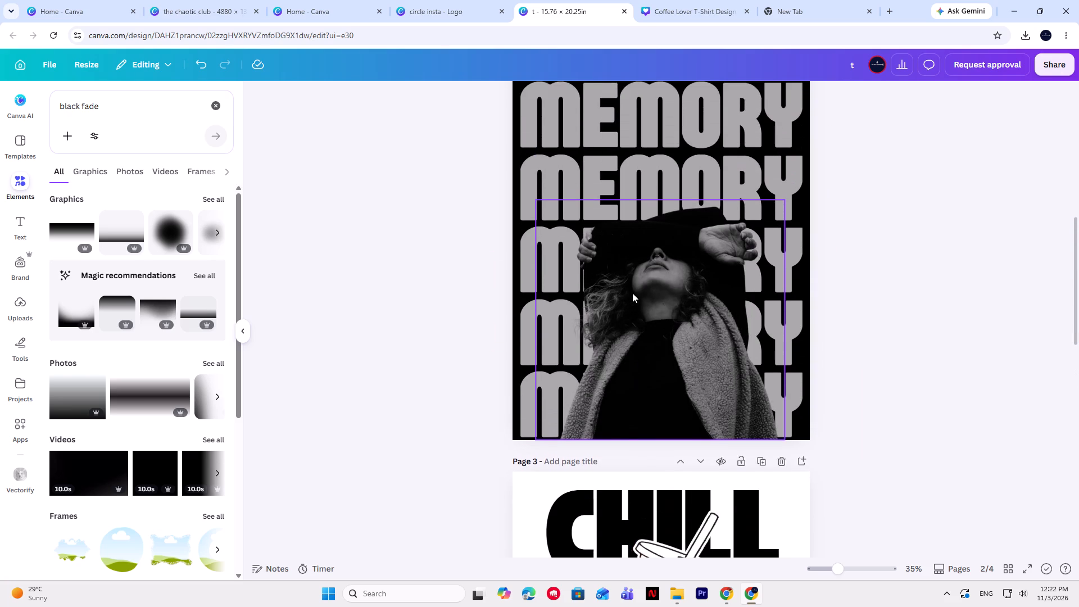
Look through the open Canva designs and examine the MEMORY and CHILL BREW CLUB pages in Coffee Lover T-Shirt Design.
left_click(302, 0)
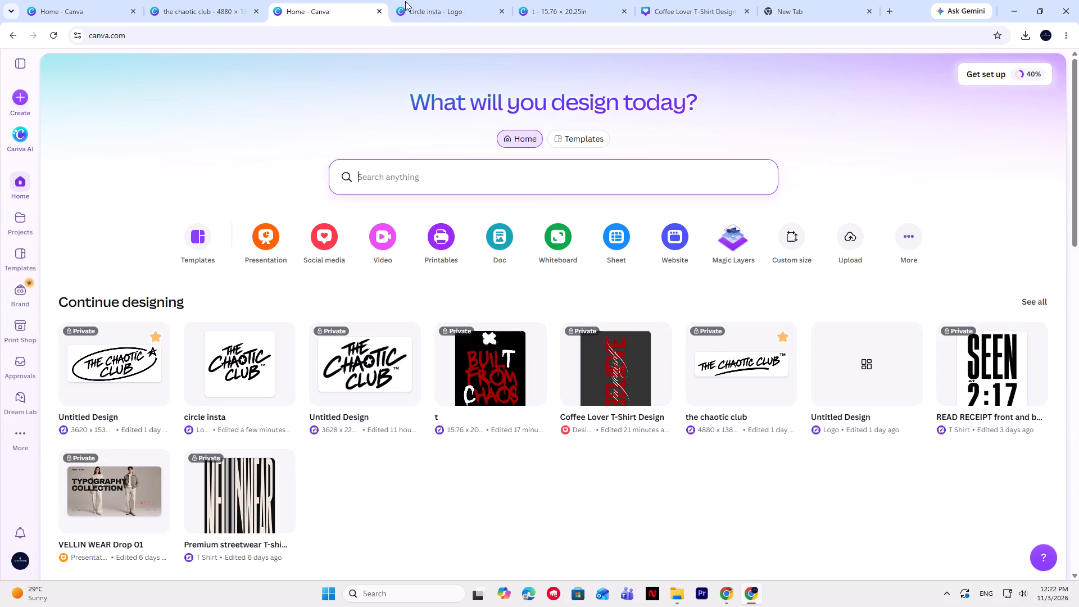
left_click(425, 0)
left_click(669, 6)
left_click(566, 3)
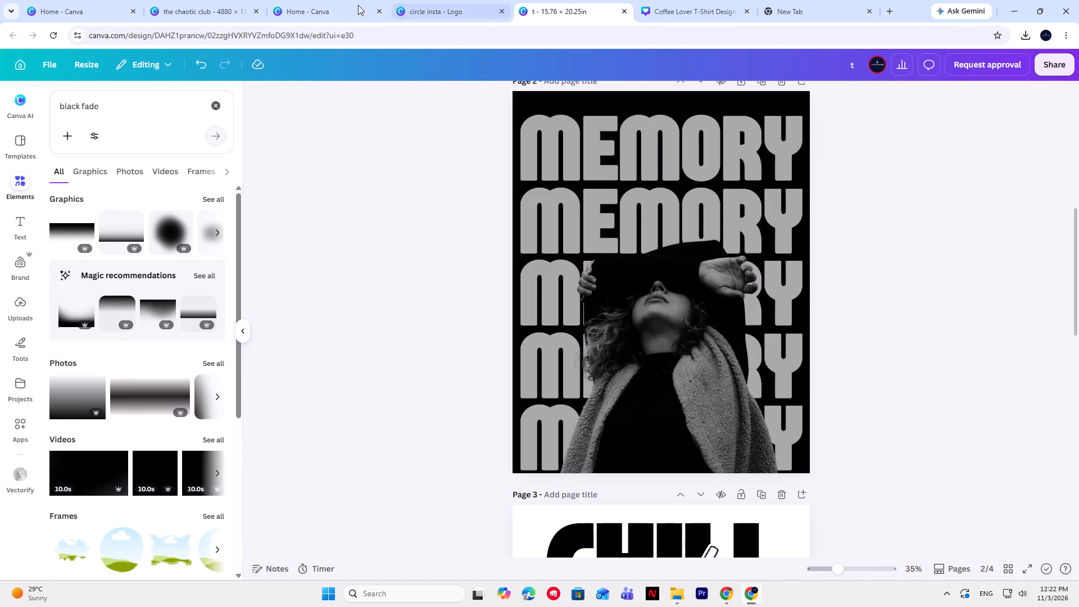
left_click(209, 6)
double_click(57, 0)
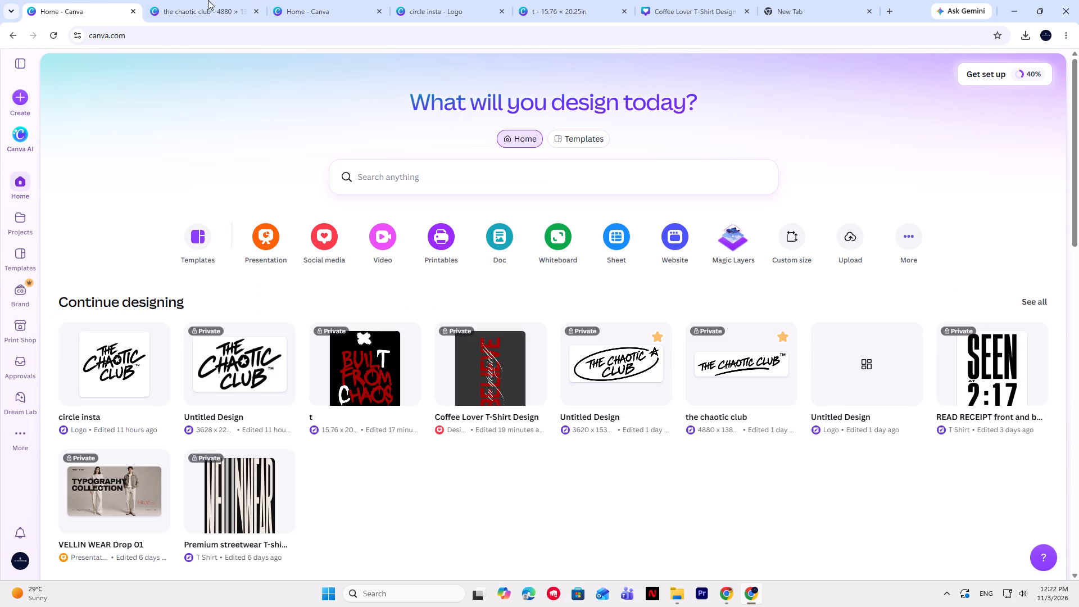
double_click(313, 0)
double_click(451, 0)
left_click(563, 12)
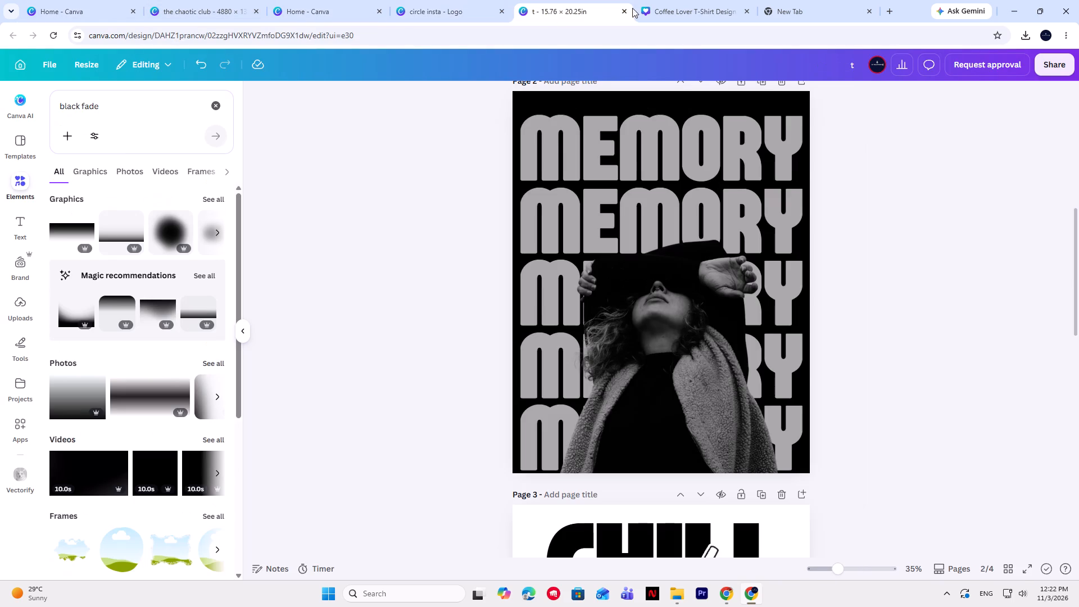
left_click(678, 8)
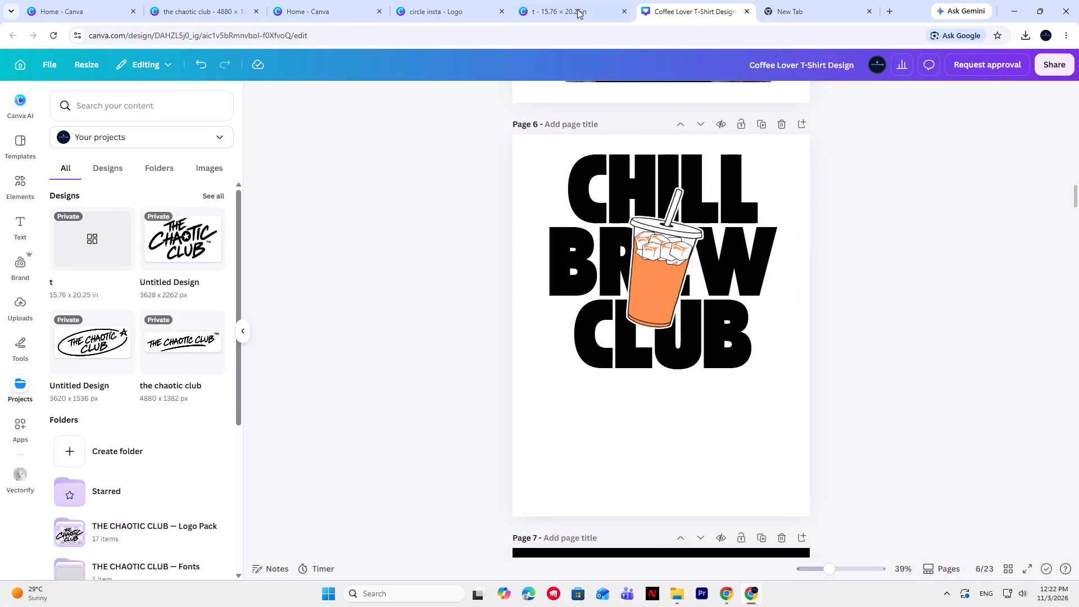
left_click(572, 0)
scroll(599, 312, "down", 18)
left_click(713, 1)
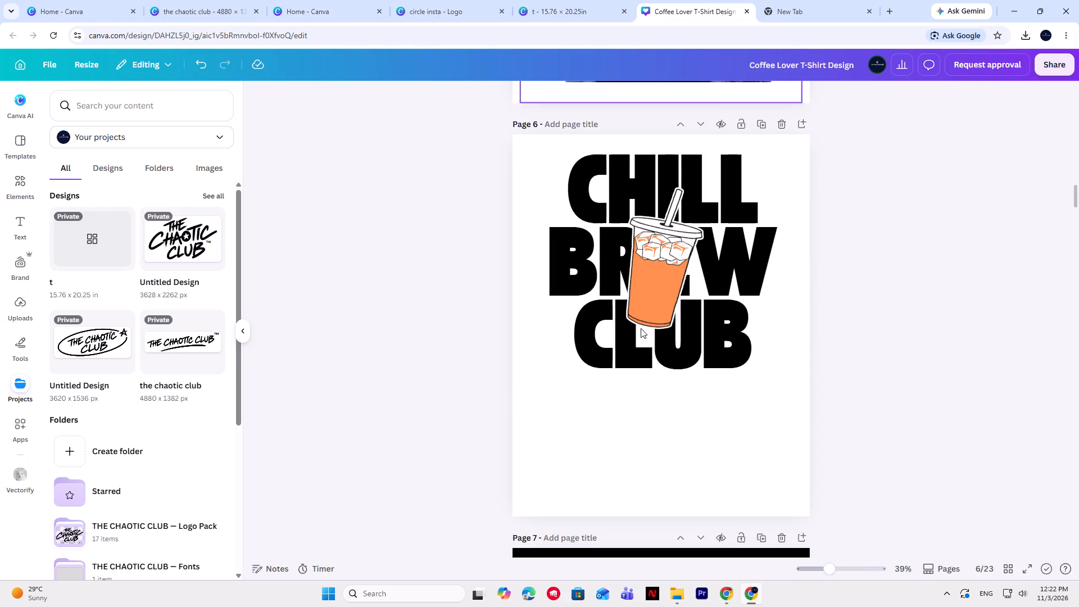
scroll(637, 345, "down", 20)
scroll(636, 345, "up", 19)
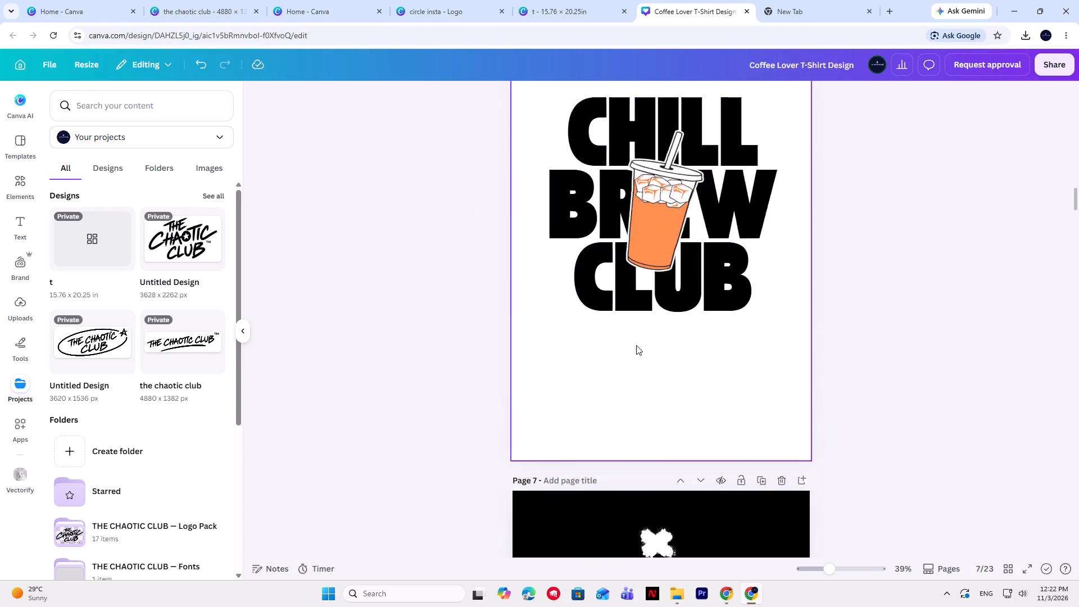
scroll(636, 345, "up", 7)
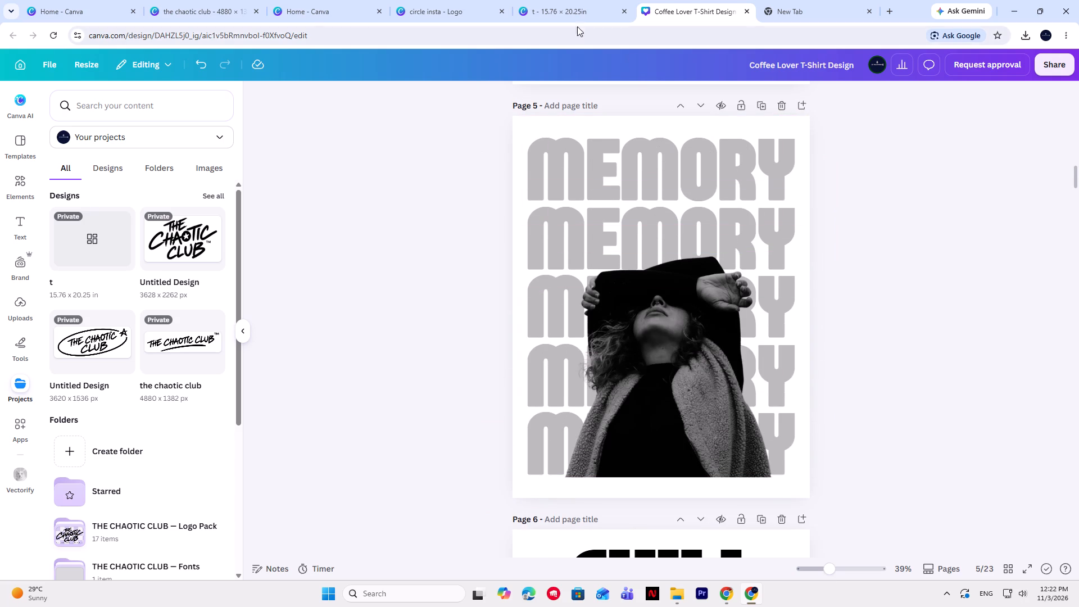
Review the MEMORY and CHILL BREW CLUB pages in design t and look through the other open Canva tabs.
double_click(565, 13)
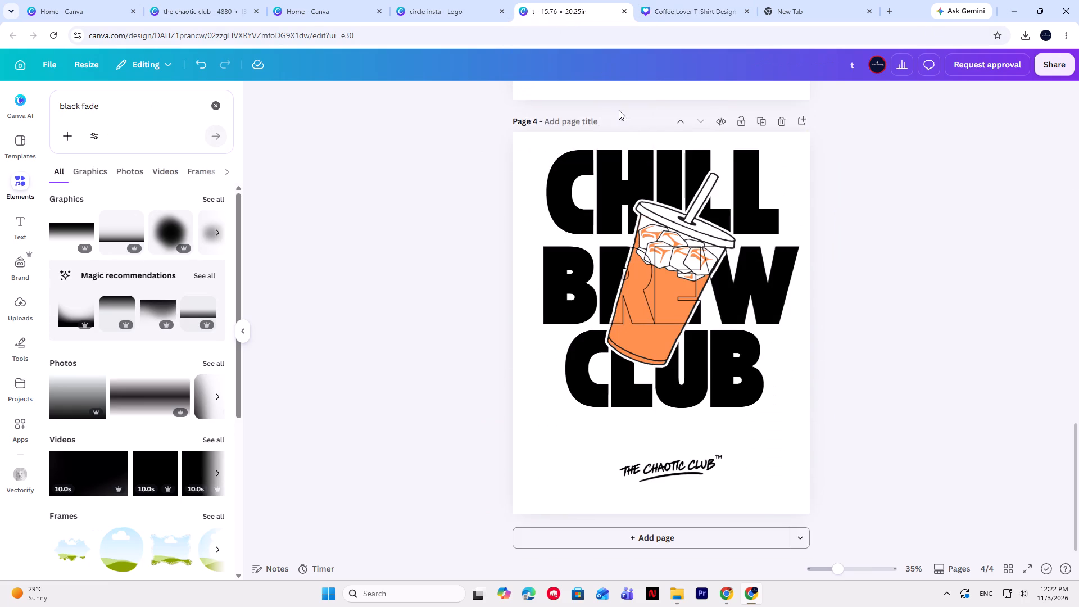
scroll(619, 169, "up", 4)
scroll(636, 315, "up", 5)
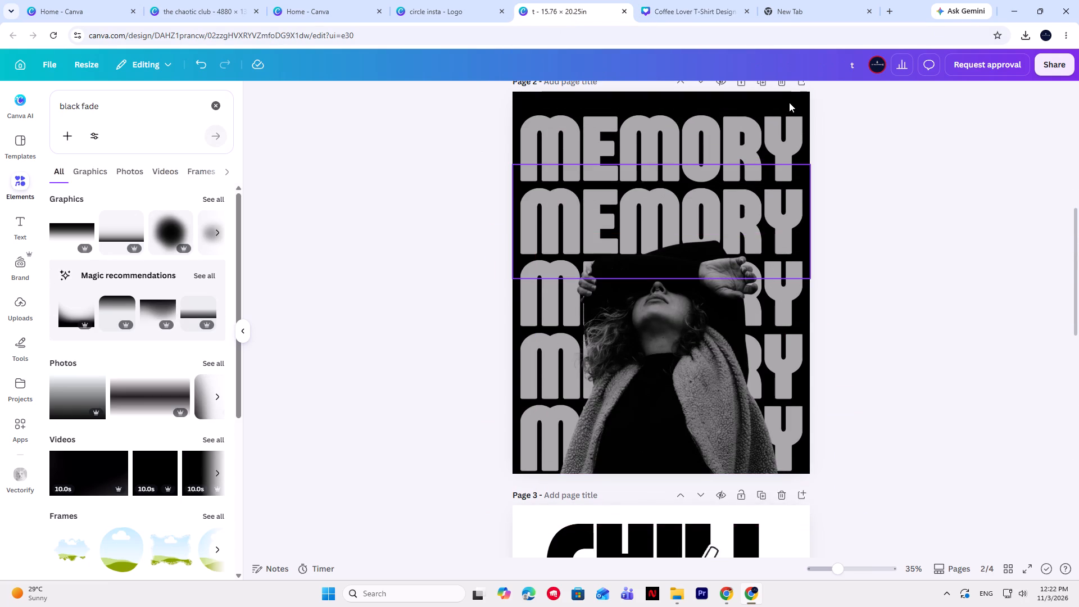
scroll(729, 505, "down", 6)
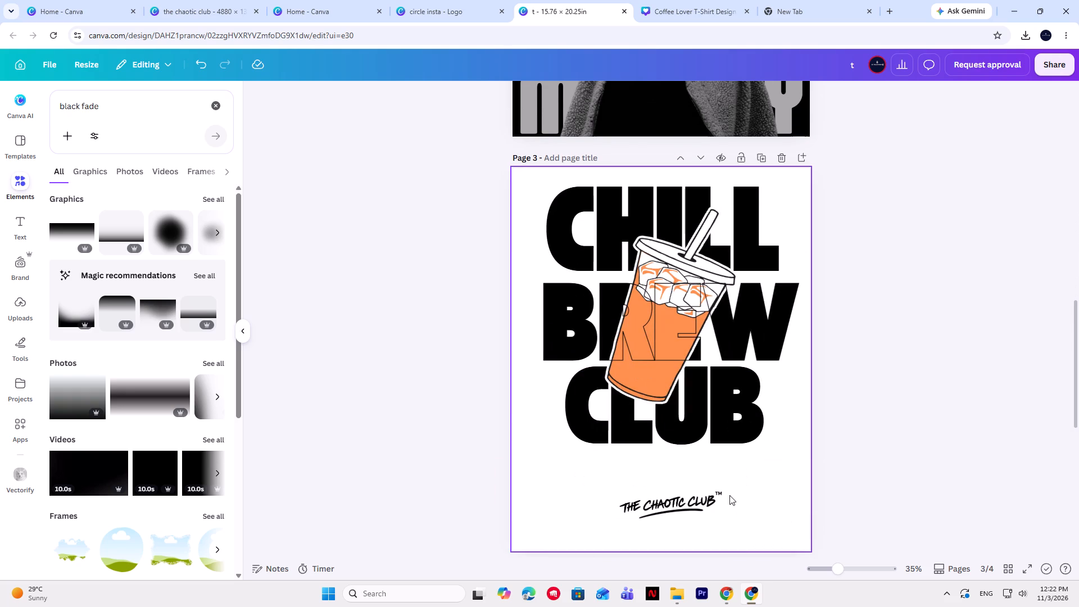
right_click_drag(726, 490, 720, 471)
scroll(728, 227, "up", 4)
double_click(1015, 262)
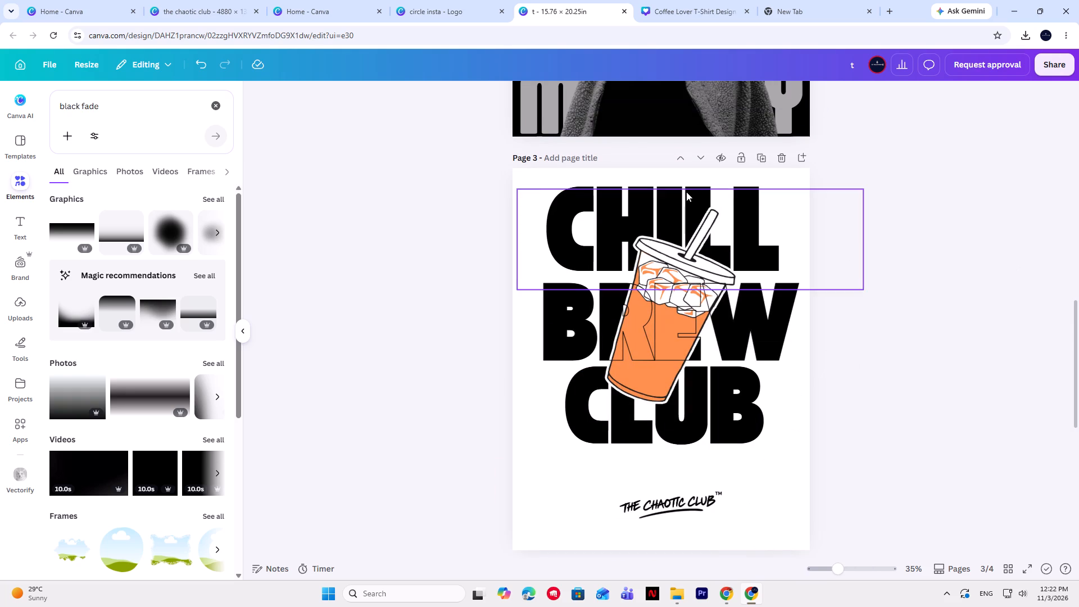
left_click(671, 1)
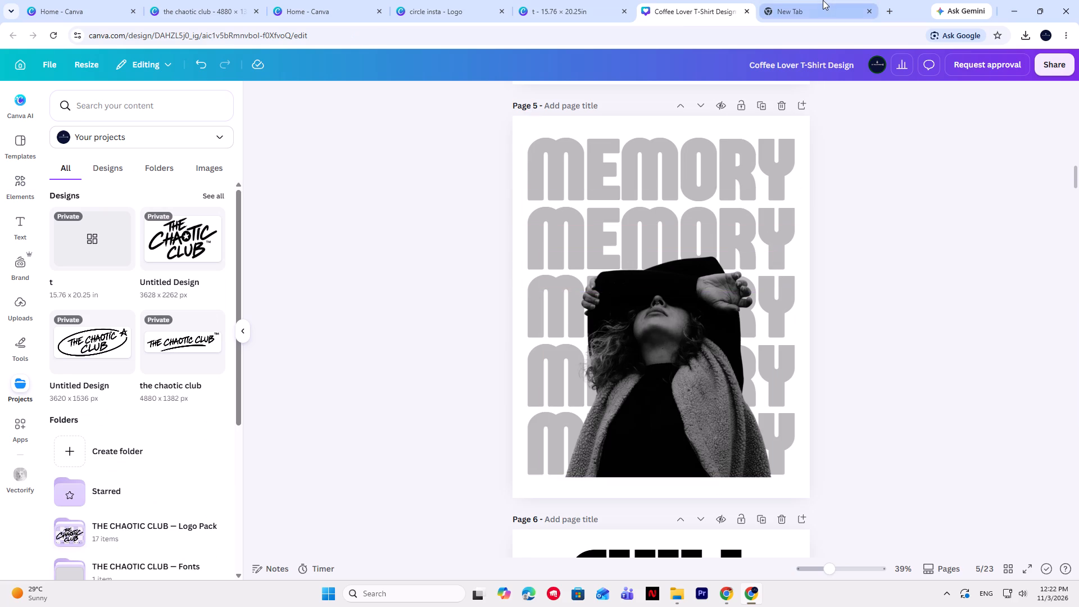
double_click(823, 0)
left_click(466, 0)
left_click(563, 0)
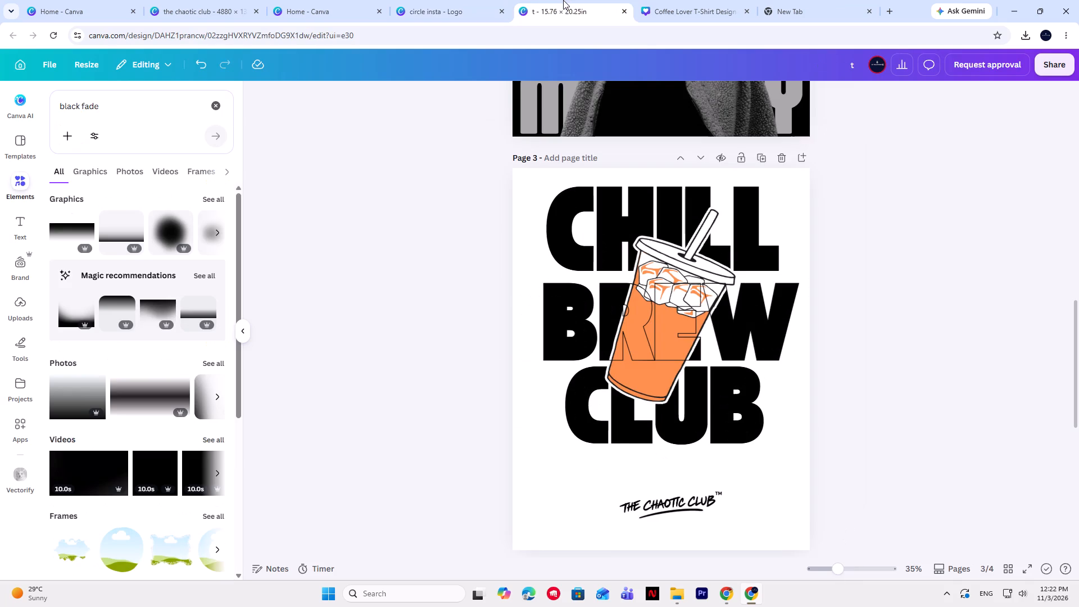
scroll(655, 257, "up", 4)
left_click(343, 11)
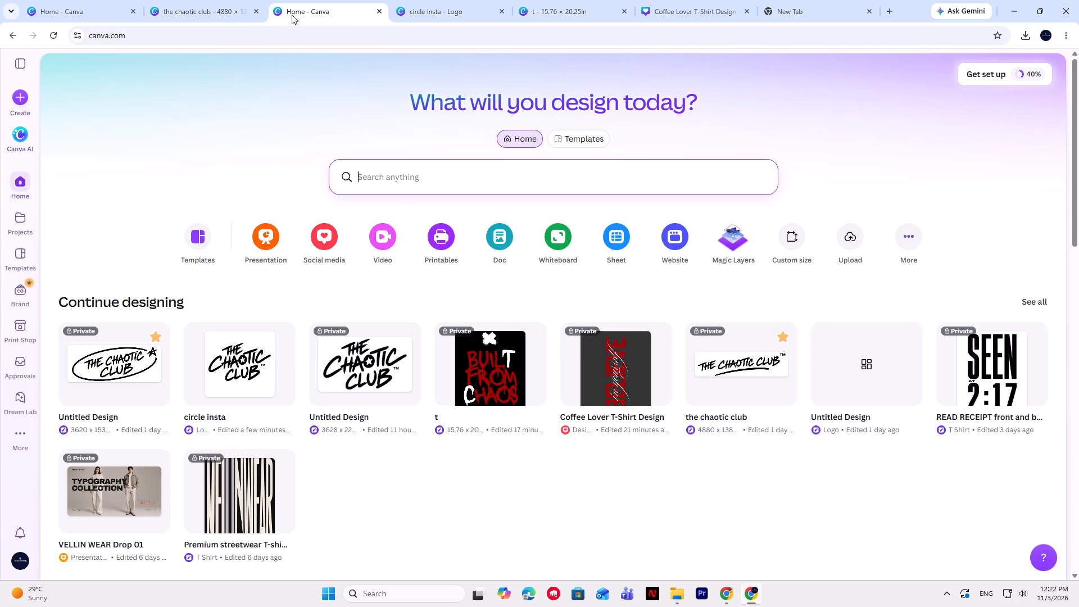
double_click(206, 5)
double_click(104, 0)
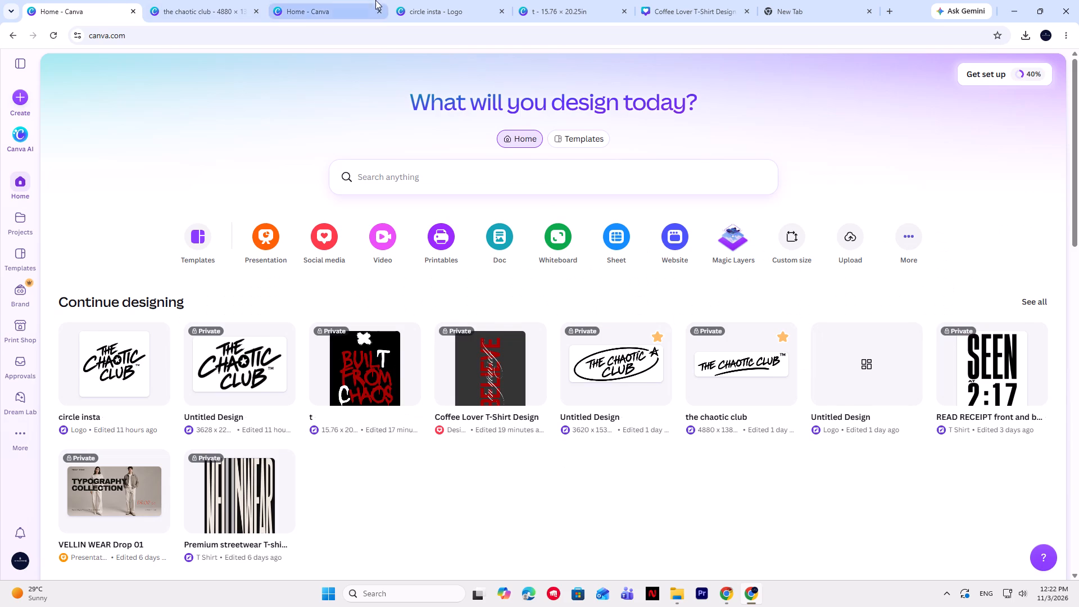
double_click(332, 4)
double_click(452, 0)
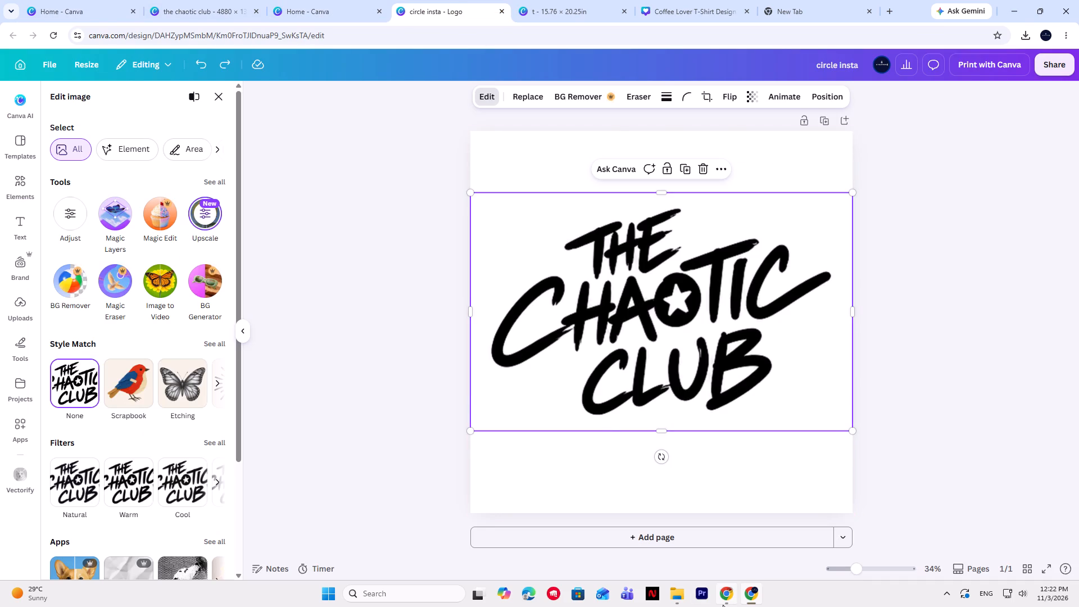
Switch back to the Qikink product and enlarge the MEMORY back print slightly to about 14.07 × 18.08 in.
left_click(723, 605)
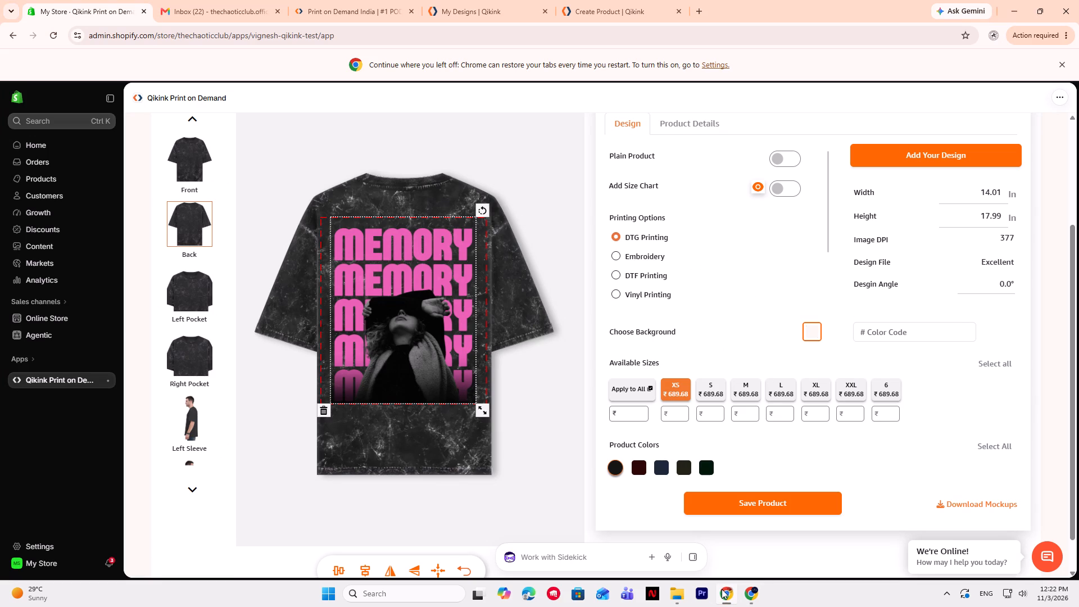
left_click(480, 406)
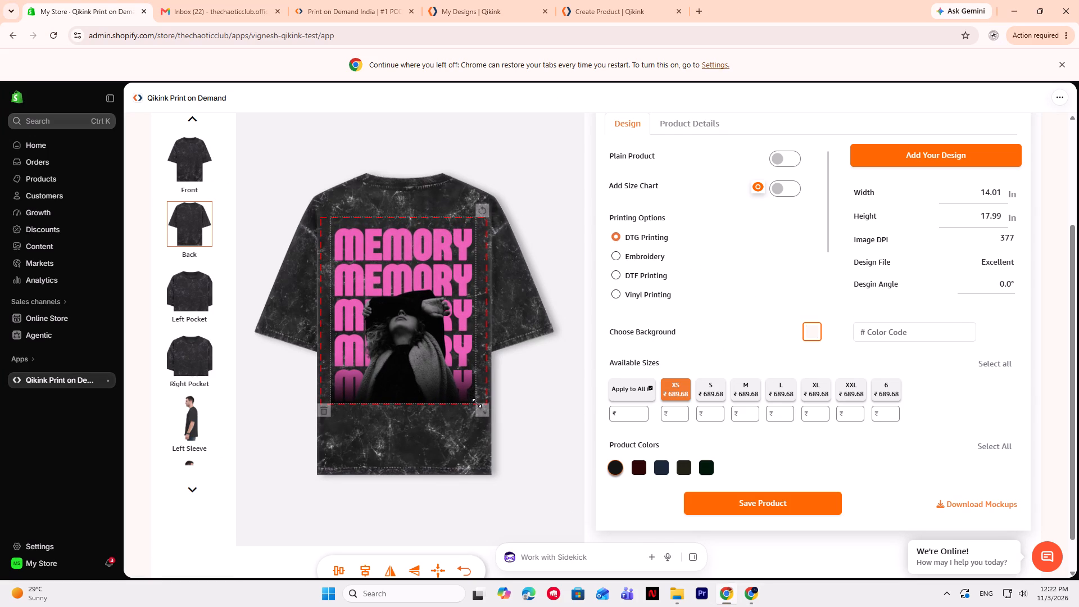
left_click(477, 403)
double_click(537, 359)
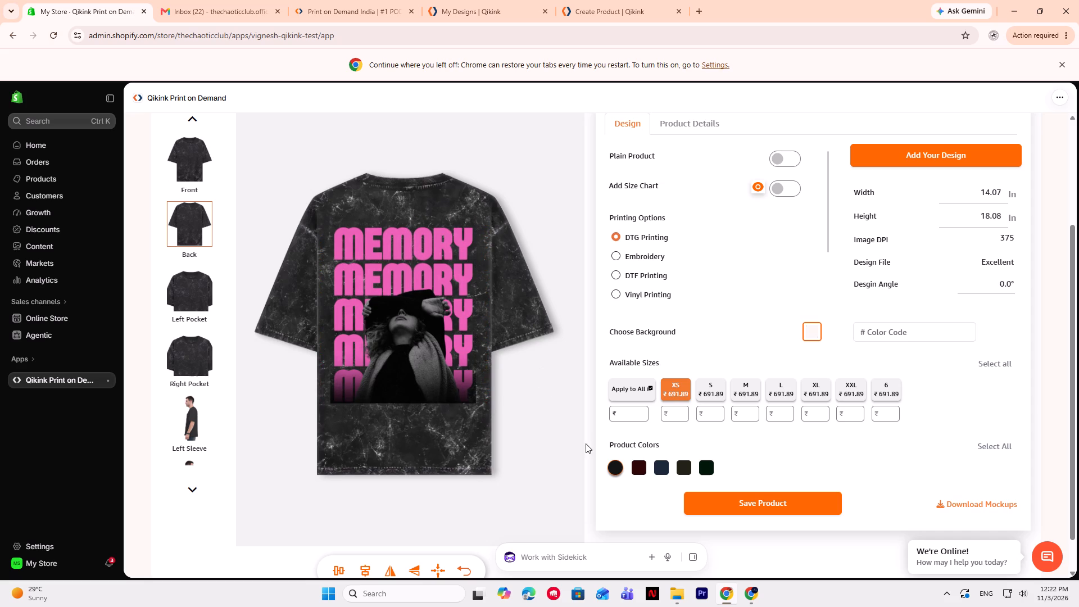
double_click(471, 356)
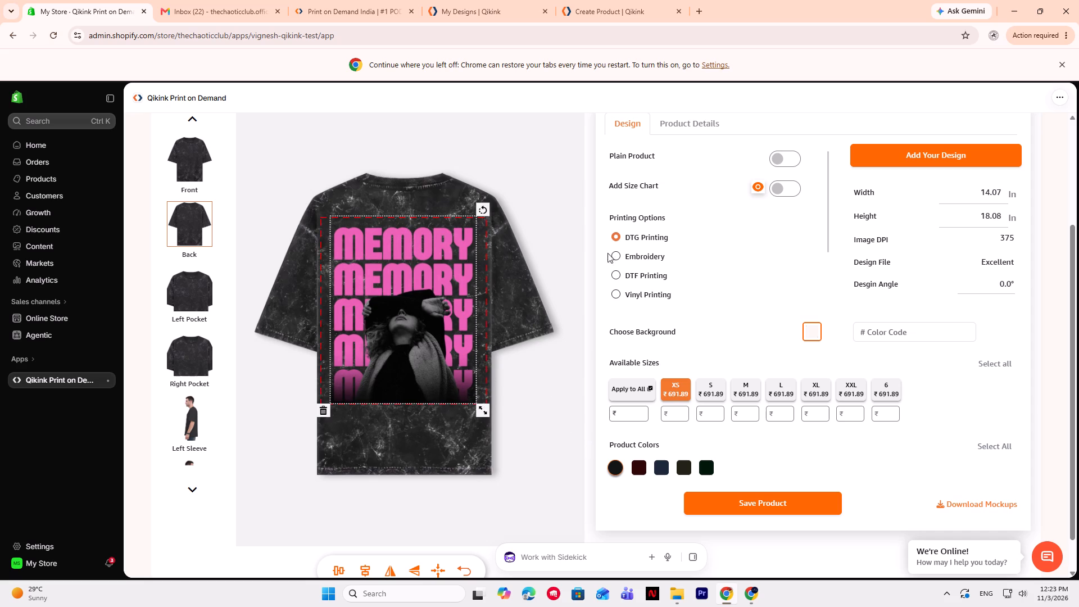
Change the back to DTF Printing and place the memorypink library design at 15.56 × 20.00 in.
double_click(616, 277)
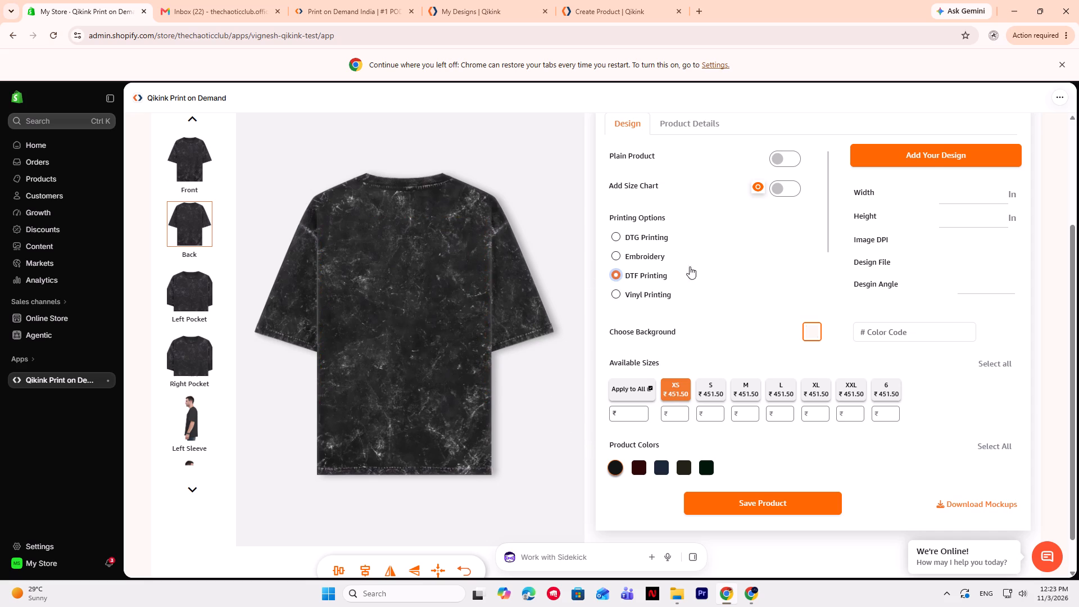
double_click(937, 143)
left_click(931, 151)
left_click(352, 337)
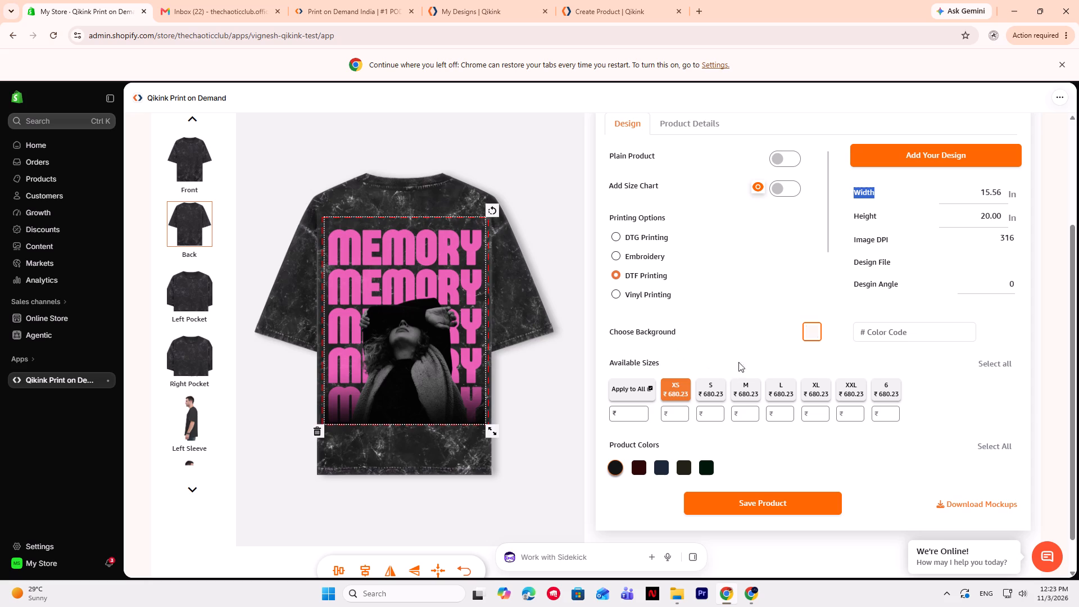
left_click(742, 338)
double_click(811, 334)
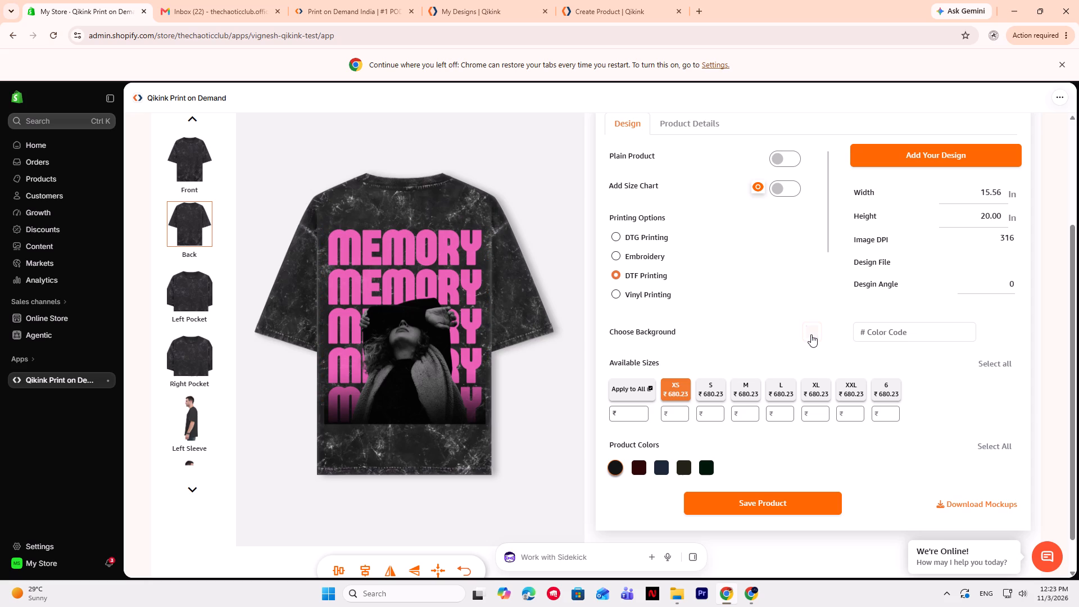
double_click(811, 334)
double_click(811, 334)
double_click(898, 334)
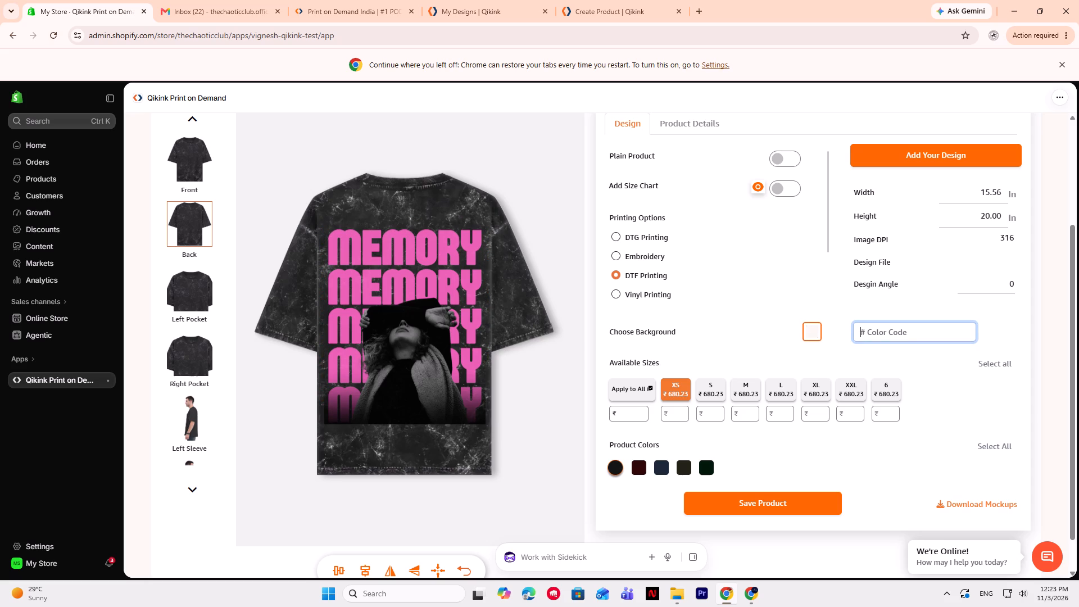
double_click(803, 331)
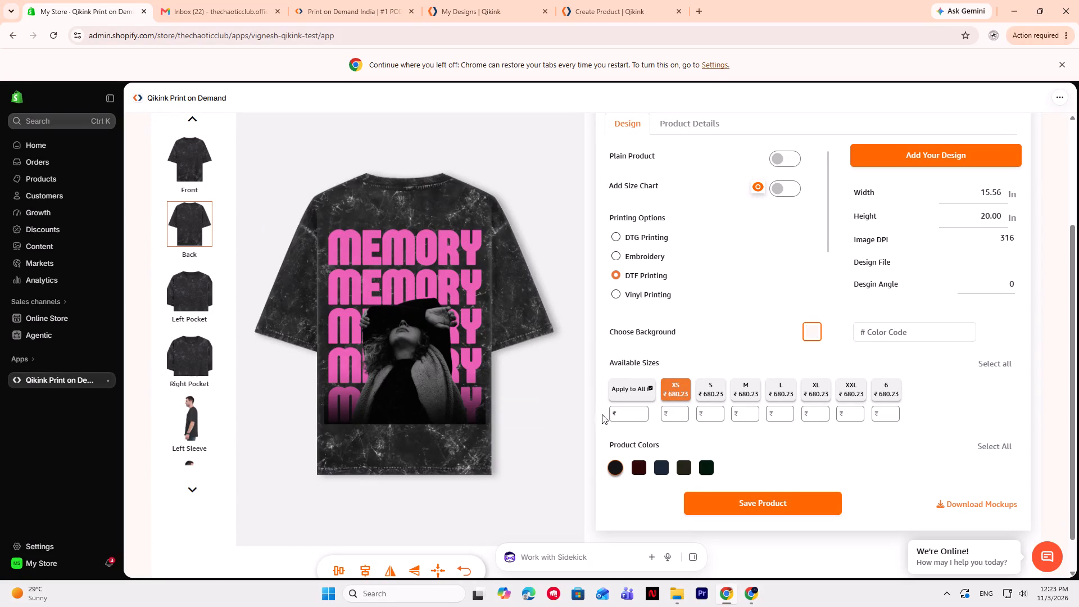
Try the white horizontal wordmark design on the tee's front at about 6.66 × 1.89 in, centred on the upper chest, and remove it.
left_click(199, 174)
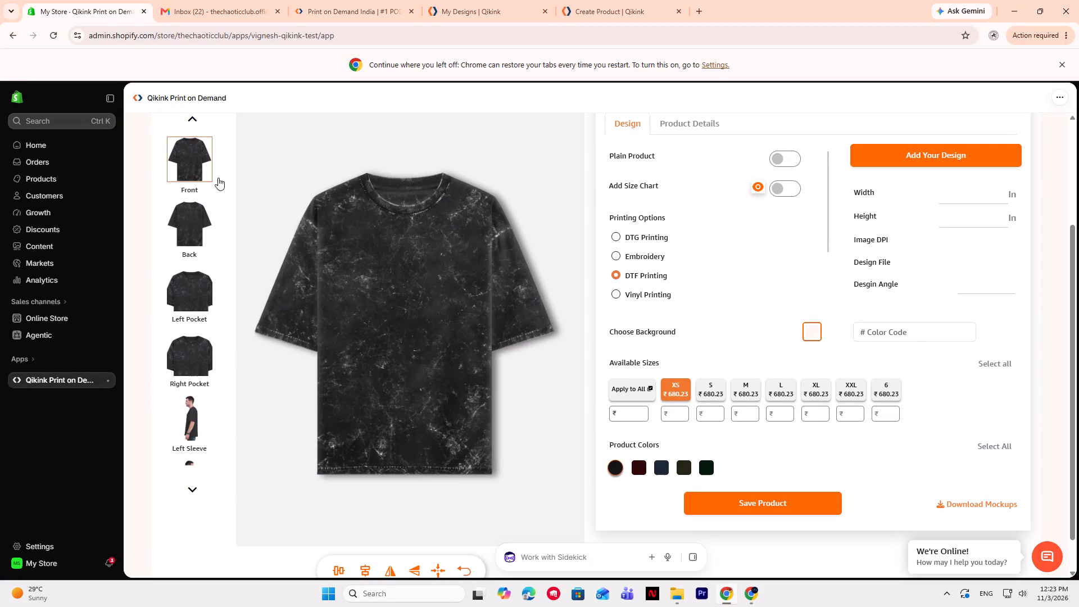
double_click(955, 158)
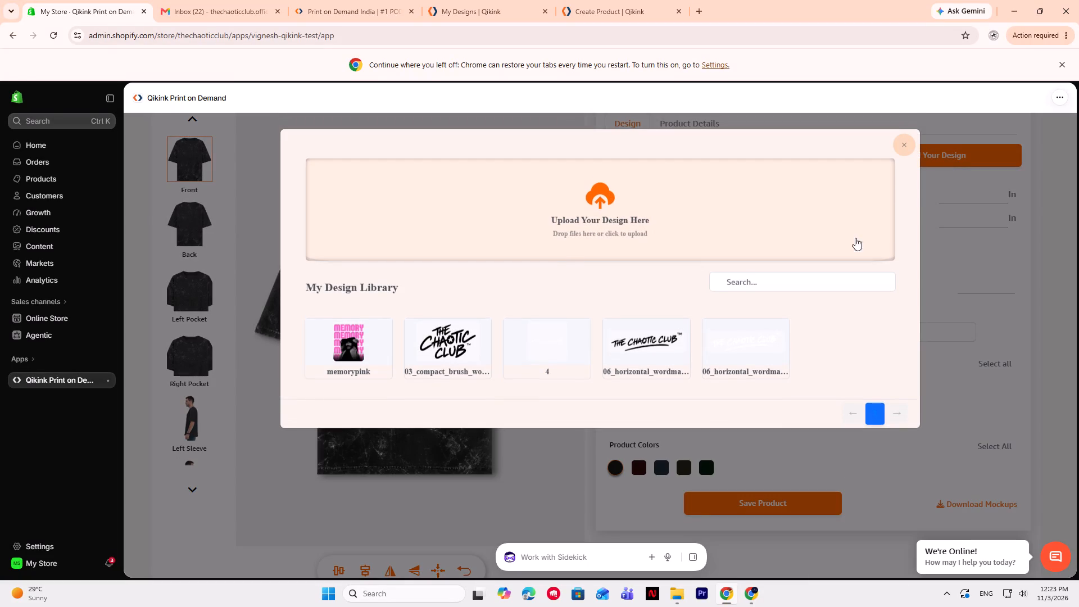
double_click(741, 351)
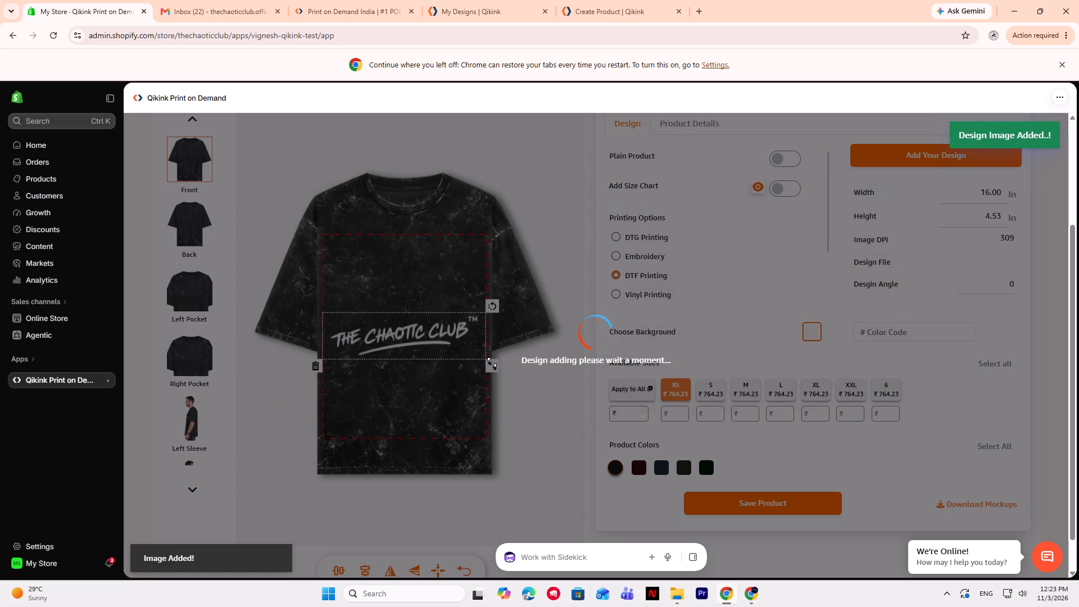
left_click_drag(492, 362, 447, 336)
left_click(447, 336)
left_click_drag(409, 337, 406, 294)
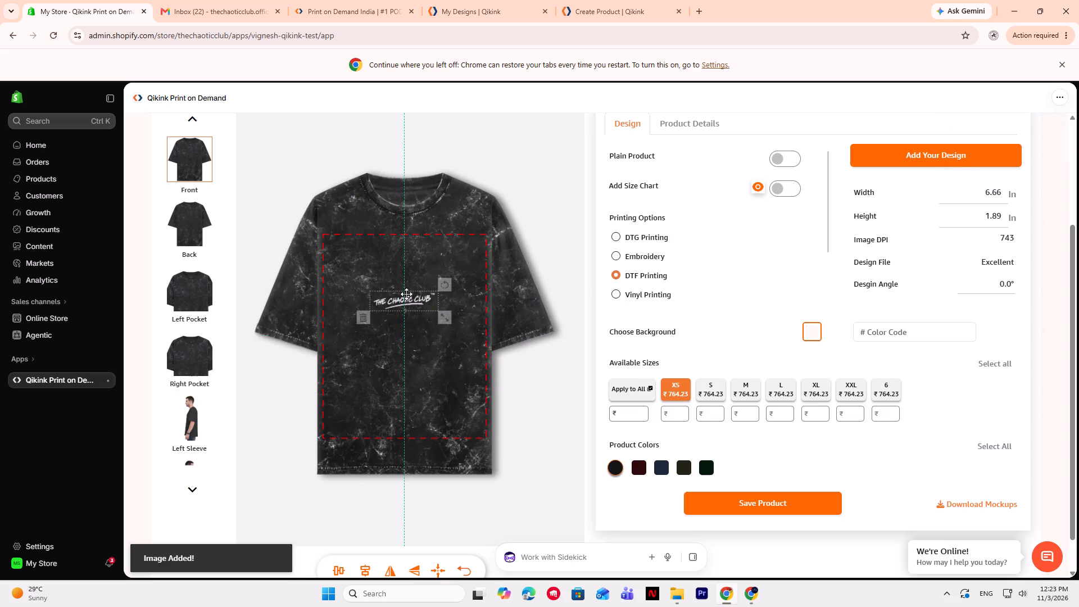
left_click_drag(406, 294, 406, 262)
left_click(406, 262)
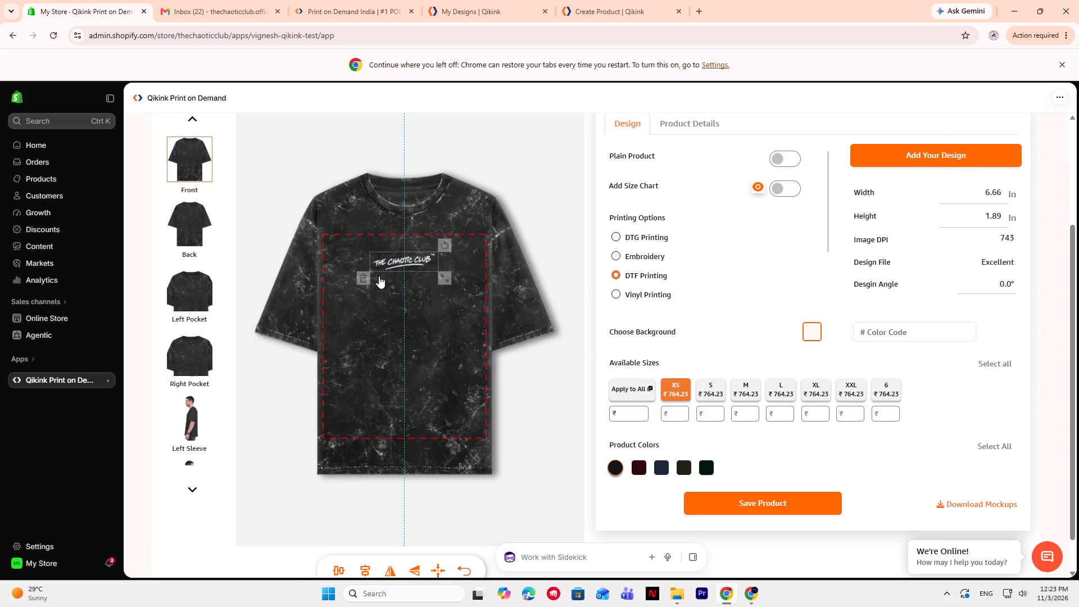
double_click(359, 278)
left_click(615, 296)
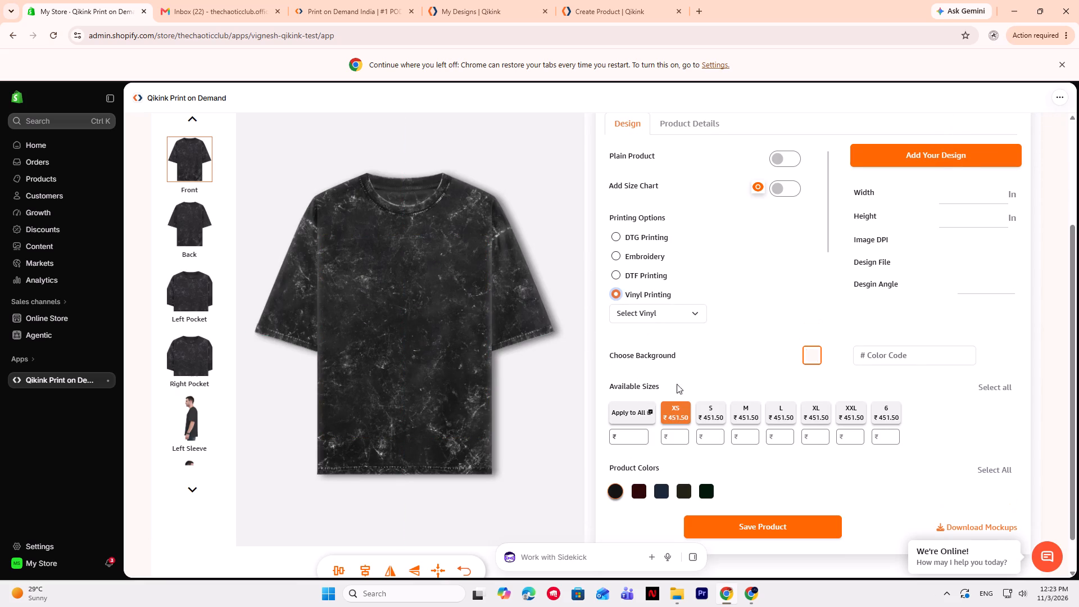
double_click(933, 150)
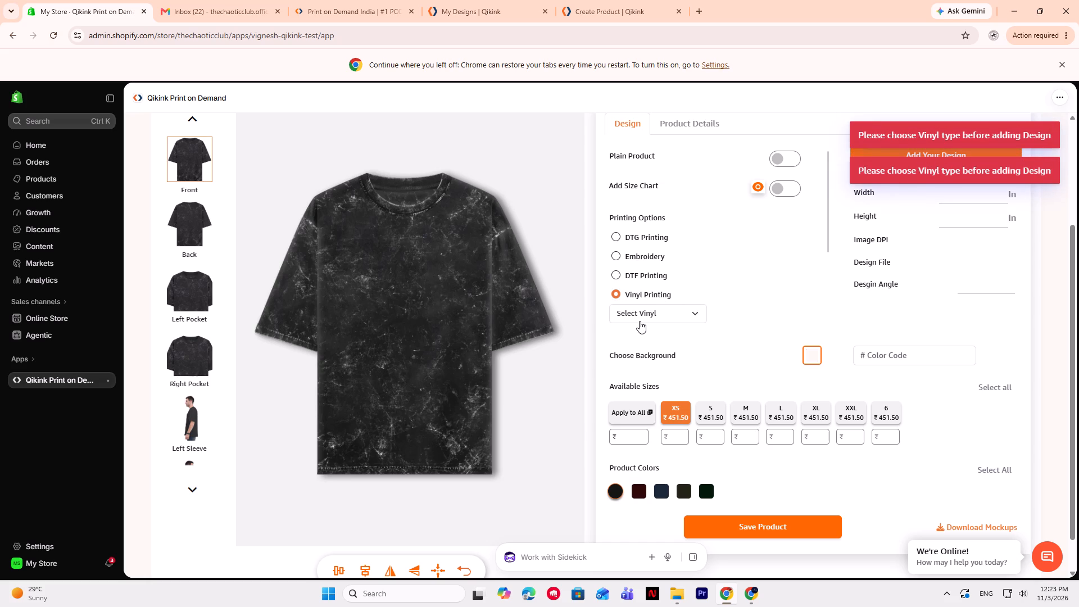
left_click(884, 155)
left_click(638, 304)
left_click(652, 353)
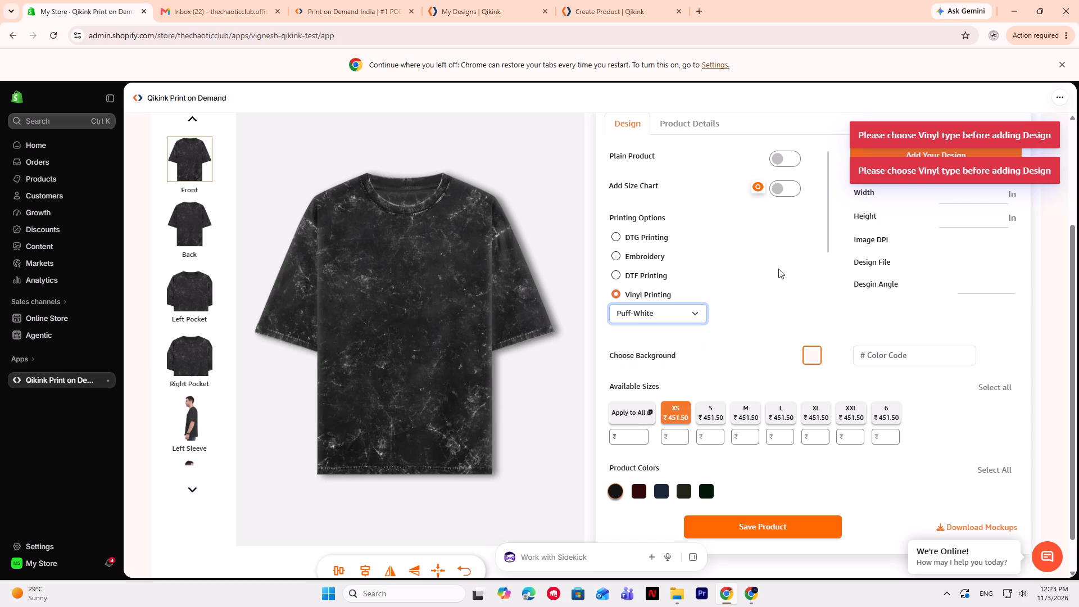
Place the white horizontal wordmark design on the tee's front at about 5.90 × 1.67 in, centred on the upper chest.
left_click(879, 158)
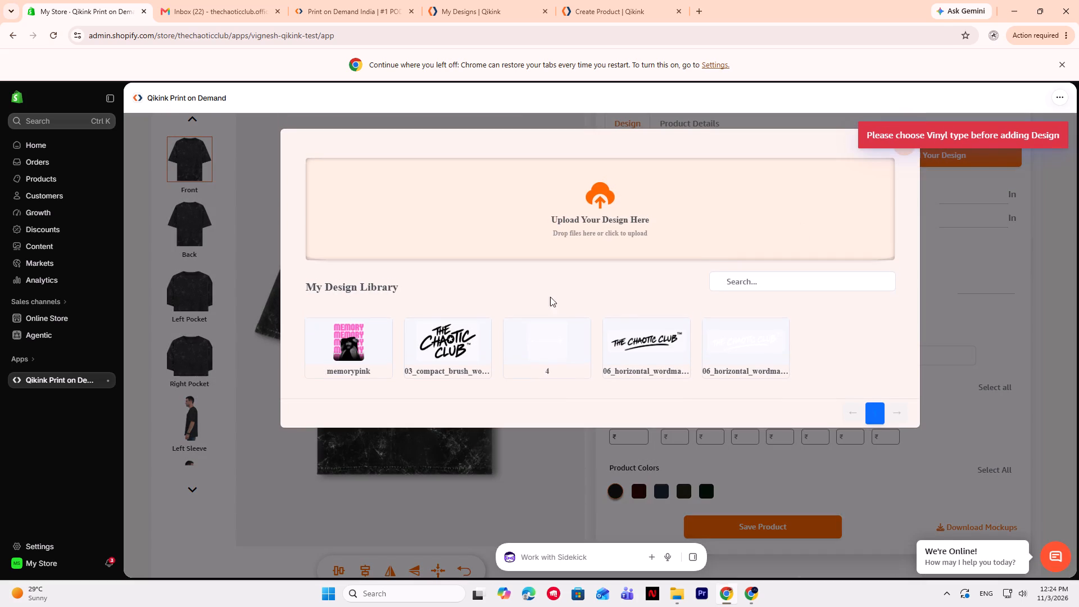
left_click(754, 357)
left_click(760, 347)
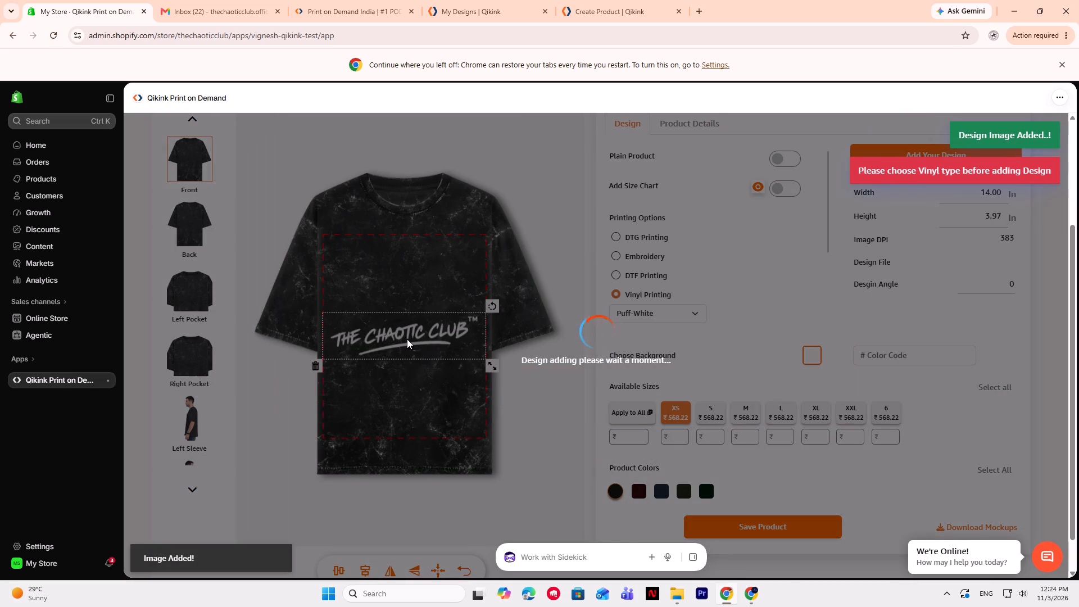
left_click_drag(407, 339, 406, 275)
left_click_drag(488, 362, 442, 342)
left_click_drag(413, 343, 411, 255)
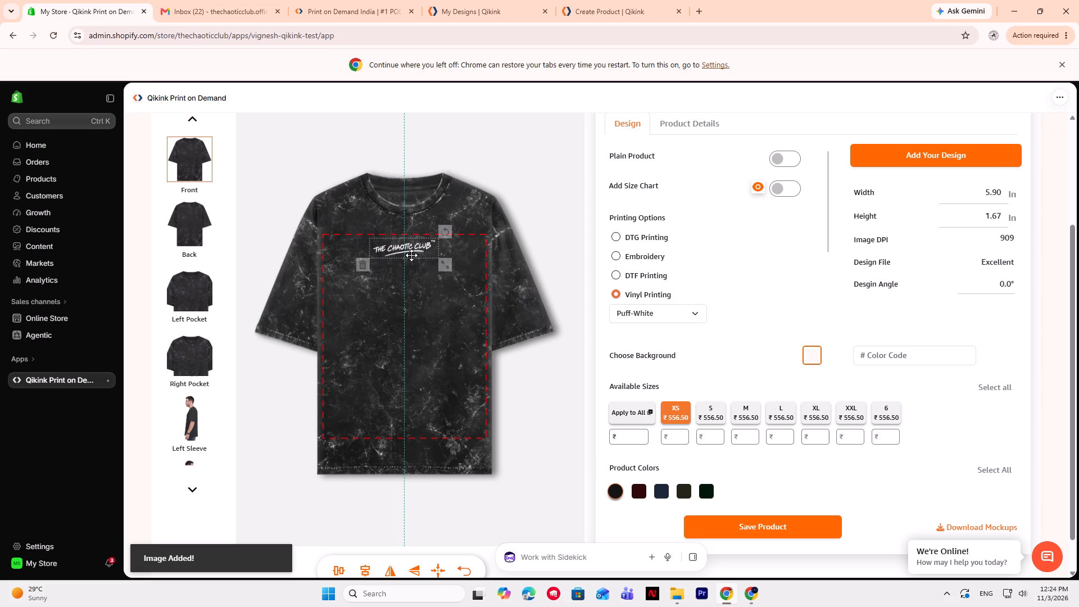
left_click_drag(411, 255, 411, 255)
left_click(562, 316)
left_click_drag(405, 245, 404, 247)
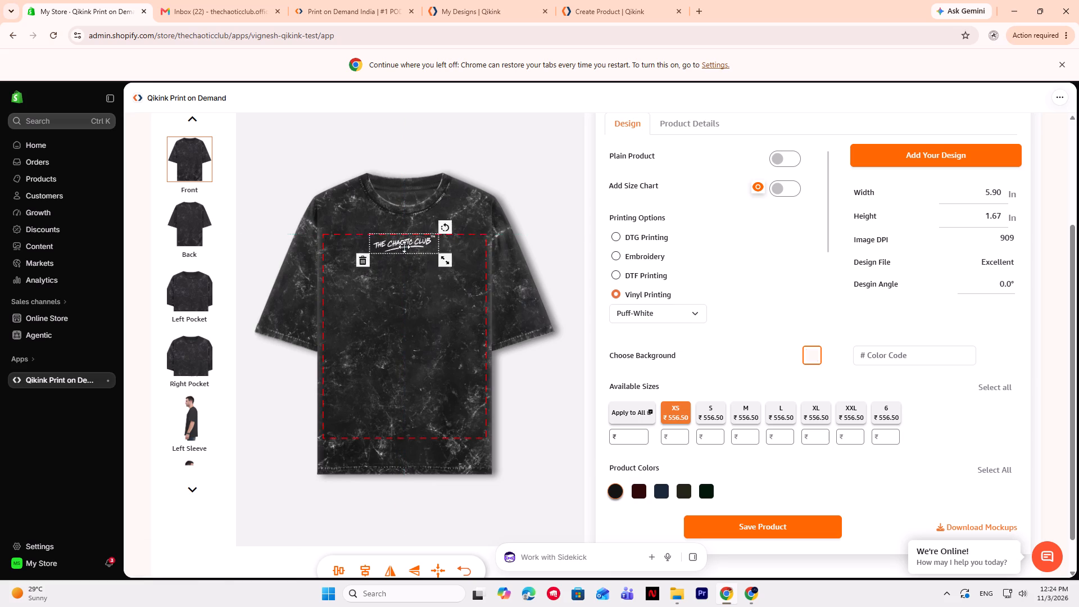
left_click_drag(404, 247, 402, 252)
left_click(590, 332)
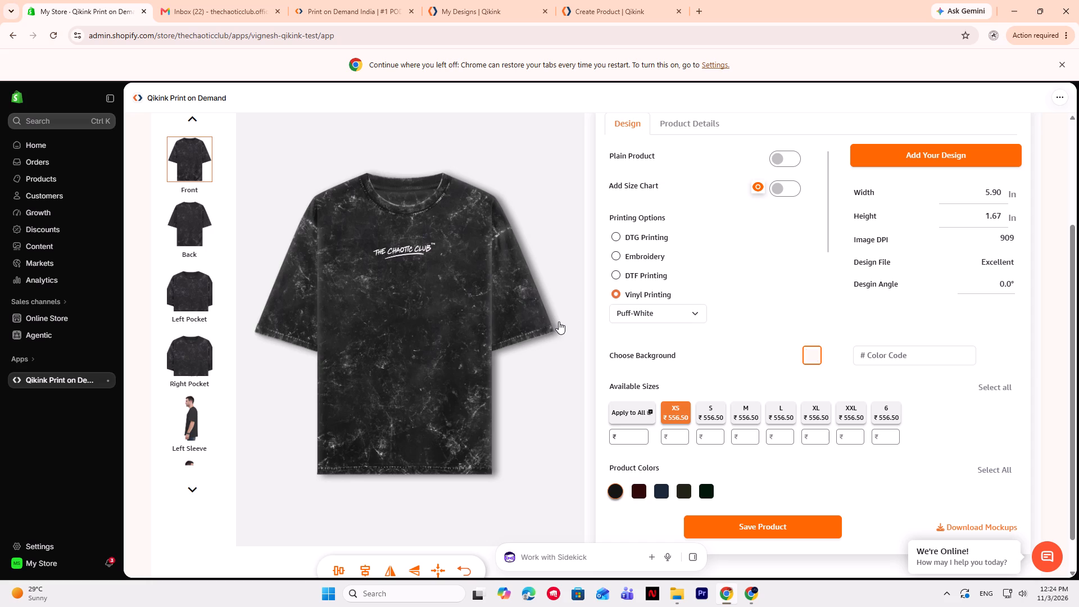
Nudge the front wordmark slightly up towards the neckline, keeping it horizontally centred.
left_click(410, 250)
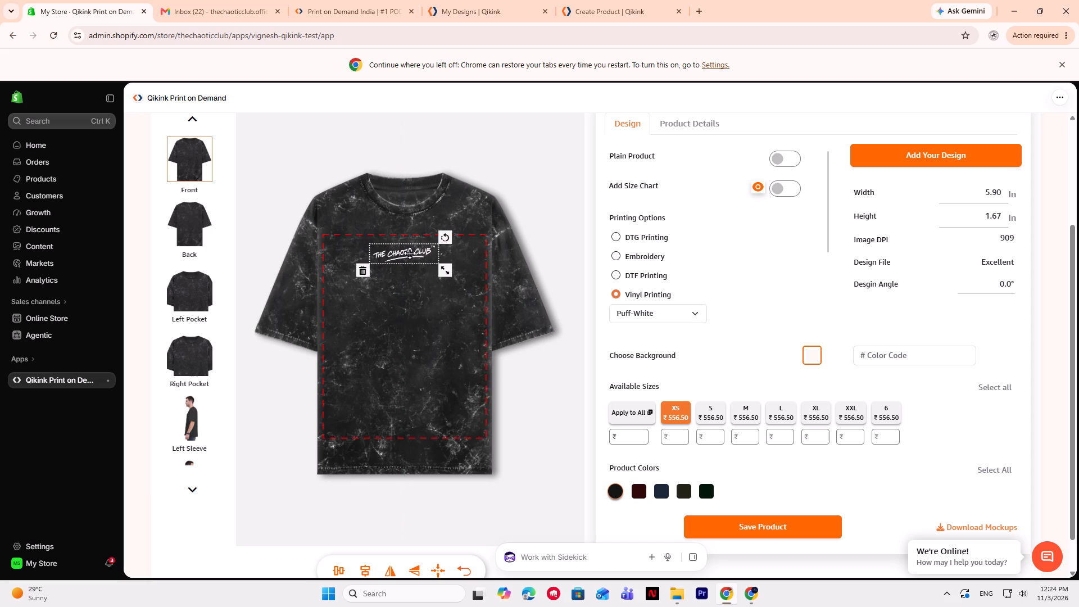
left_click(555, 271)
left_click_drag(401, 254, 401, 250)
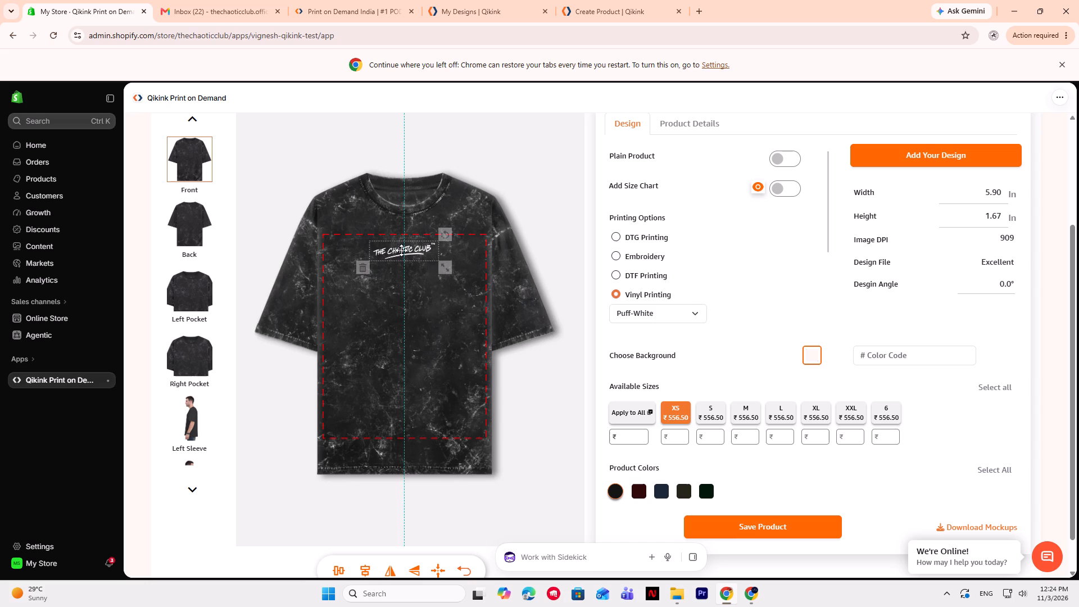
left_click_drag(401, 250, 401, 248)
left_click(547, 235)
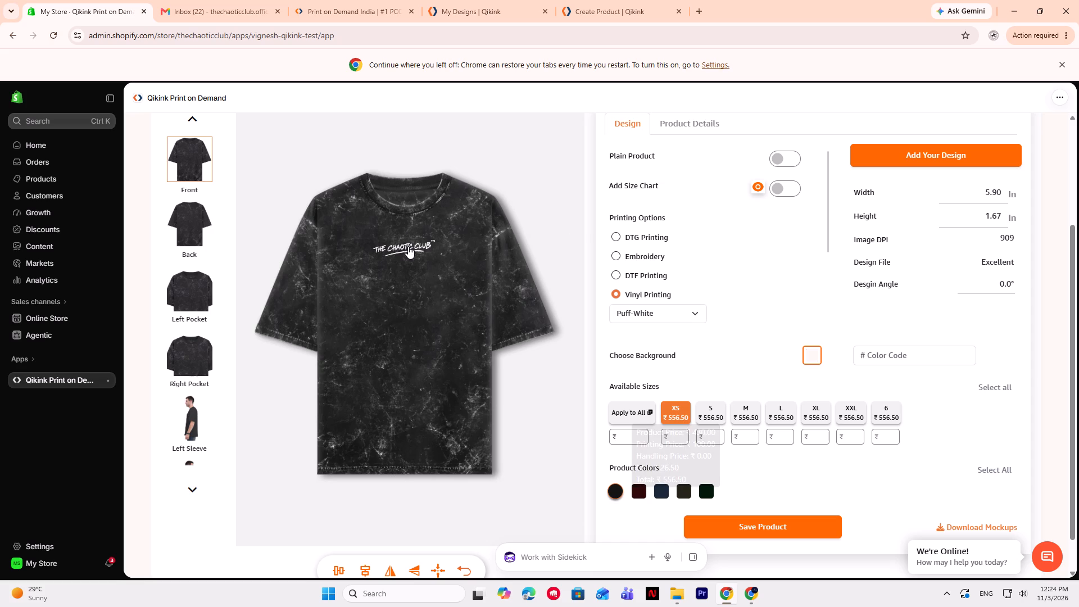
Check the washed tee's front, back and left pocket views for the placed wordmark.
left_click(202, 228)
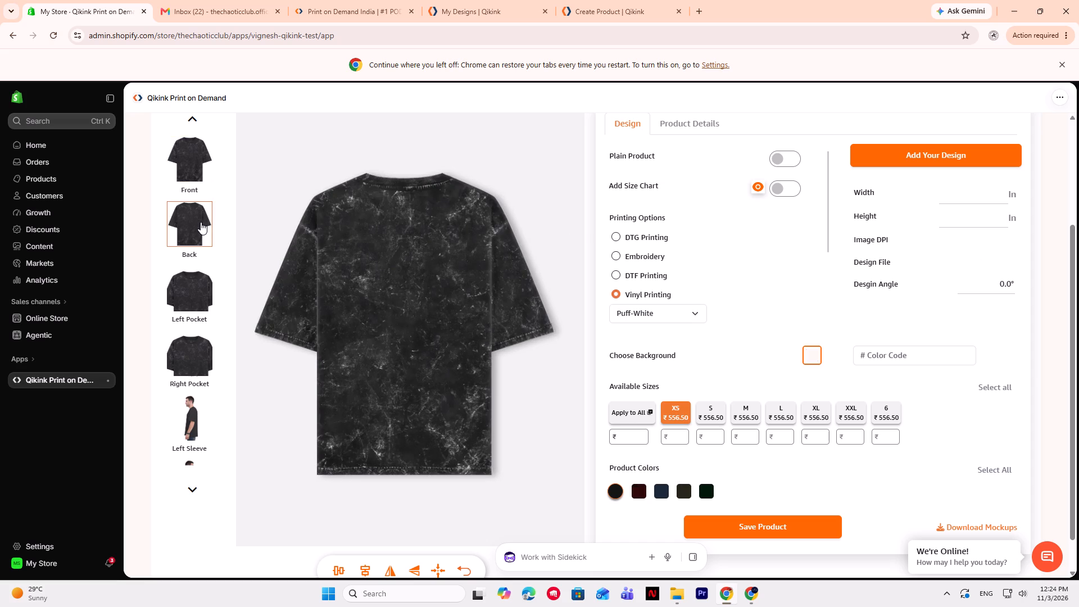
double_click(185, 161)
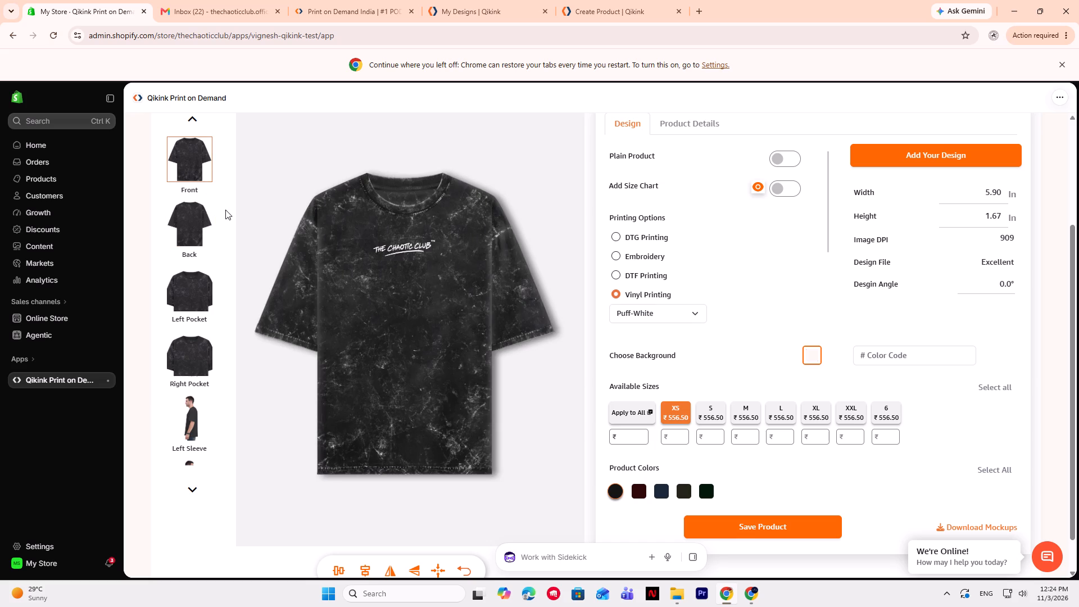
left_click(189, 228)
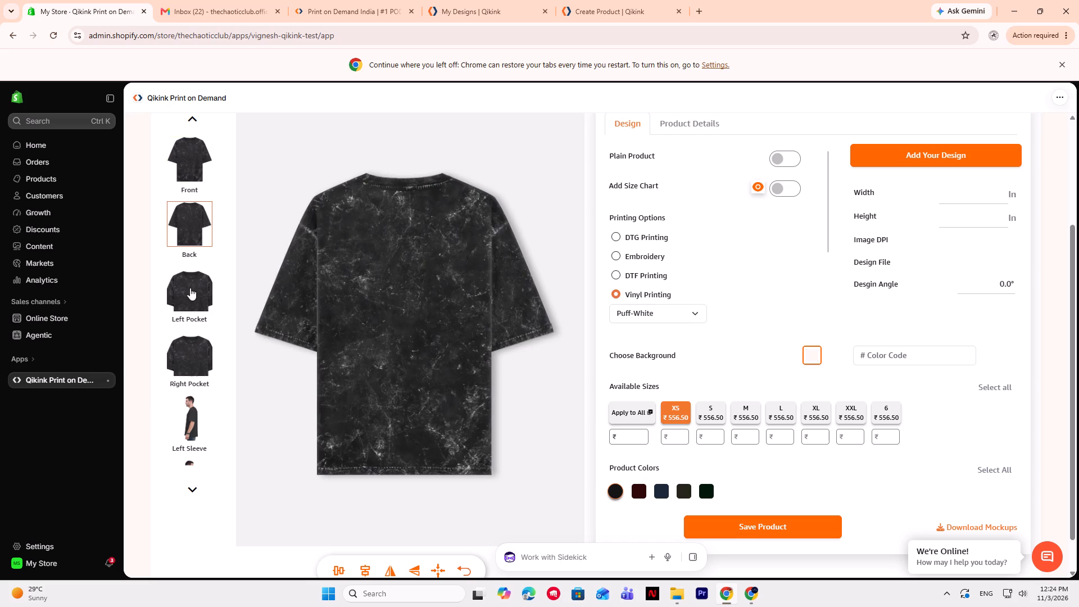
left_click(190, 290)
left_click(194, 227)
left_click(195, 166)
left_click(189, 211)
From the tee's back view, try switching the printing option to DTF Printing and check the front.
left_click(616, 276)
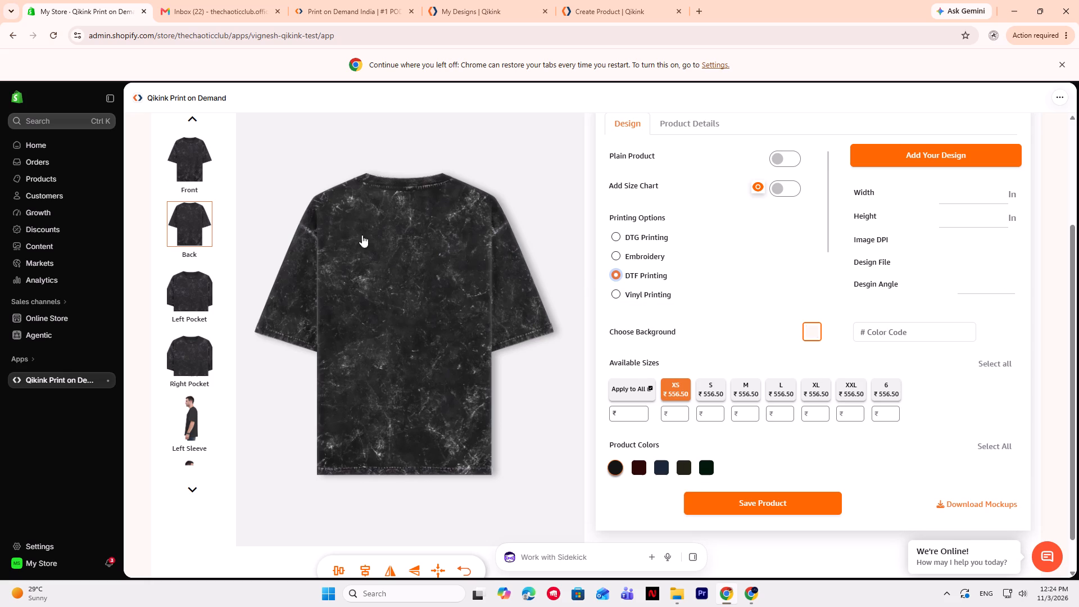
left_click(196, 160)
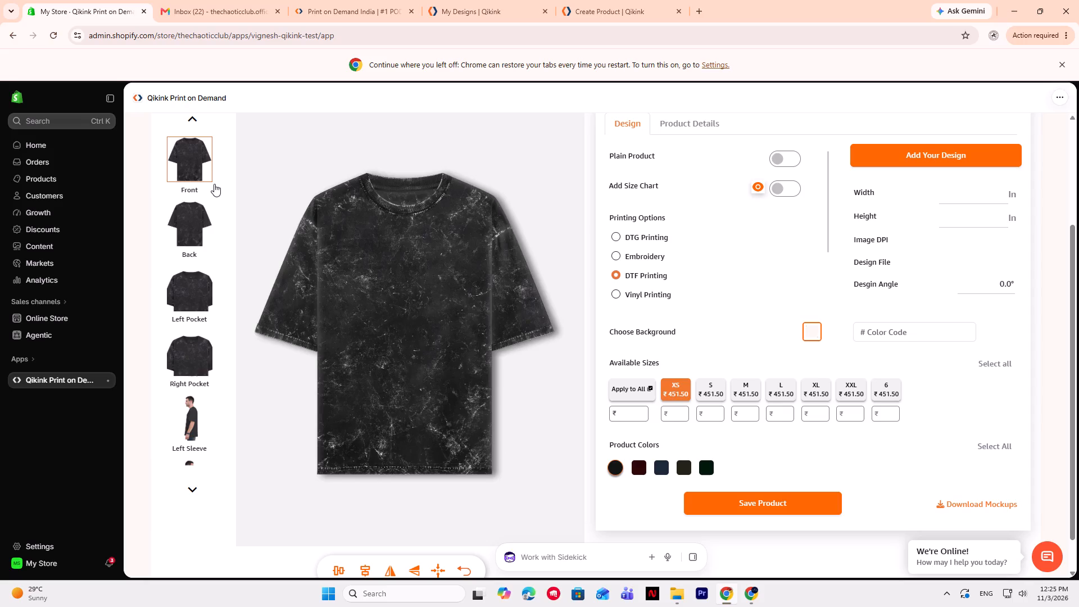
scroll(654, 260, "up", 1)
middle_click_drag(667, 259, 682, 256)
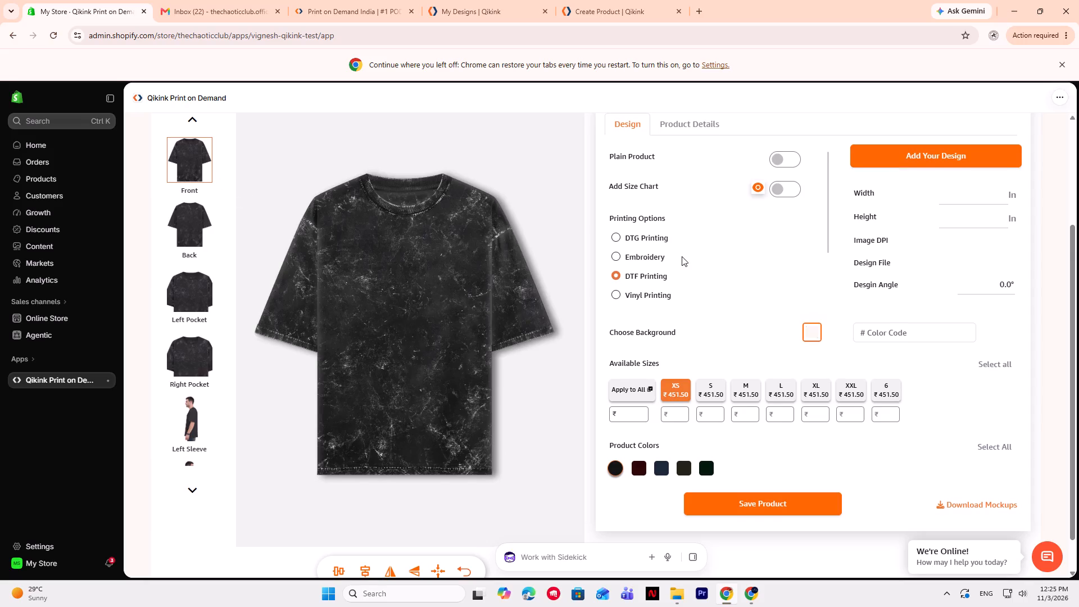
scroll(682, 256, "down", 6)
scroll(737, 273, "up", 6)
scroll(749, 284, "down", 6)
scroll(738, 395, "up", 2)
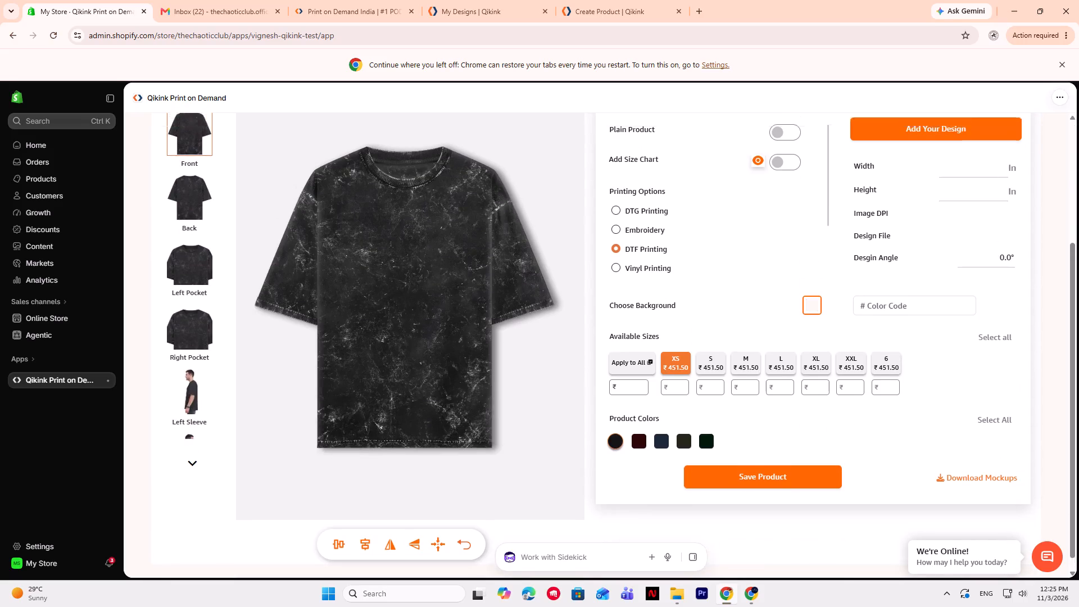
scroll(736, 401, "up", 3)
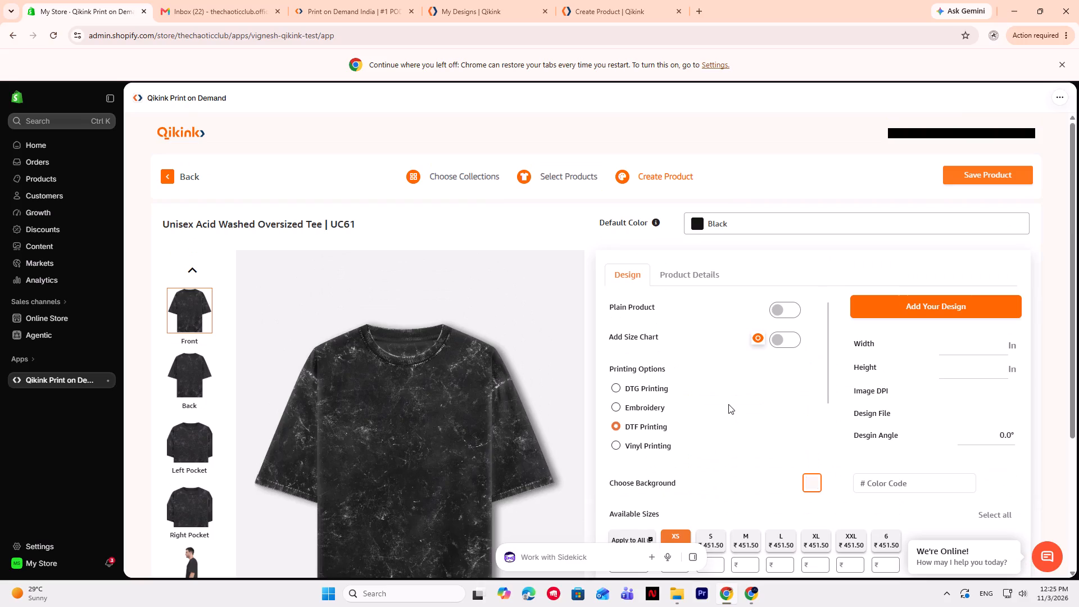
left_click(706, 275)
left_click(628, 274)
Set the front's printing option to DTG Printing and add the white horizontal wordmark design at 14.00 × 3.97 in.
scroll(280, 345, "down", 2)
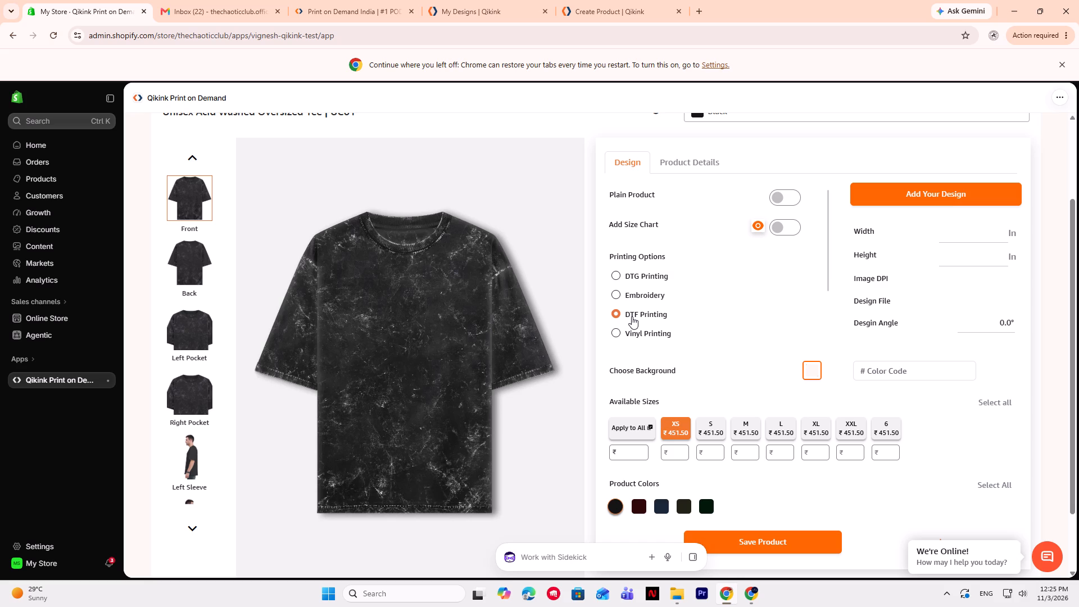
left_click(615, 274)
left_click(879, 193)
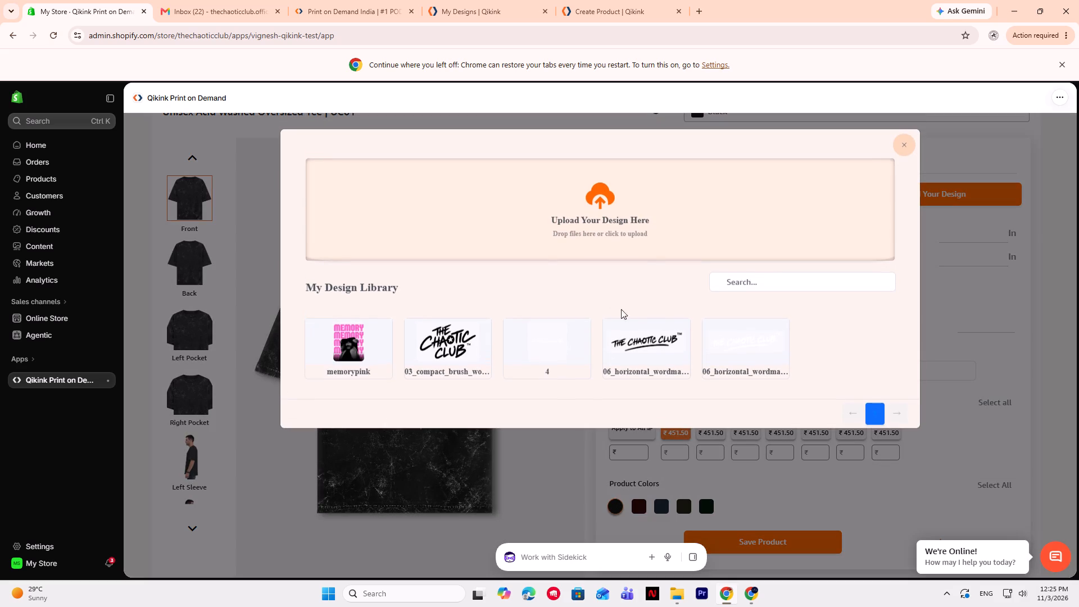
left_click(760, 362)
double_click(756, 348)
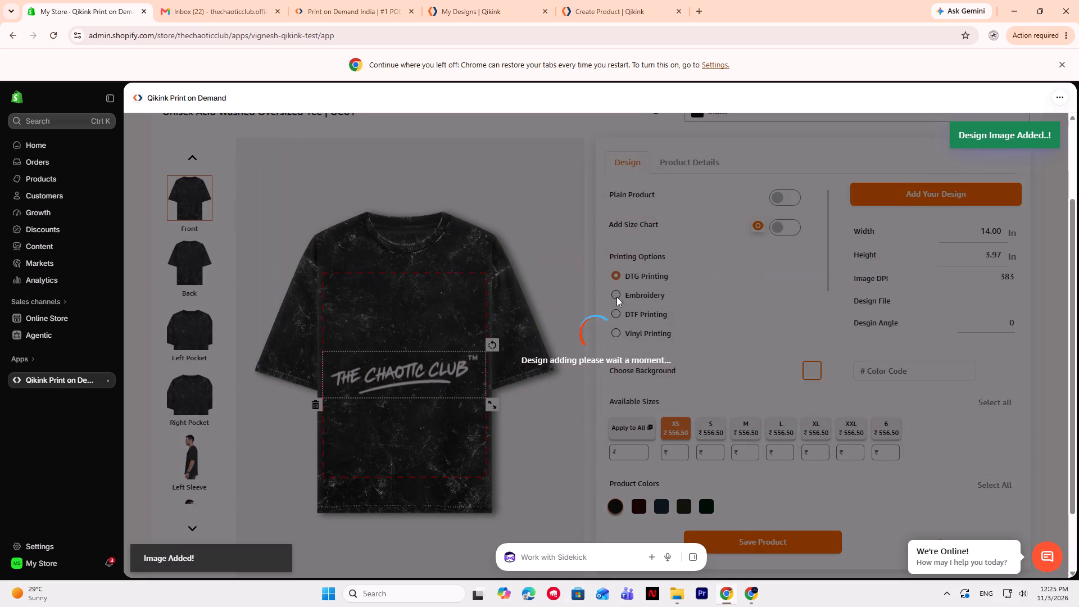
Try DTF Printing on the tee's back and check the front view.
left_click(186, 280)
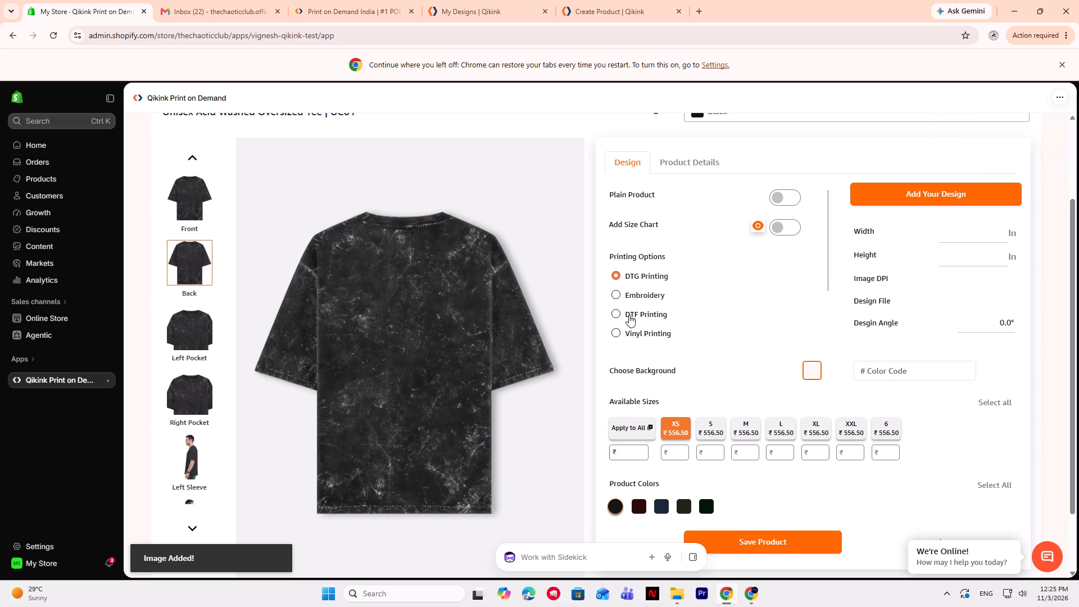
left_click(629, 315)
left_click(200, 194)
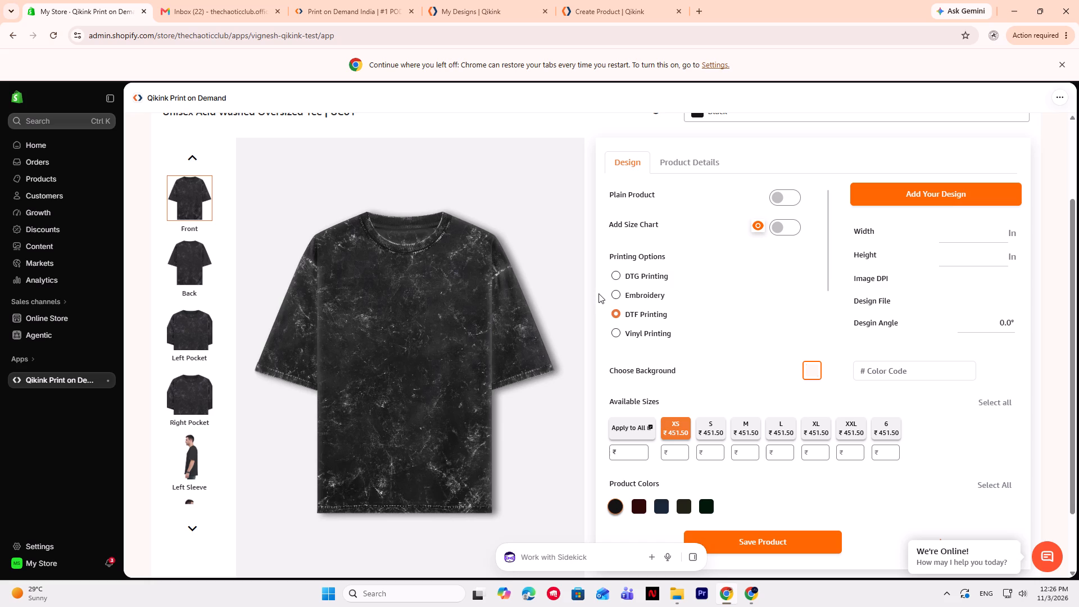
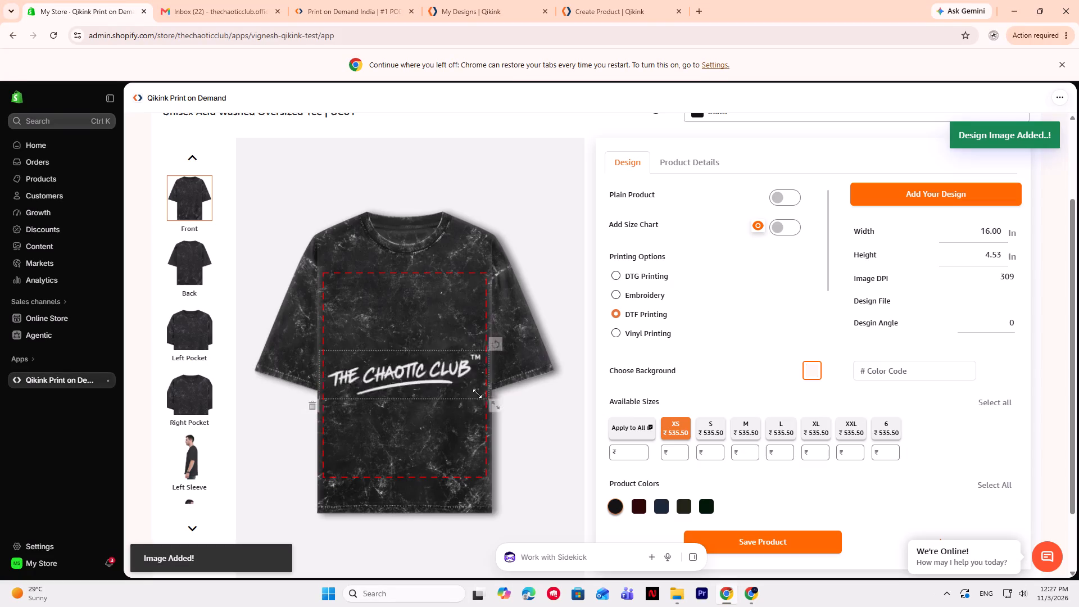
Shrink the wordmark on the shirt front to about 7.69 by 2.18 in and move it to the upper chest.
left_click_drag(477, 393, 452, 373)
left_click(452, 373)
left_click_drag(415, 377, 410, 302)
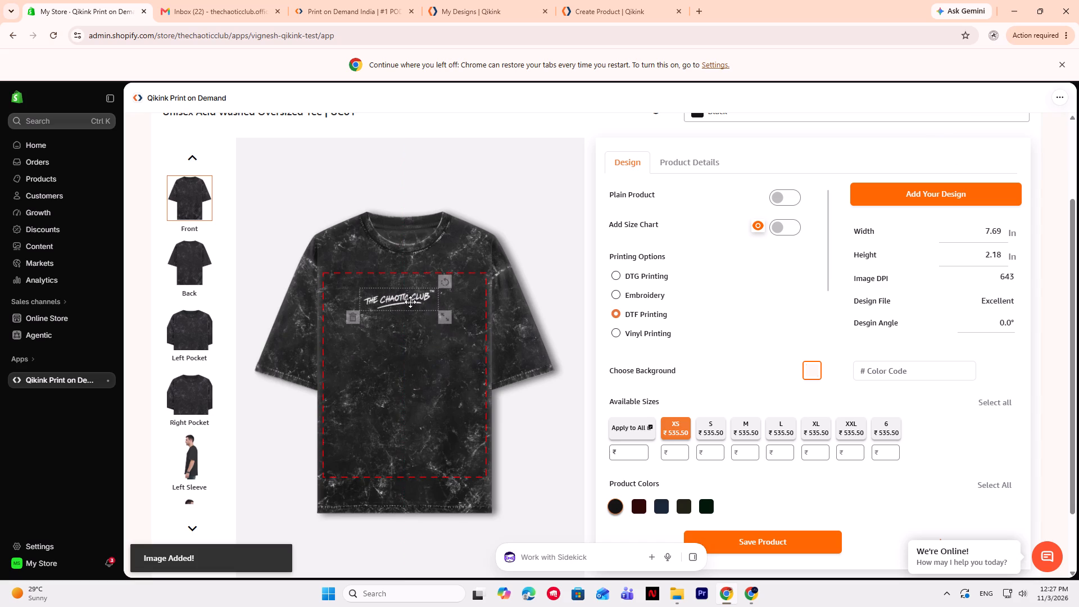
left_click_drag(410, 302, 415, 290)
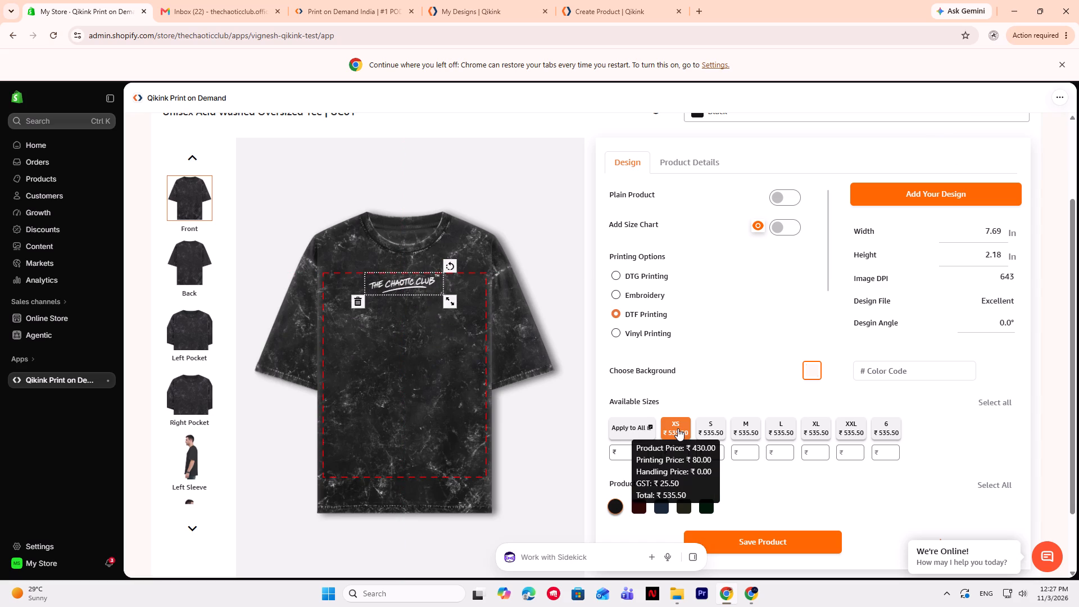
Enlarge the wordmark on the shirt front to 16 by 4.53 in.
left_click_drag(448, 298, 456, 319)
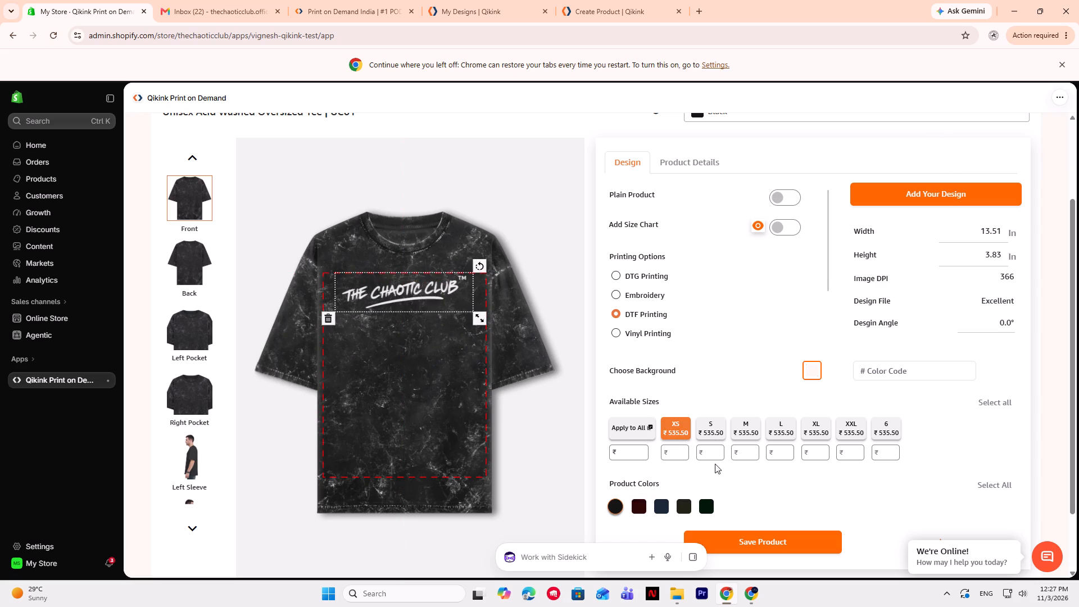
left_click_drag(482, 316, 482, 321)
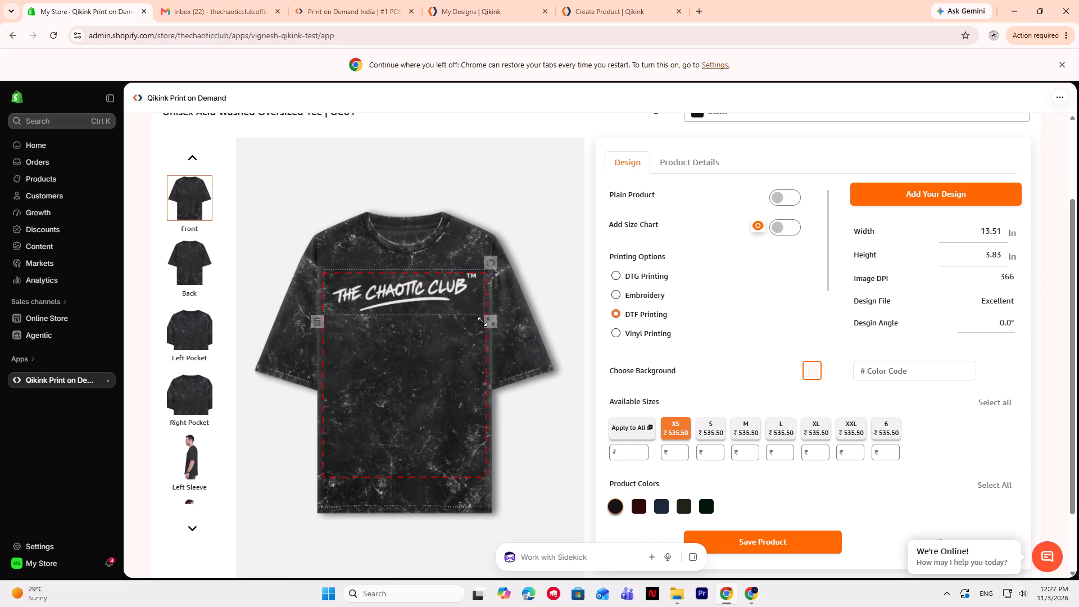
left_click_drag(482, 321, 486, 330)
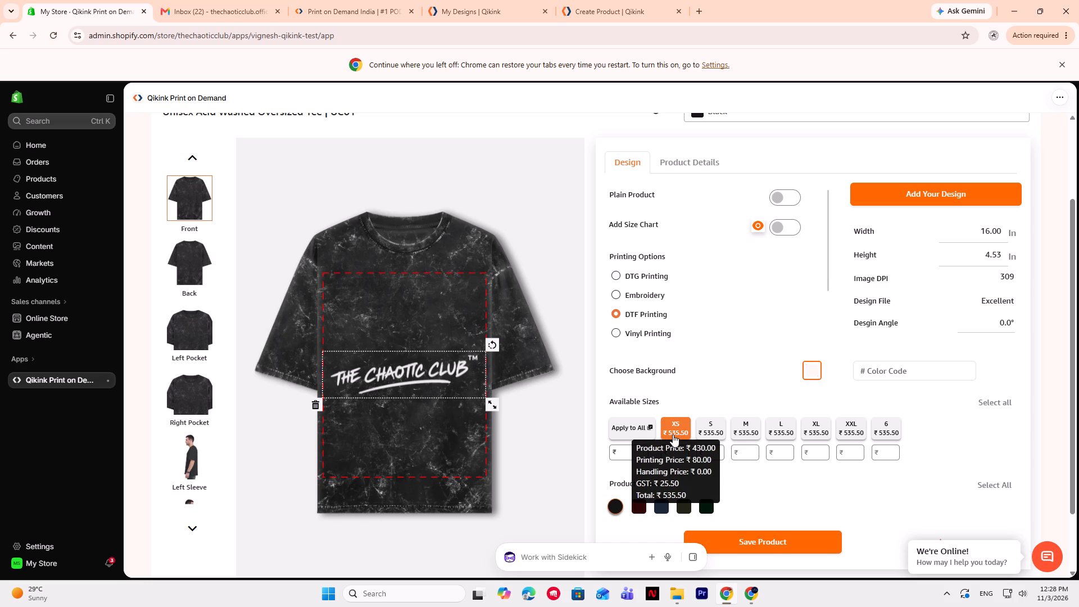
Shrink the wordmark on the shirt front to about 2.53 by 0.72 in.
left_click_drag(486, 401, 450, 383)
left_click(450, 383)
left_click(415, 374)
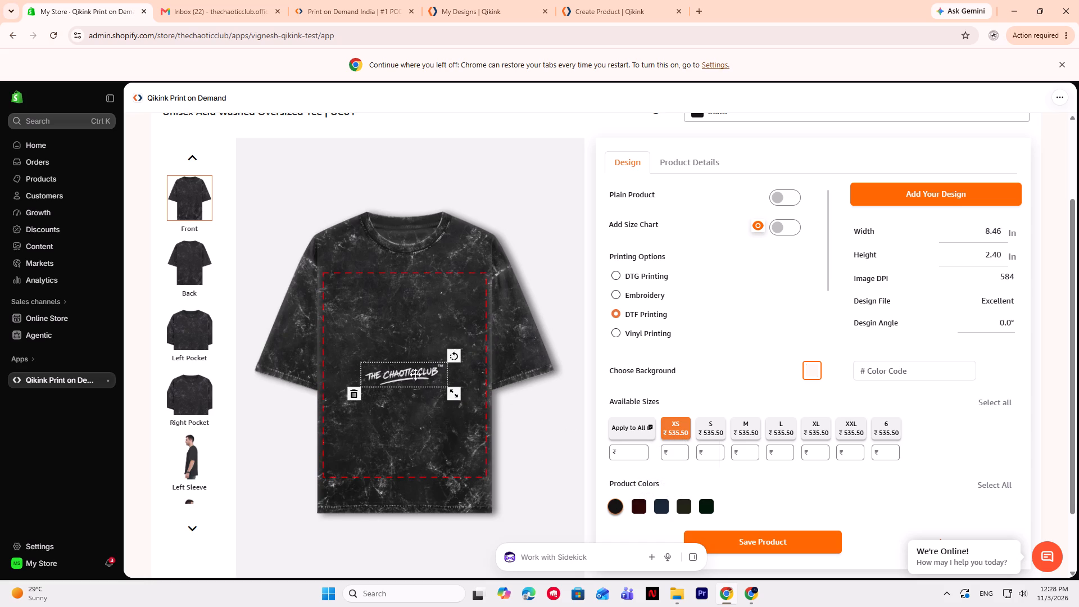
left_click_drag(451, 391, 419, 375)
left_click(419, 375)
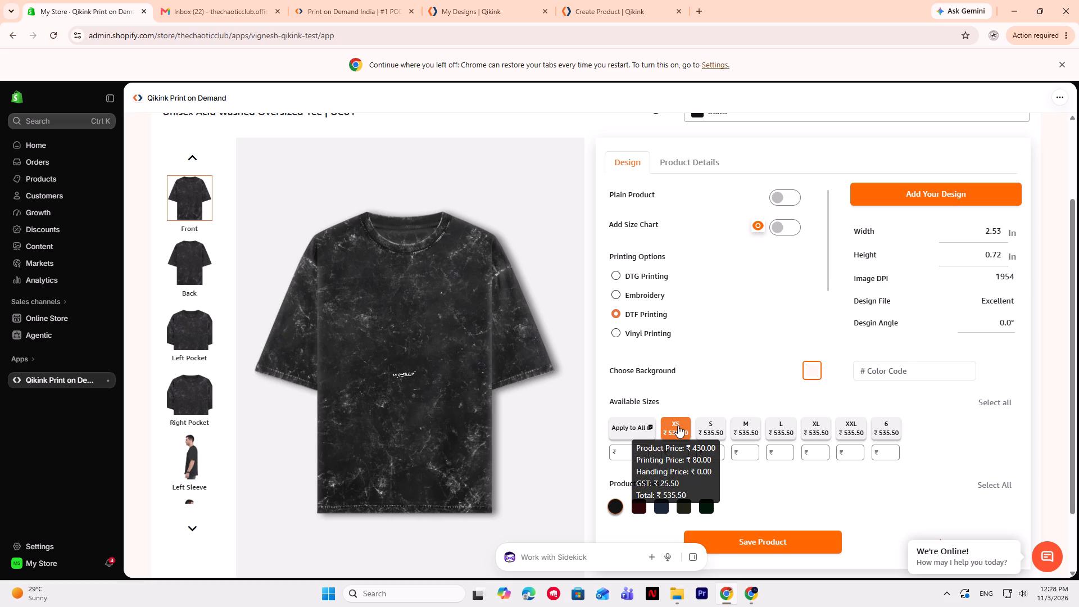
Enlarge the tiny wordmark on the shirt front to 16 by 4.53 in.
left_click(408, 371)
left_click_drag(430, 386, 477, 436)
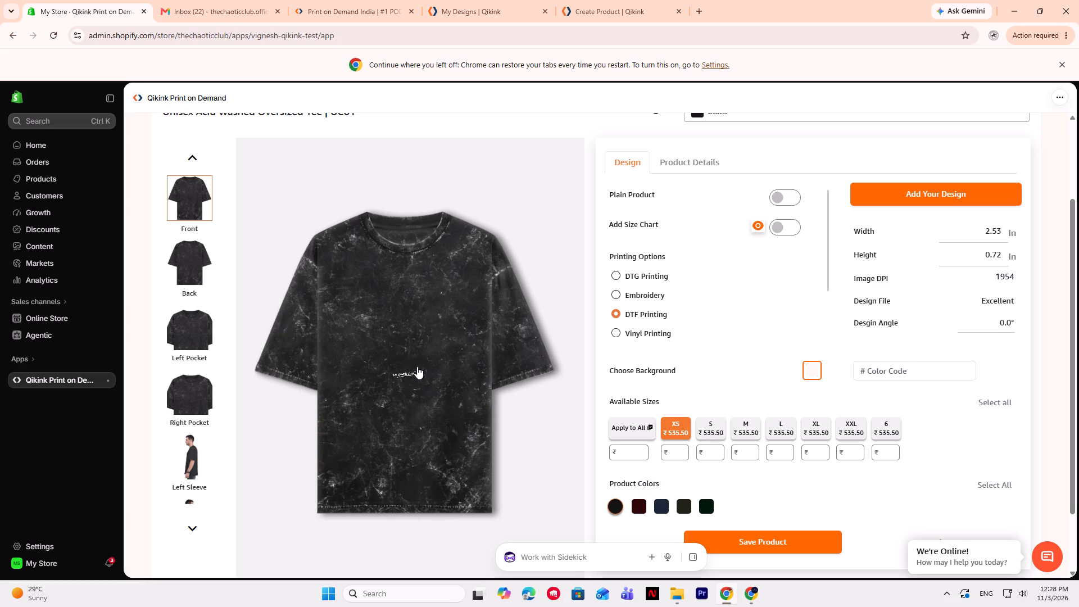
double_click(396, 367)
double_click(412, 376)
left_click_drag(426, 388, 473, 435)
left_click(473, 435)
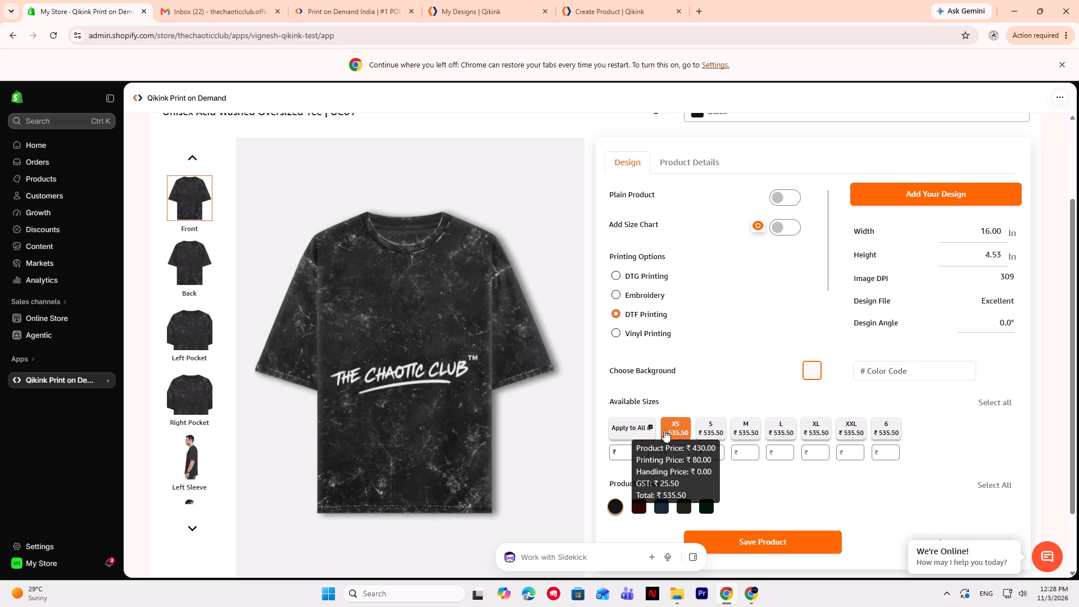
Delete the The Chaotic Club wordmark from the front of the shirt.
double_click(396, 366)
left_click_drag(432, 375, 431, 365)
left_click(431, 365)
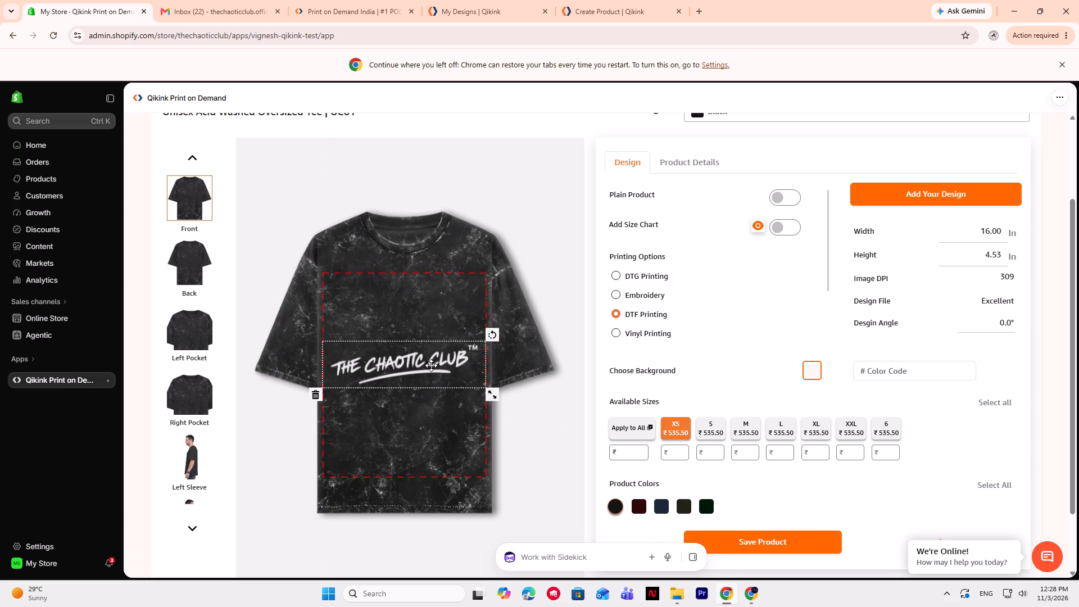
double_click(431, 365)
key("Delete")
left_click(319, 395)
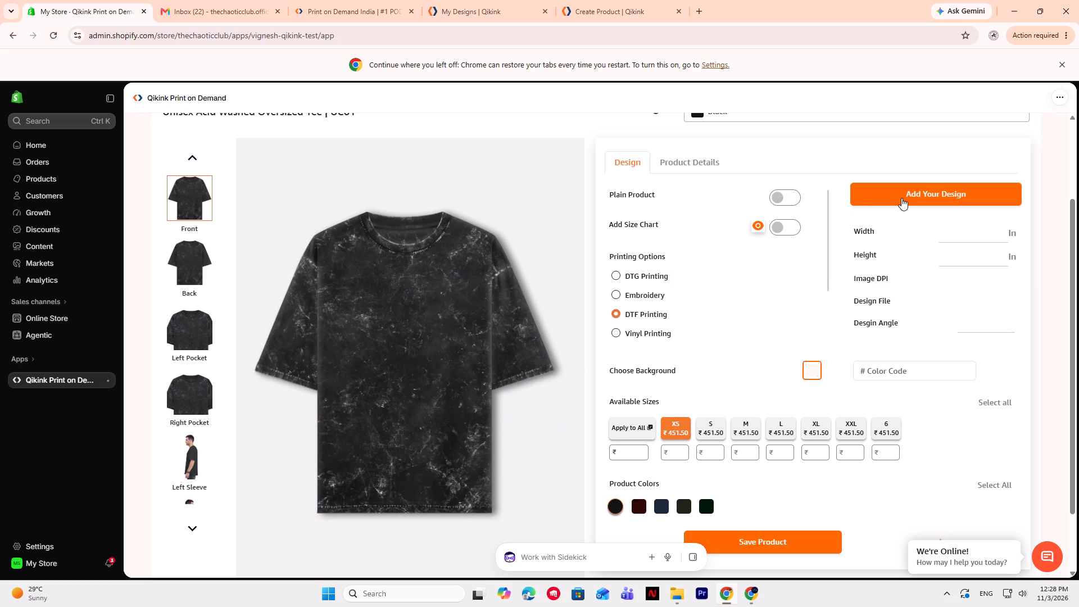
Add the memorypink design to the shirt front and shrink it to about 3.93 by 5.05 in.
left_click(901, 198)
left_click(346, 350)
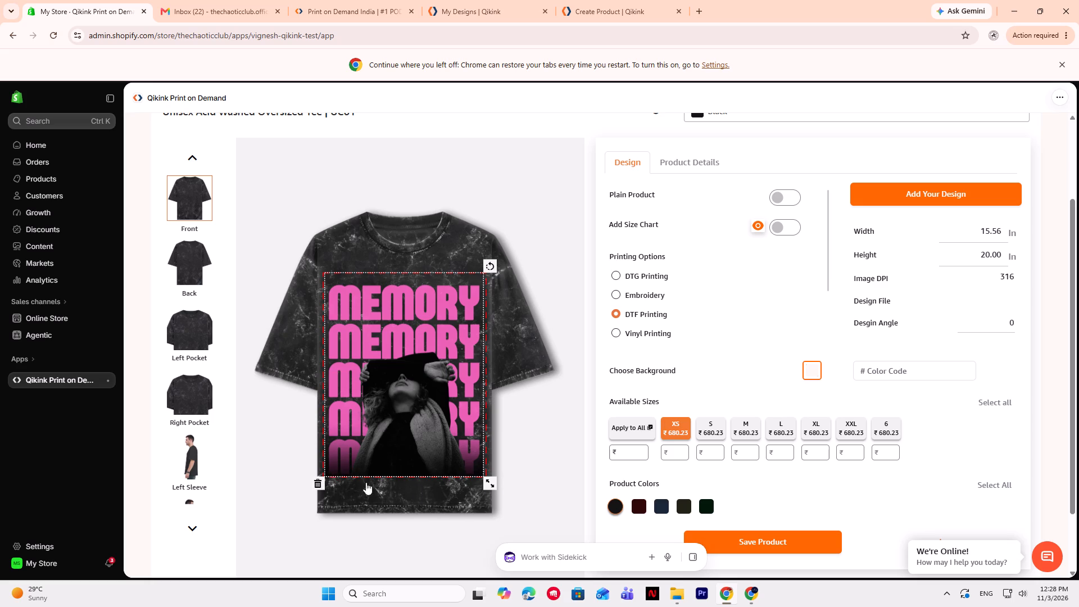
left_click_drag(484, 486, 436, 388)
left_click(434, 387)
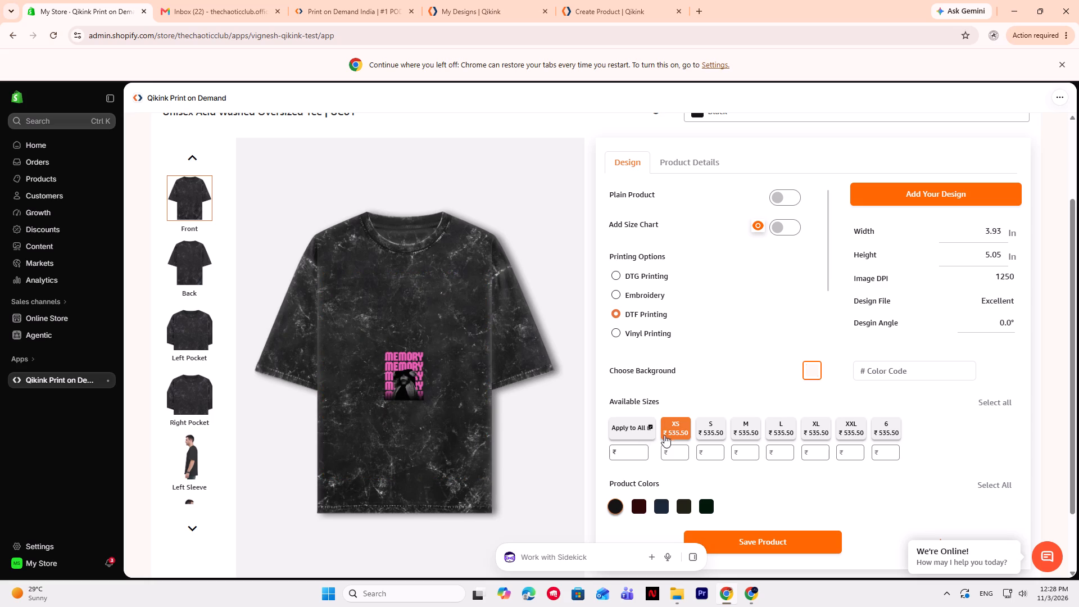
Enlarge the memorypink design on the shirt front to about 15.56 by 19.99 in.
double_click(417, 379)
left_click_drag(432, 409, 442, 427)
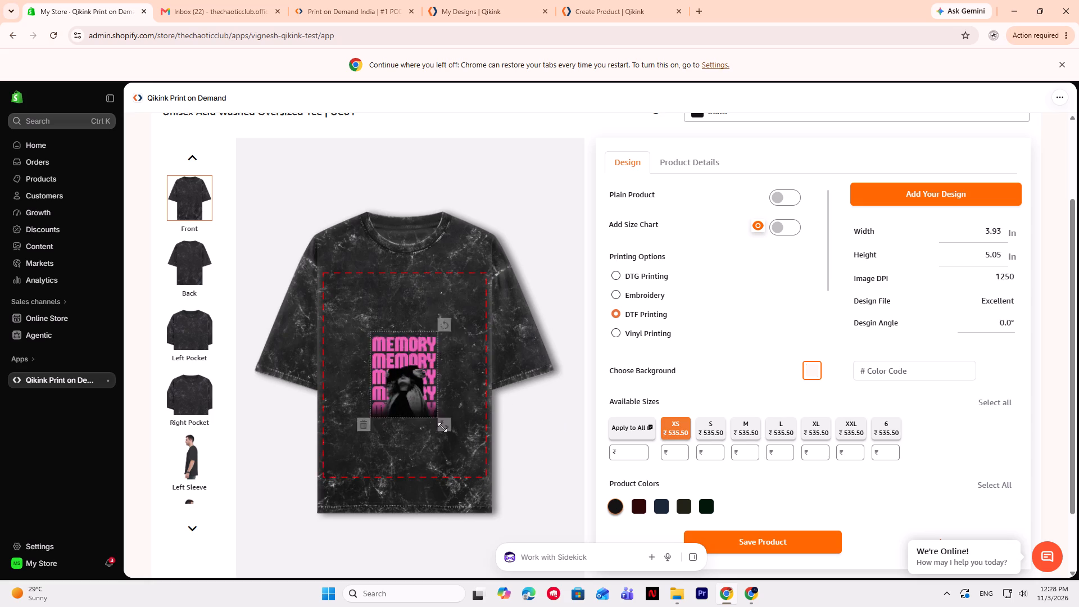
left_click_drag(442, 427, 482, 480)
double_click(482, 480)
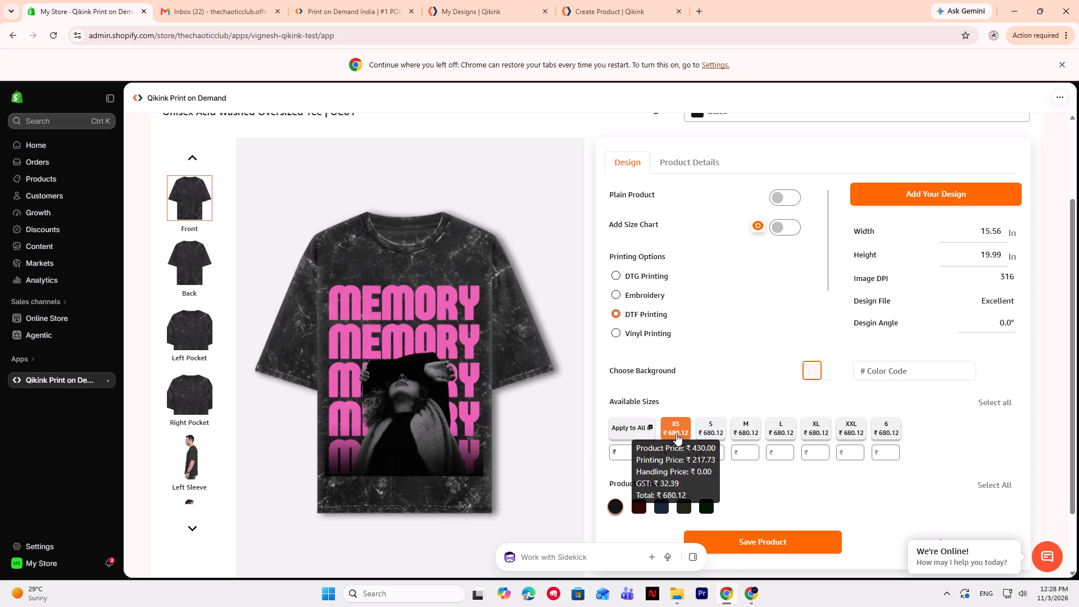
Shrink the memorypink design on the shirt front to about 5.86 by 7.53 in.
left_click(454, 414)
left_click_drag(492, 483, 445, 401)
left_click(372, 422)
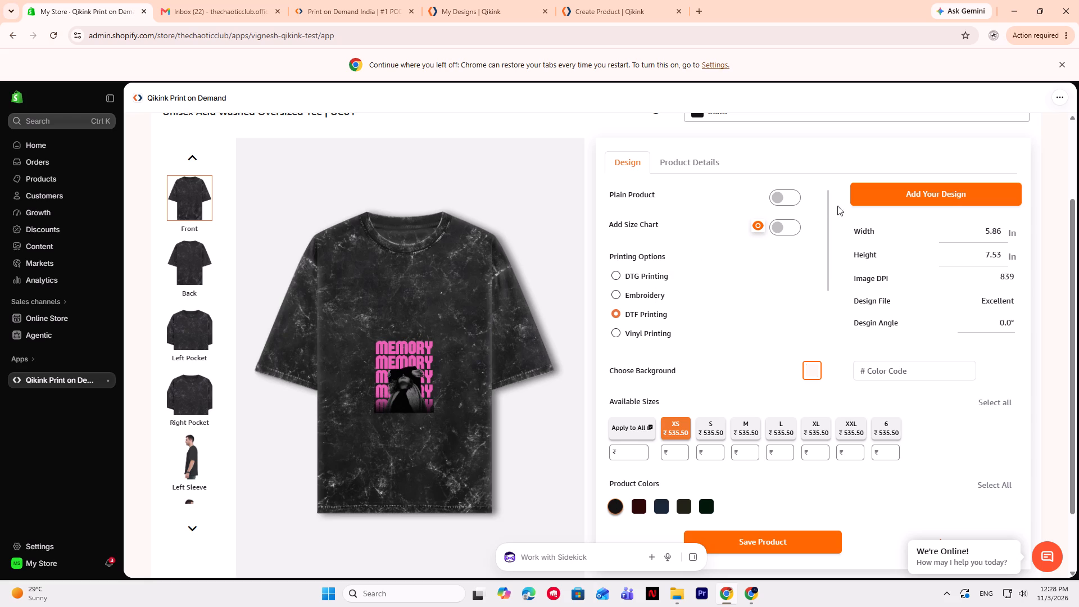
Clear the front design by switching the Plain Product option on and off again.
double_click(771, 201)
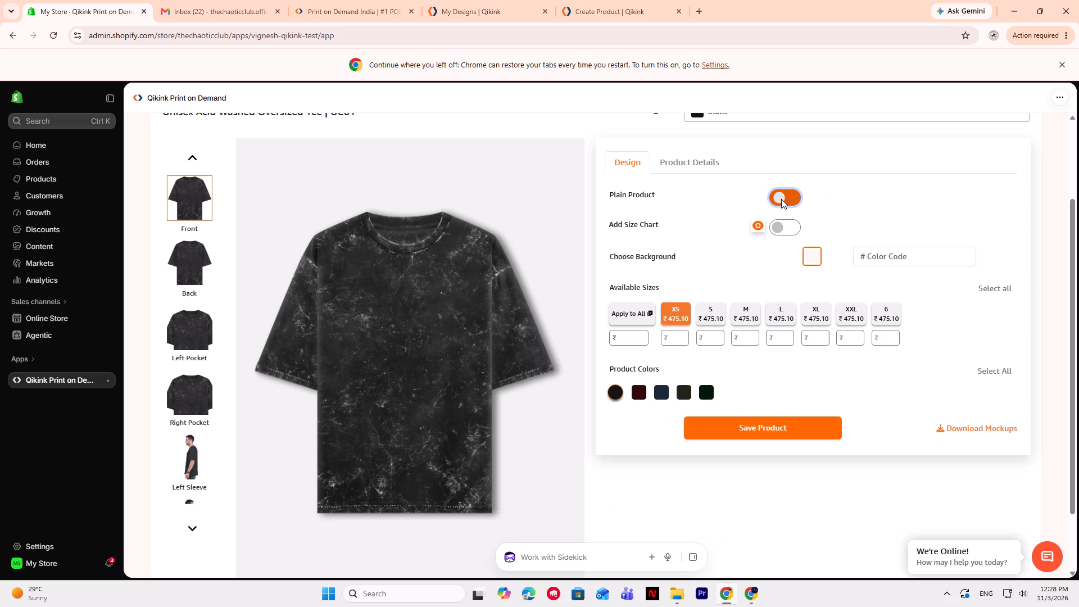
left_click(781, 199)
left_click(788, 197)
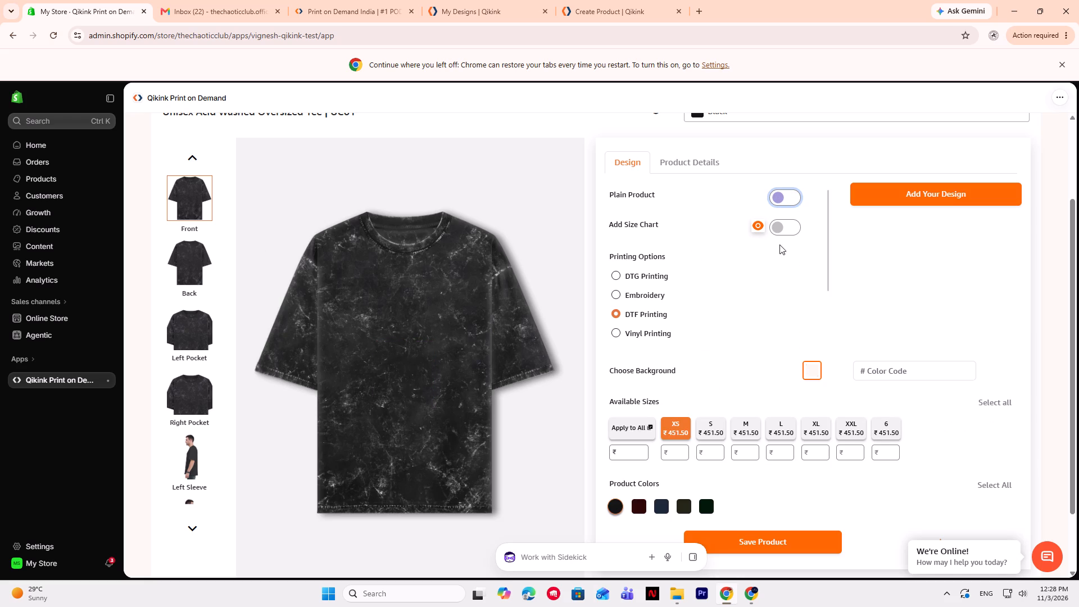
Add the white horizontal The Chaotic Club wordmark to the front, about 7.17 by 2.03 in, centred on the upper chest.
left_click(917, 193)
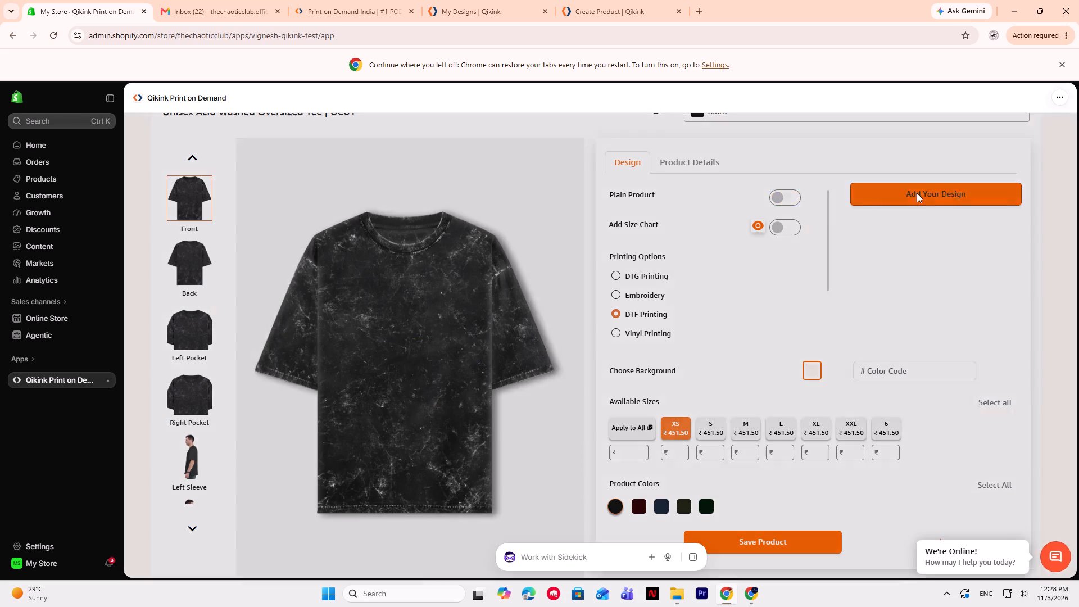
left_click(724, 346)
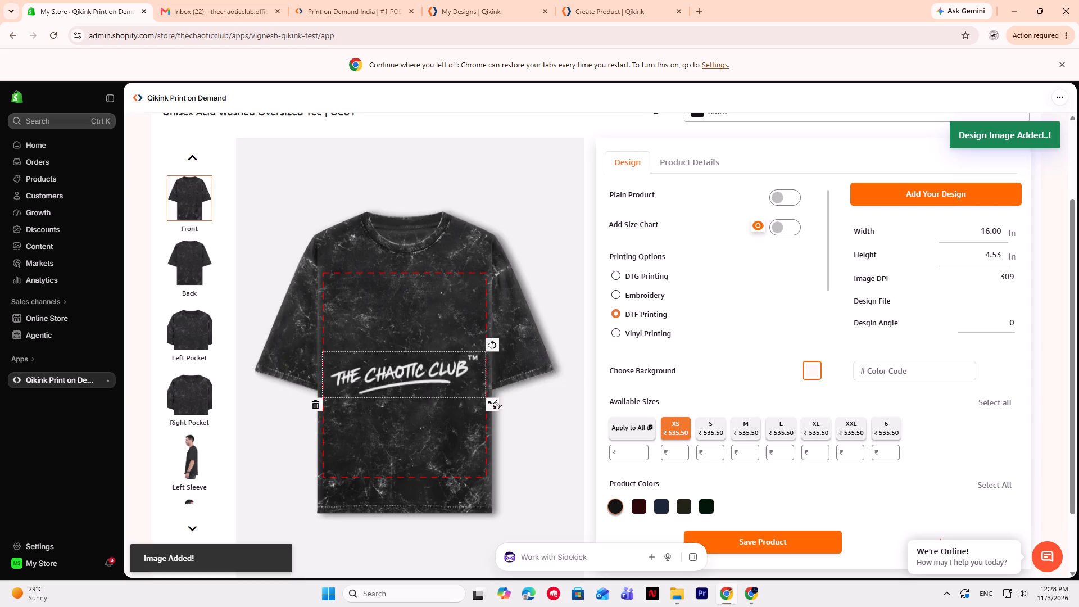
left_click_drag(497, 404, 443, 382)
left_click_drag(407, 379, 405, 302)
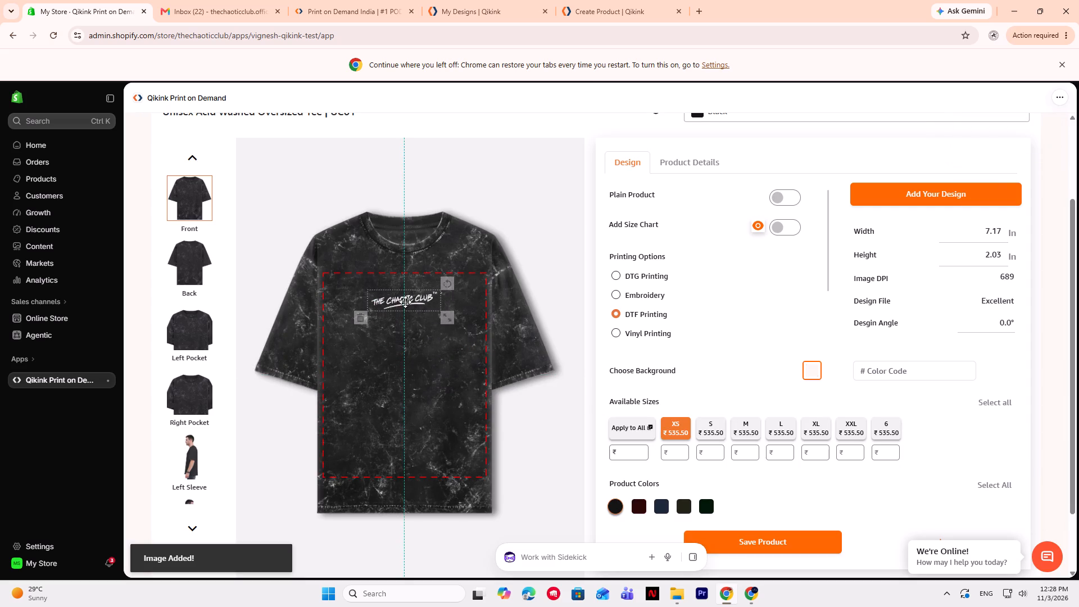
left_click_drag(405, 302, 404, 292)
left_click(404, 292)
double_click(566, 324)
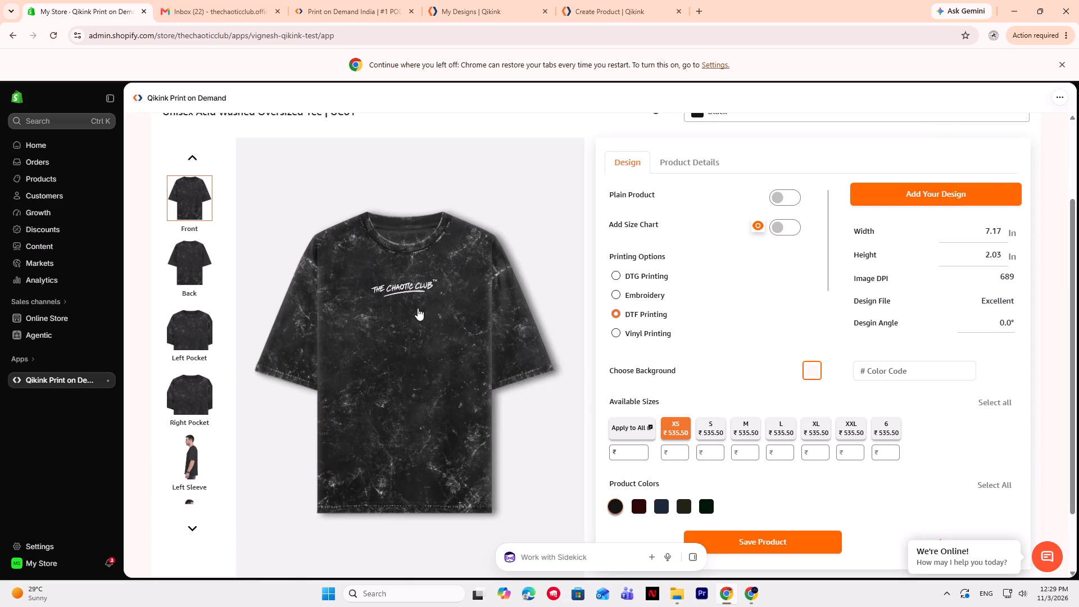
Add the memorypink design from the design library to the back of the shirt at 15.56 by 20 in.
double_click(208, 260)
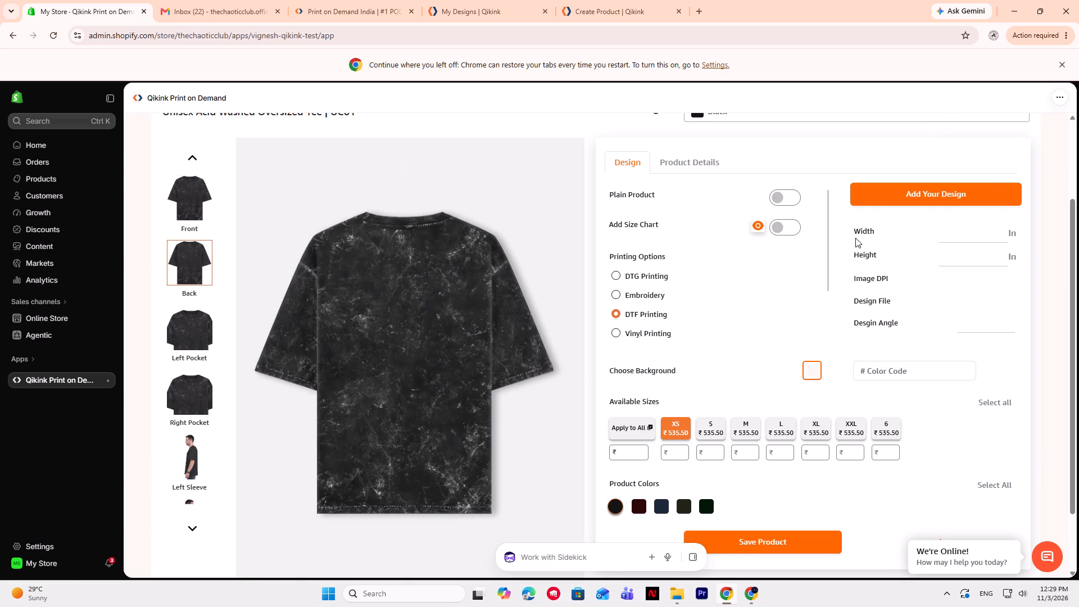
double_click(890, 207)
left_click(890, 200)
left_click(327, 341)
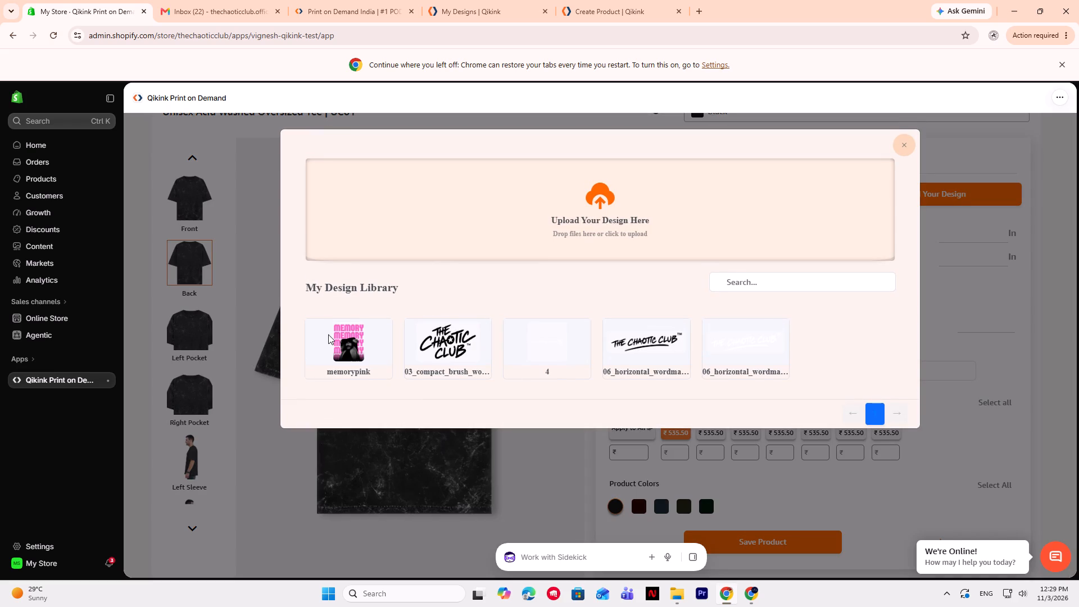
left_click(346, 342)
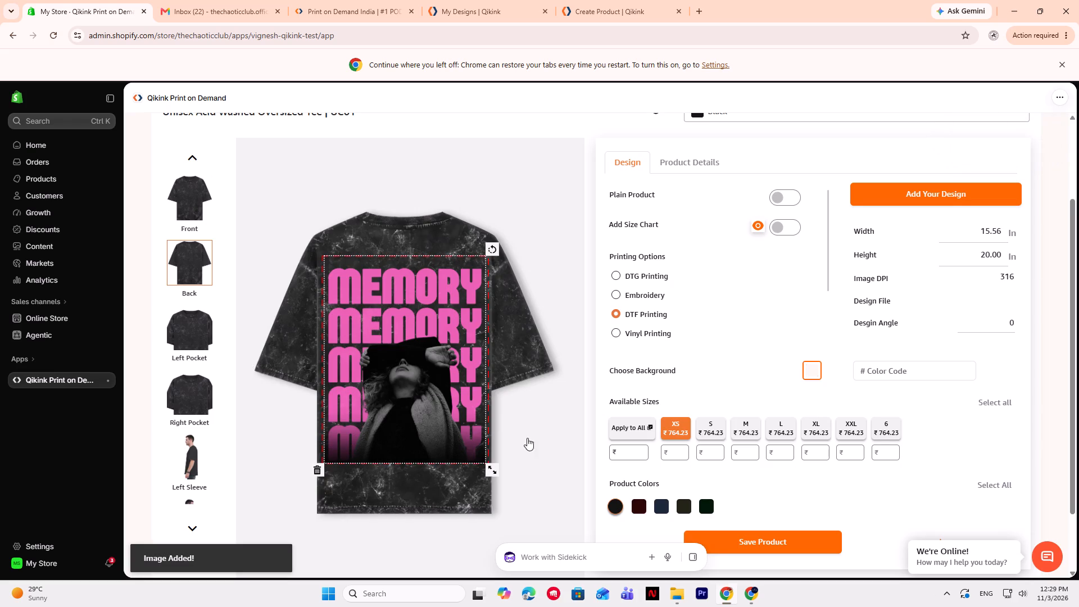
left_click(573, 373)
Compare the front and back views of the shirt to check both designs.
left_click(202, 212)
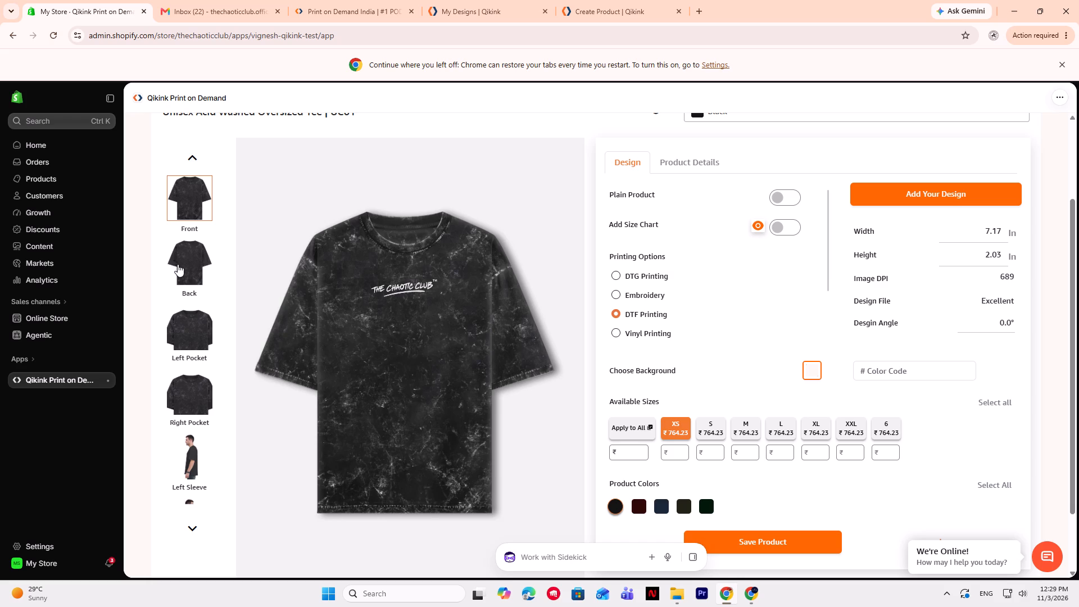
double_click(178, 264)
left_click(188, 212)
left_click(188, 245)
left_click(192, 202)
left_click(192, 248)
left_click(193, 196)
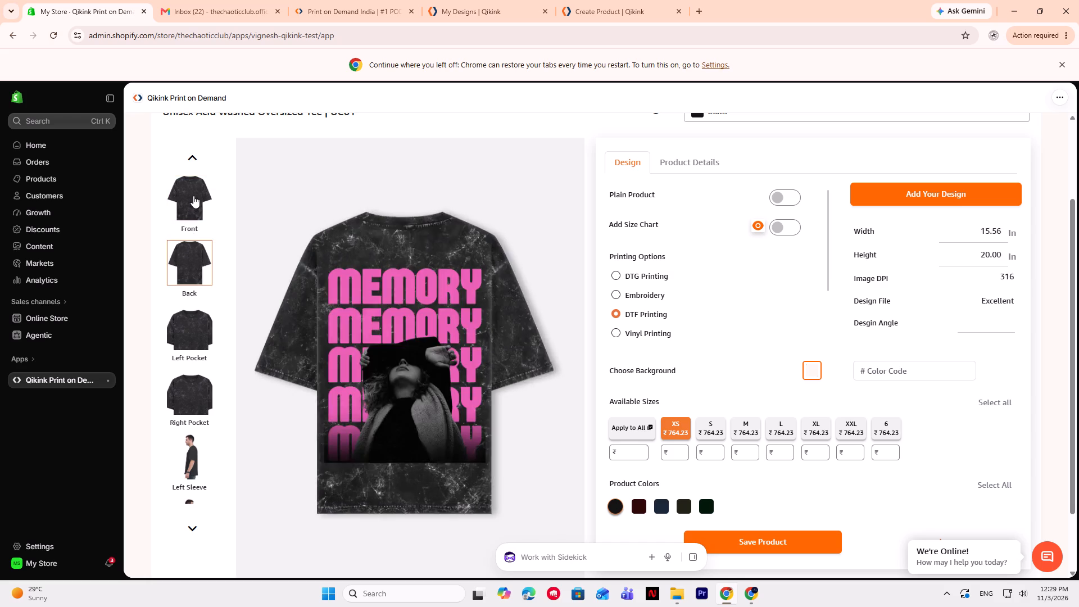
left_click(192, 224)
left_click(199, 256)
left_click(206, 203)
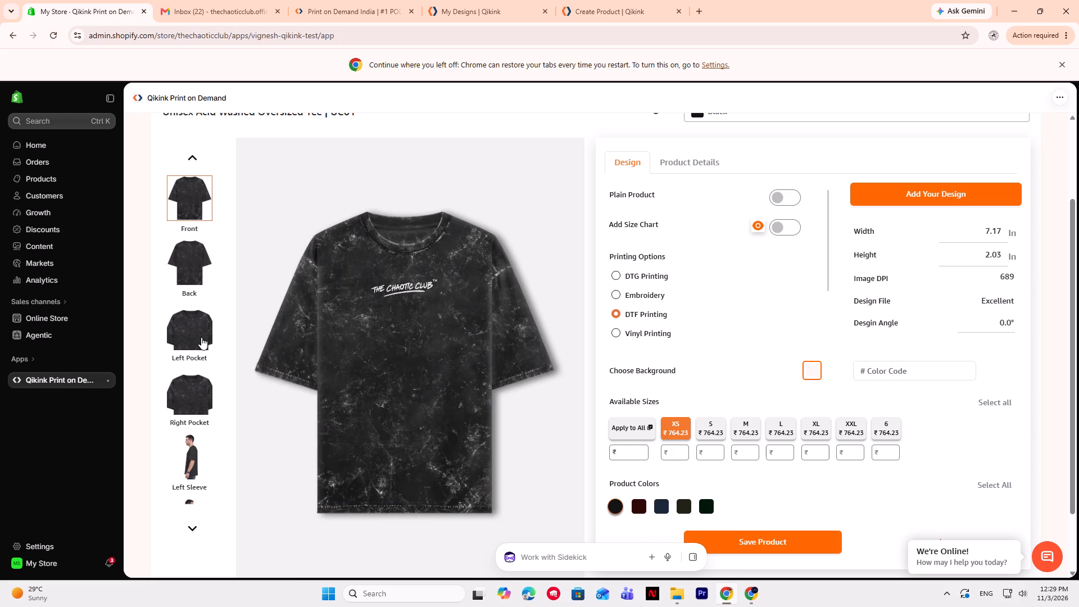
Check the left pocket, right pocket and left sleeve views of the shirt.
left_click(198, 339)
left_click(199, 391)
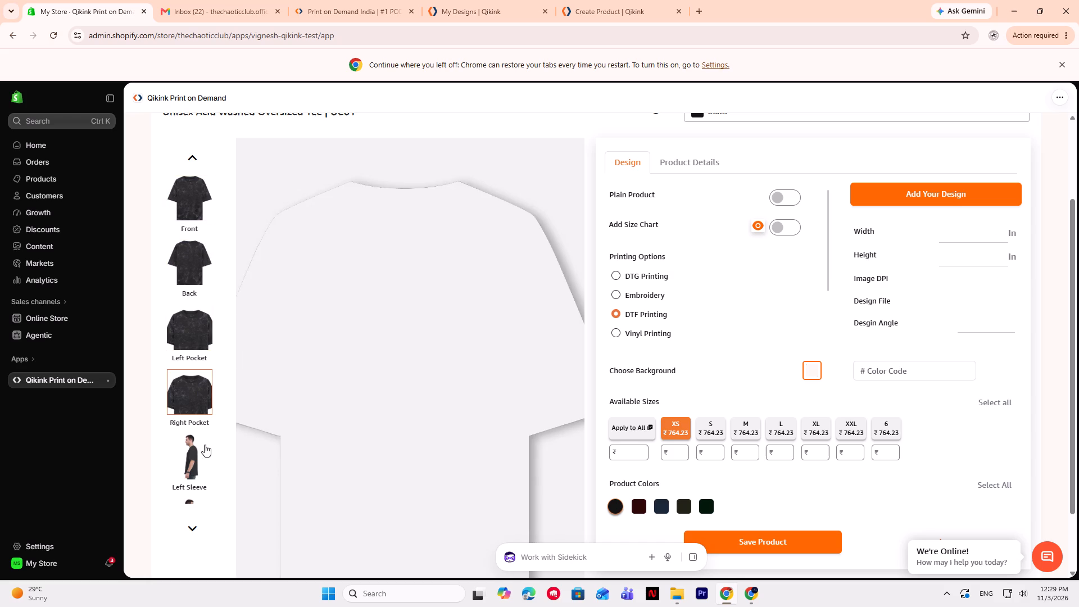
left_click(204, 446)
scroll(194, 403, "down", 4)
left_click(197, 452)
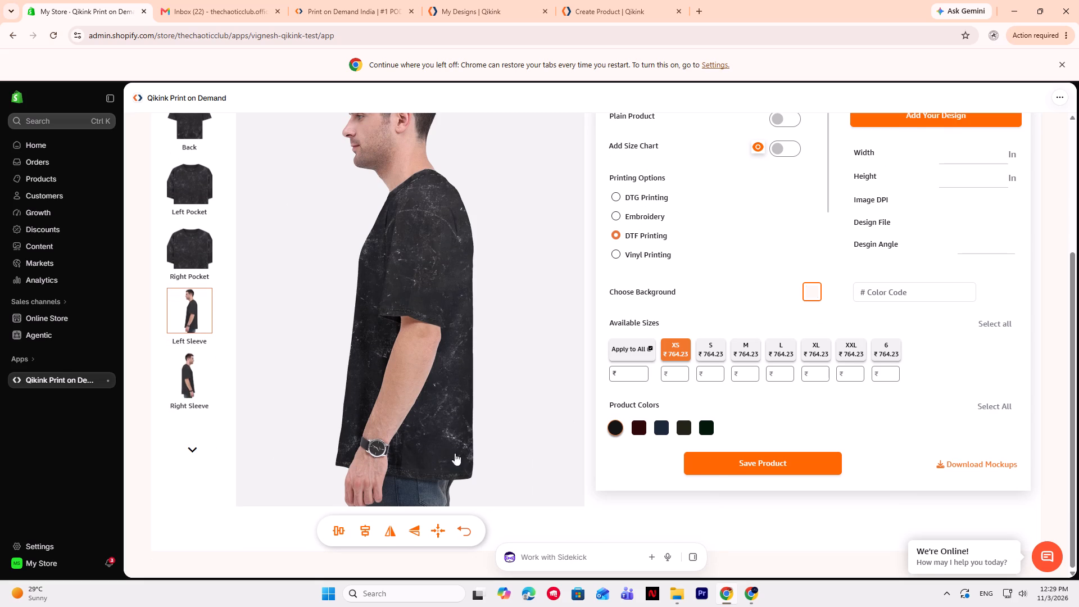
Download the shirt mockups and show the downloaded zip file in its folder.
left_click(990, 468)
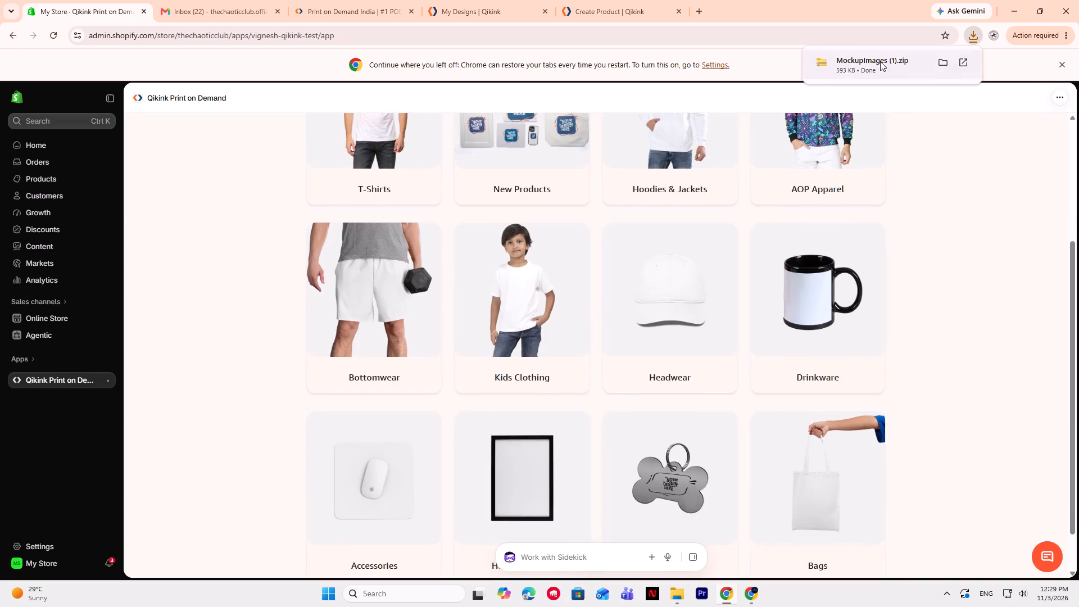
left_click(941, 63)
Open the MockupImages (1) zip and view the Front_1_c_2, default and Back_2_c_2 mockup images one after another, closing each.
triple_click(247, 138)
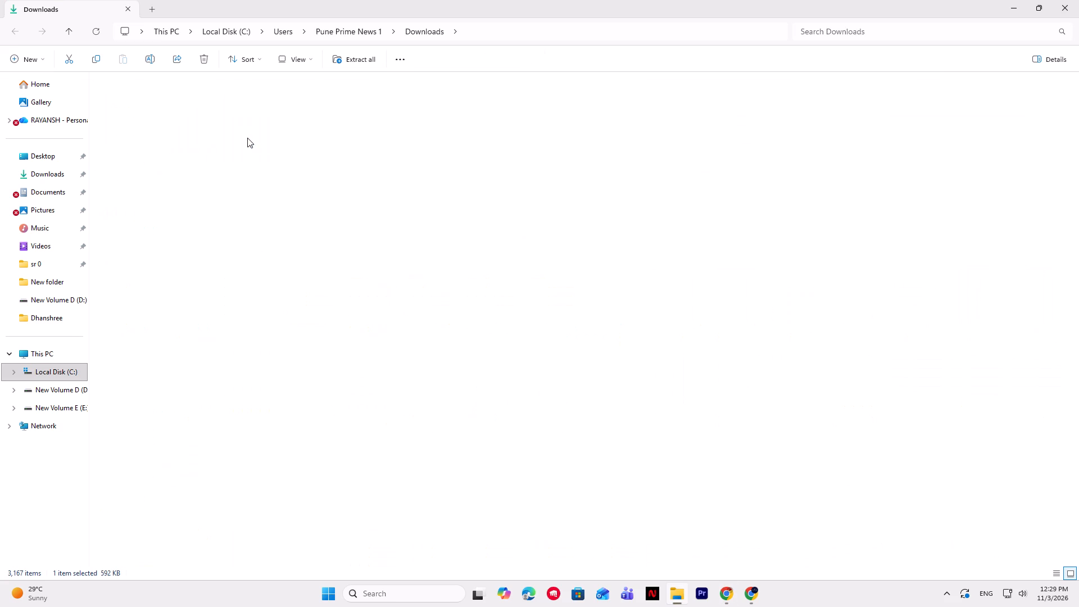
triple_click(144, 130)
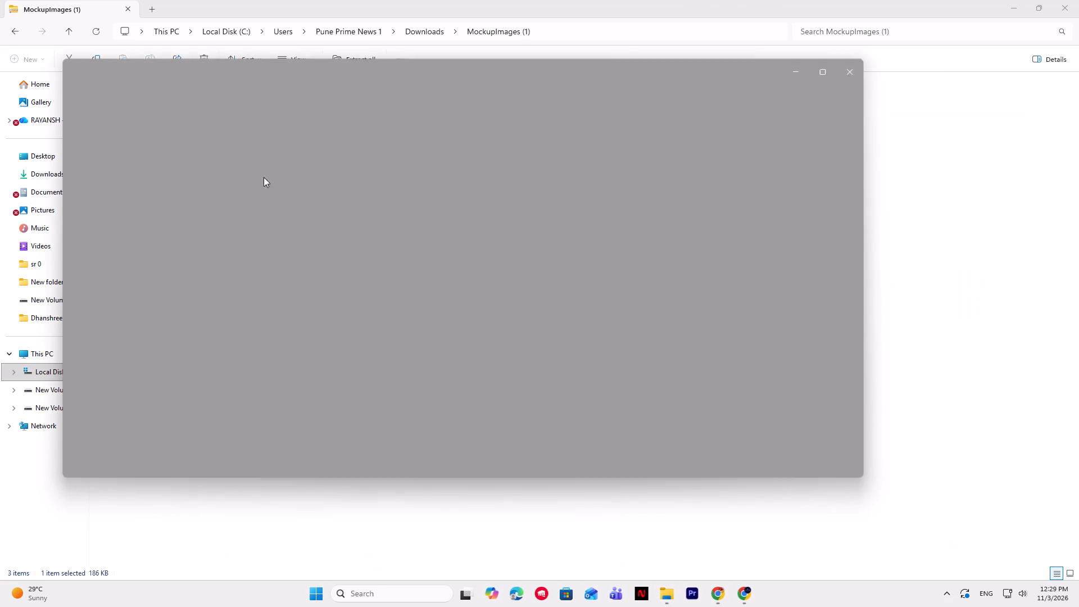
left_click(841, 76)
double_click(173, 115)
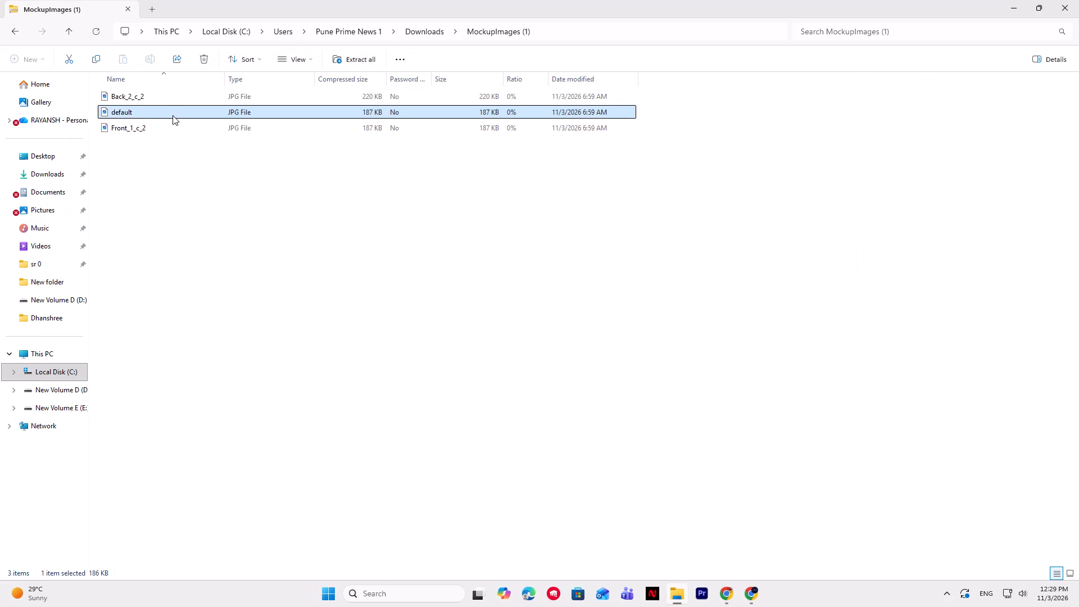
left_click(874, 79)
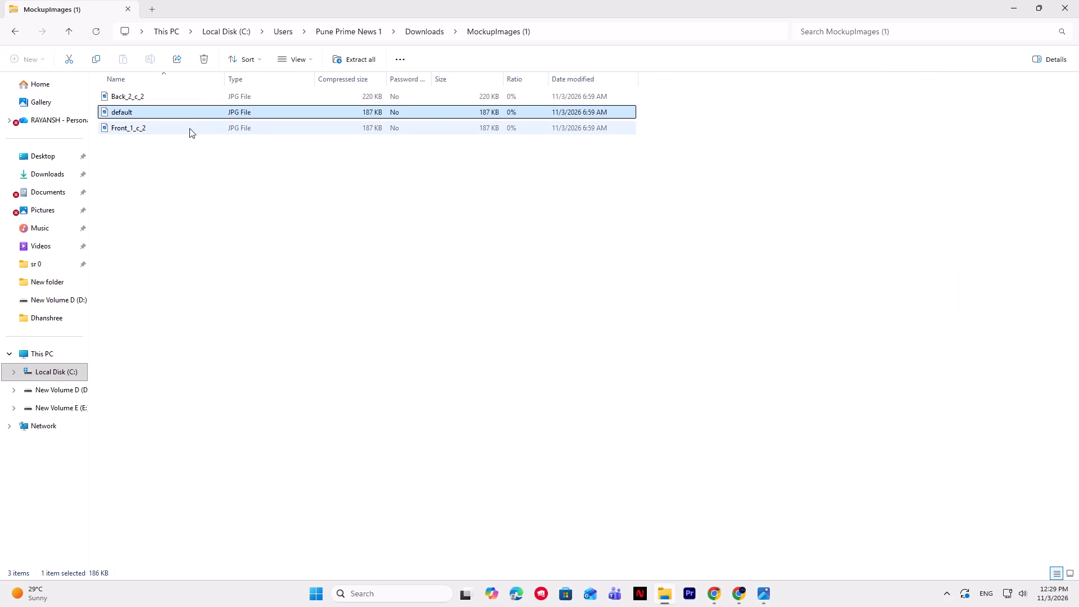
double_click(203, 98)
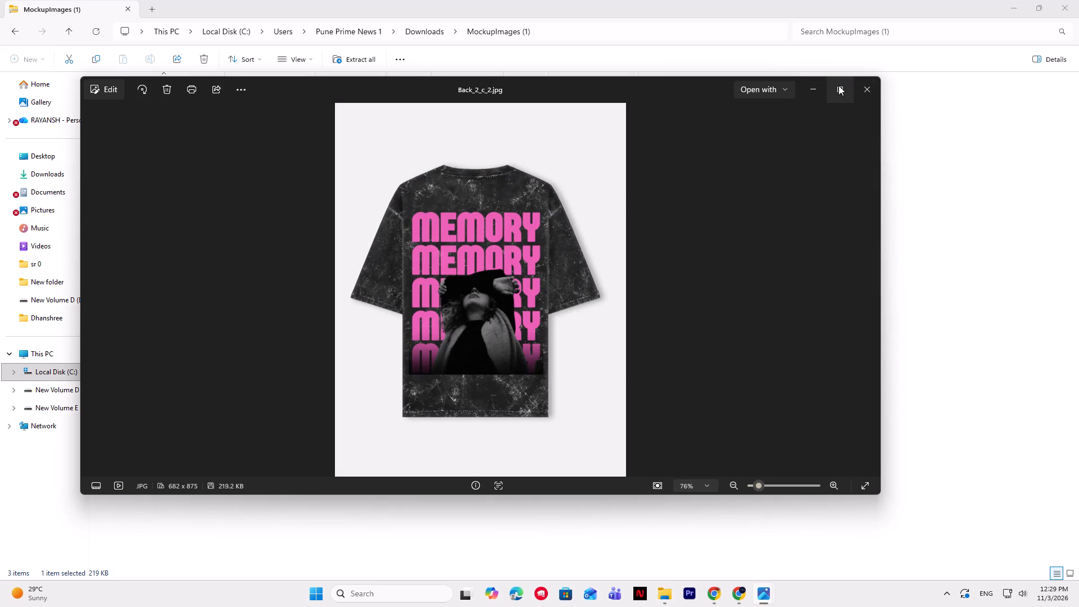
left_click(864, 98)
Switch to the Canva browser window with the circle insta design and close the default.jpg mockup preview still open in Photos.
left_click(751, 597)
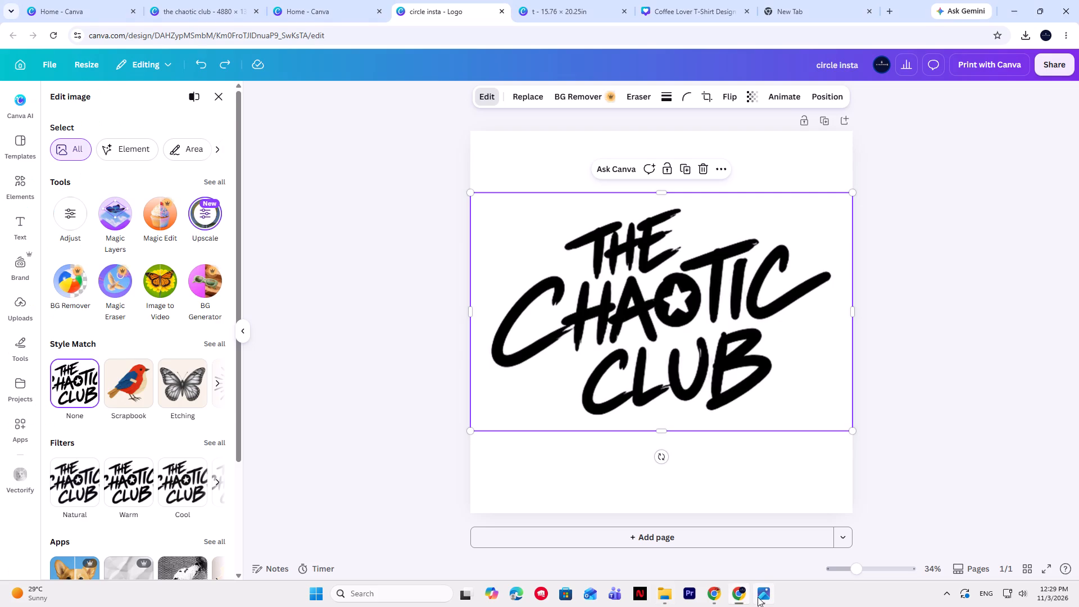
left_click(758, 597)
left_click(736, 595)
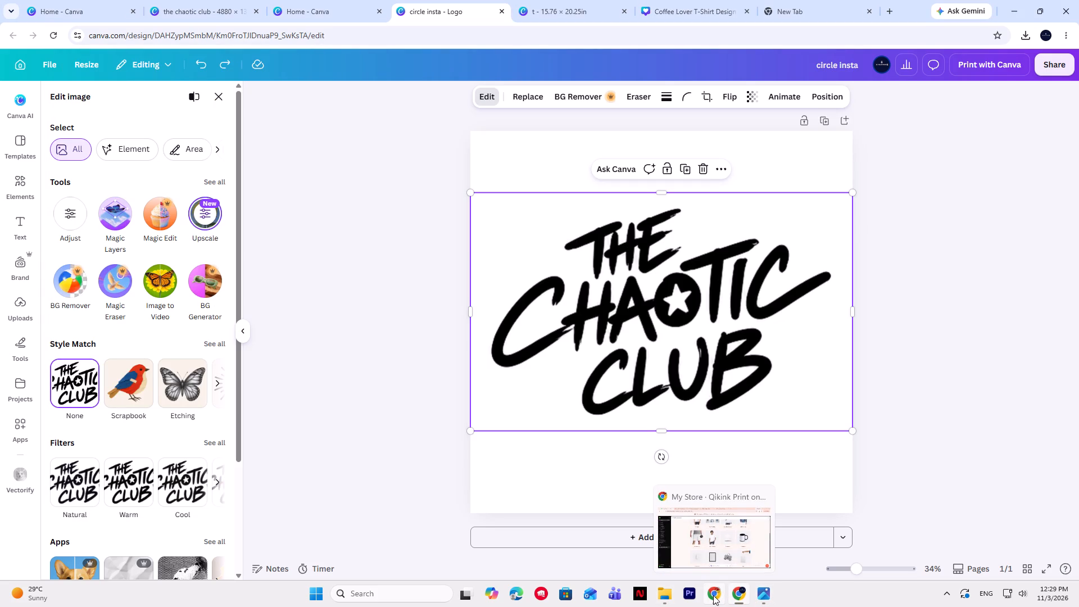
left_click(713, 595)
left_click(732, 597)
left_click(763, 598)
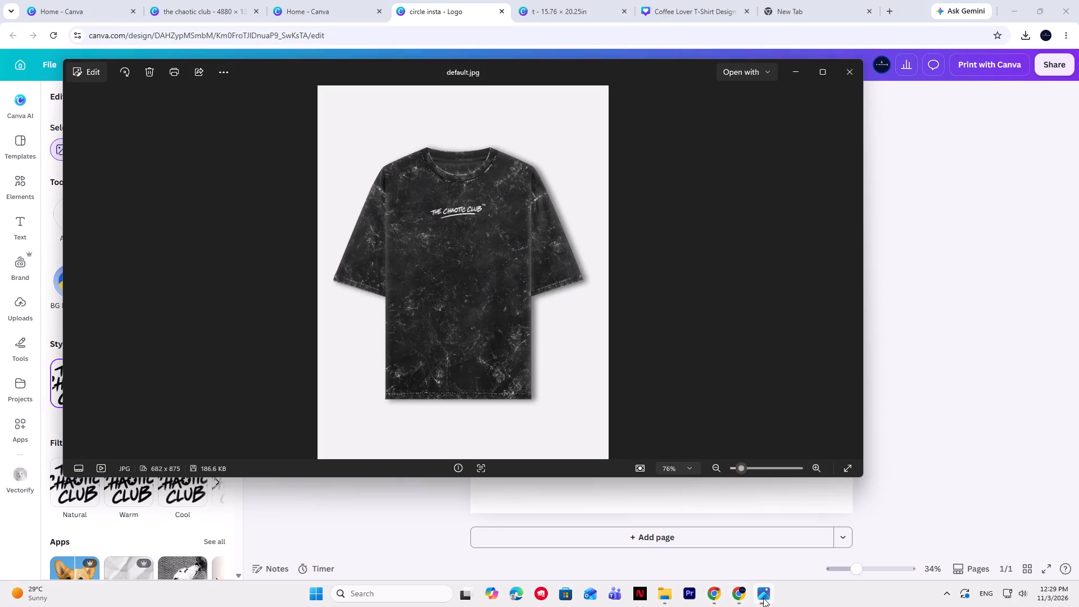
left_click(853, 79)
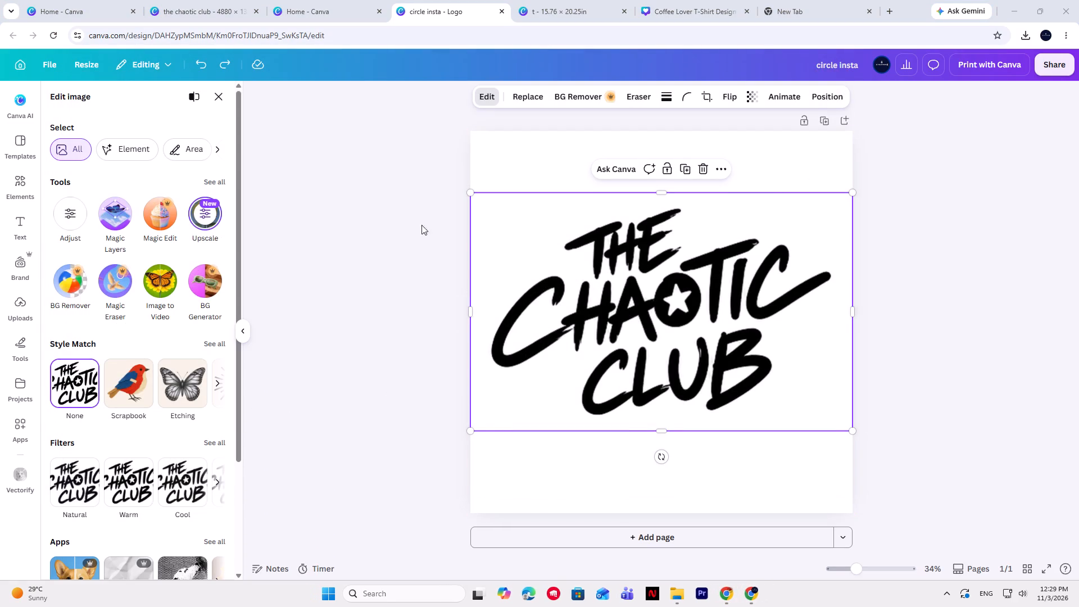
Switch to File Explorer and view the Back_2_c_2 mockup image from the MockupImages (1) folder.
left_click(682, 590)
triple_click(130, 94)
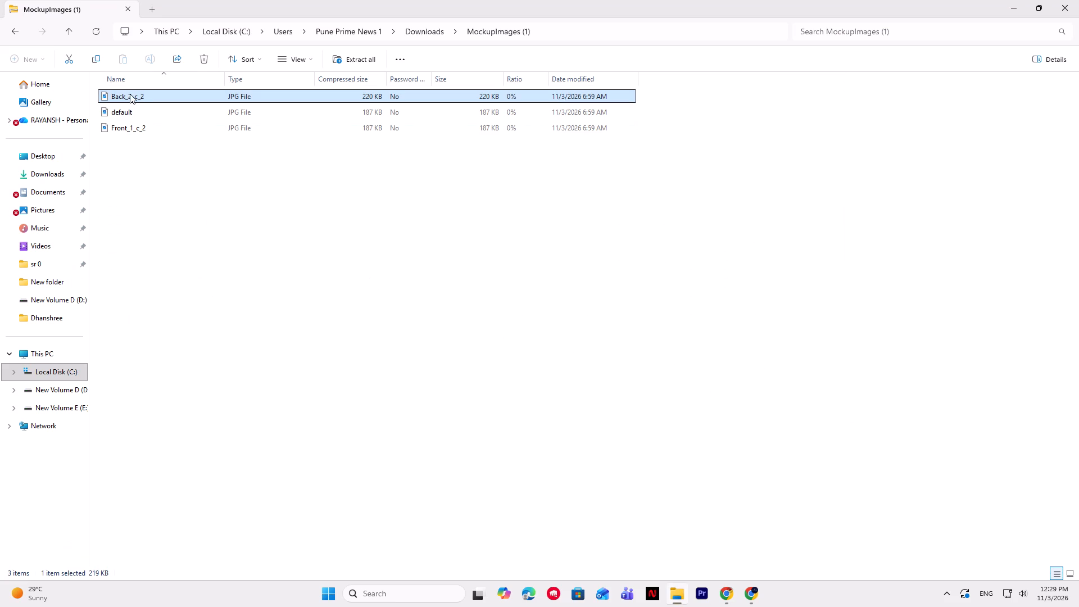
left_click(130, 94)
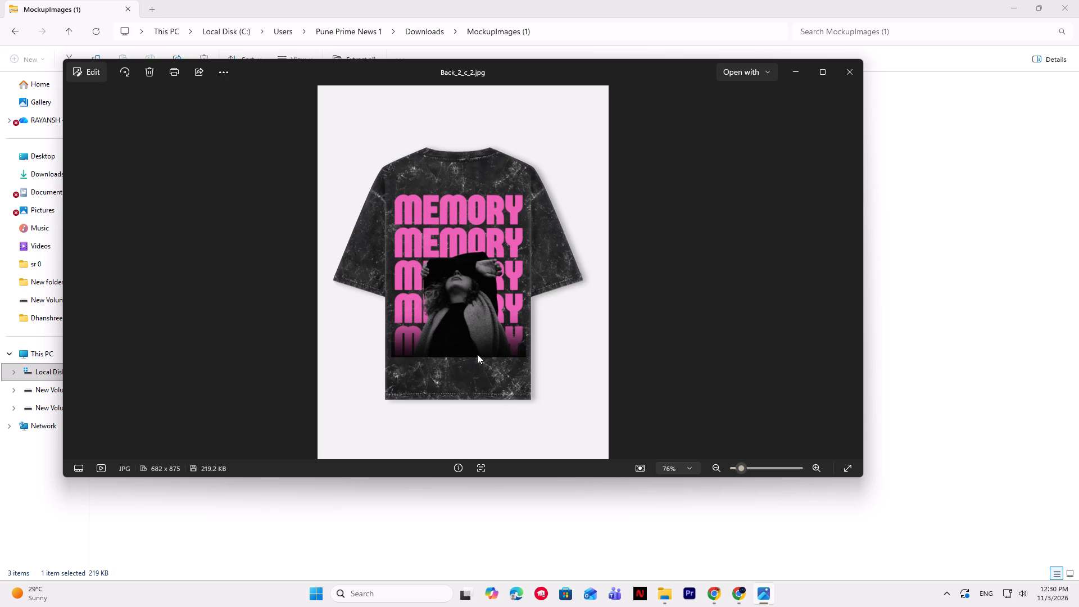
Switch to the Chrome window with the Shopify store's Qikink Print on Demand page.
double_click(735, 591)
left_click(712, 601)
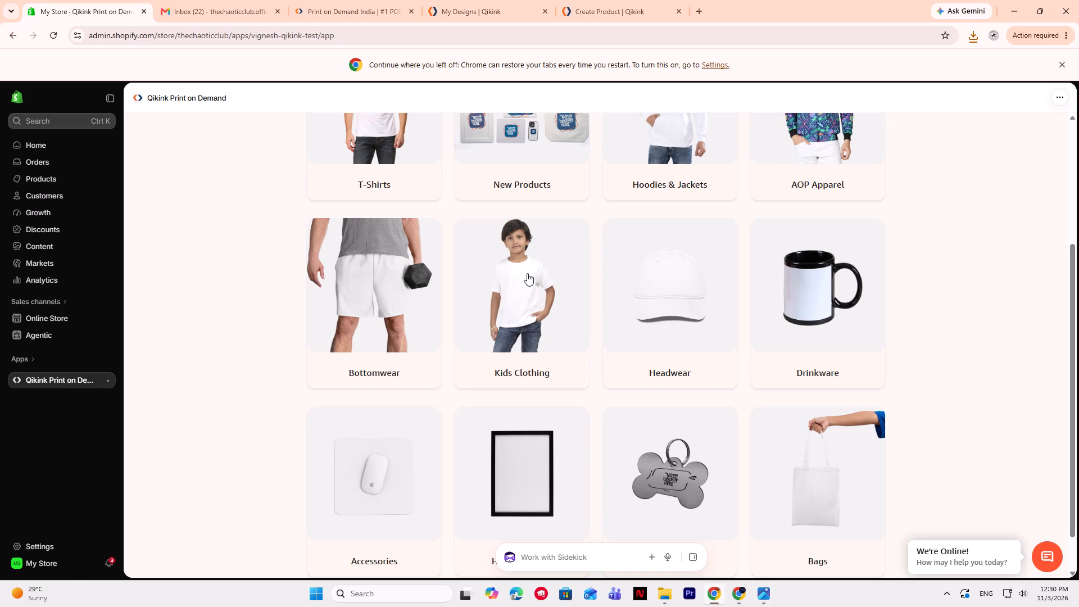
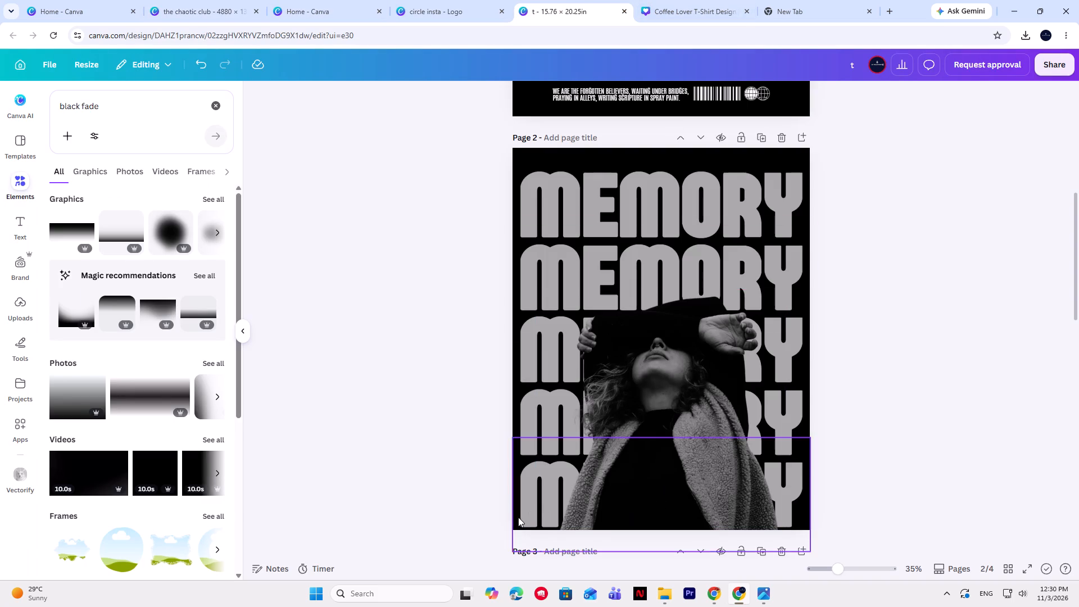
Select the stacked MEMORY text lines together with the overlapping artwork on page 2 of the T-shirt design.
scroll(499, 300, "down", 5)
scroll(524, 332, "up", 6)
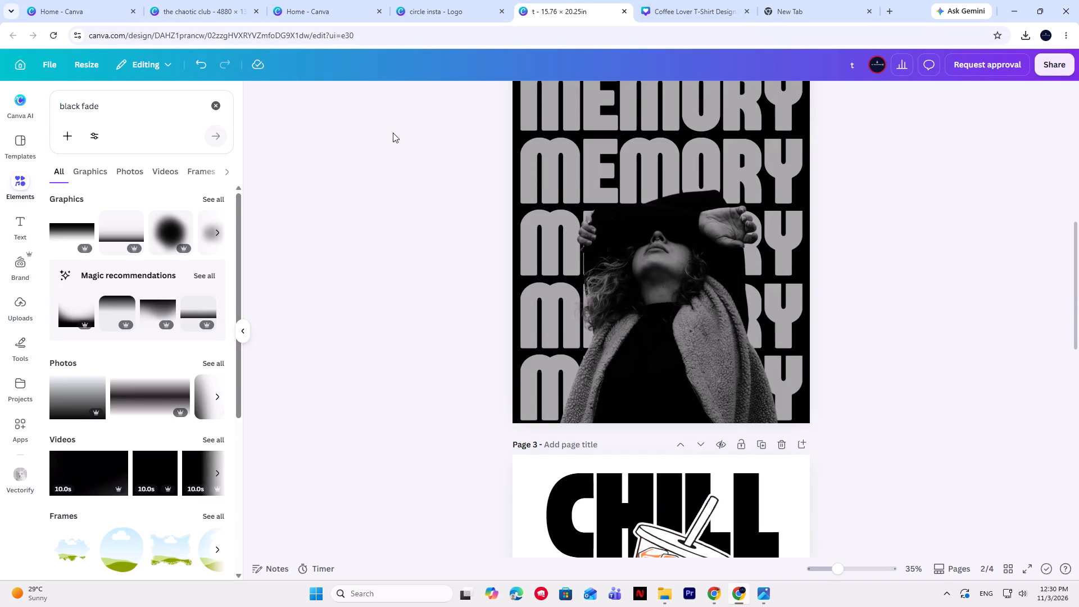
scroll(477, 237, "up", 2)
left_click_drag(479, 194, 533, 526)
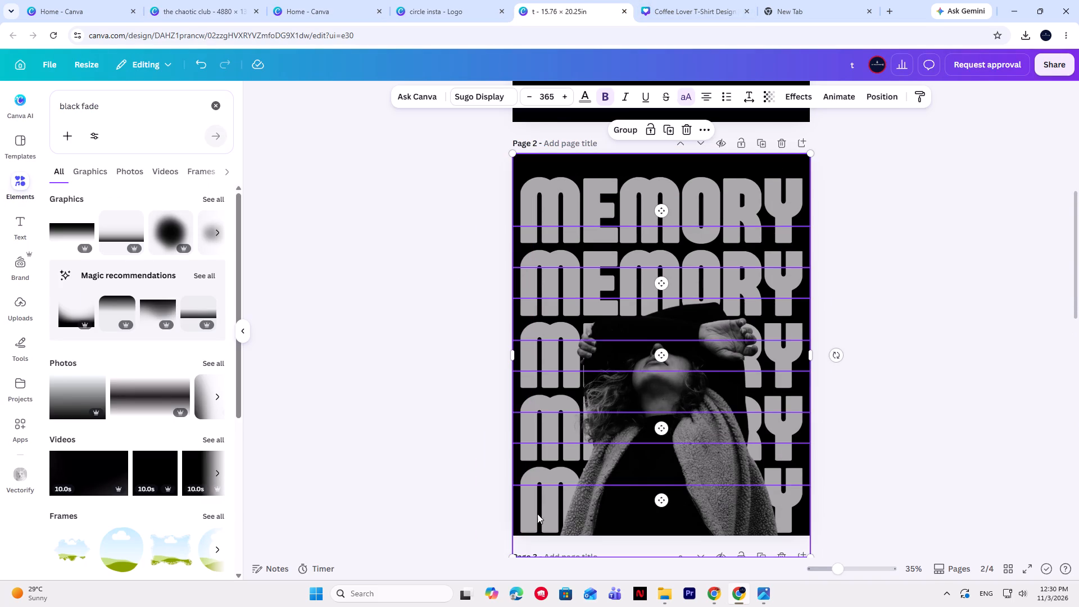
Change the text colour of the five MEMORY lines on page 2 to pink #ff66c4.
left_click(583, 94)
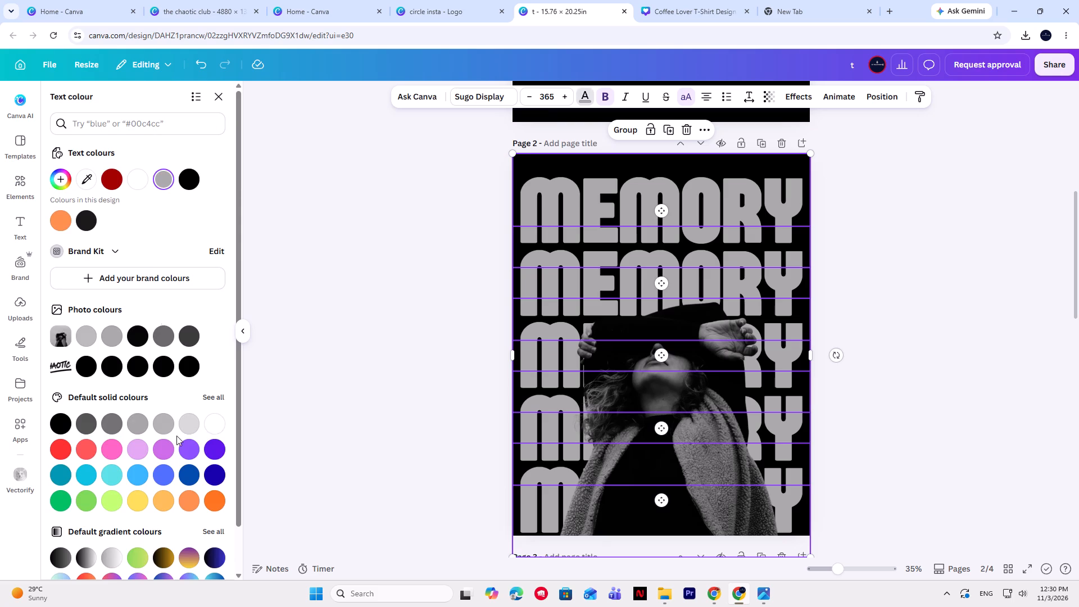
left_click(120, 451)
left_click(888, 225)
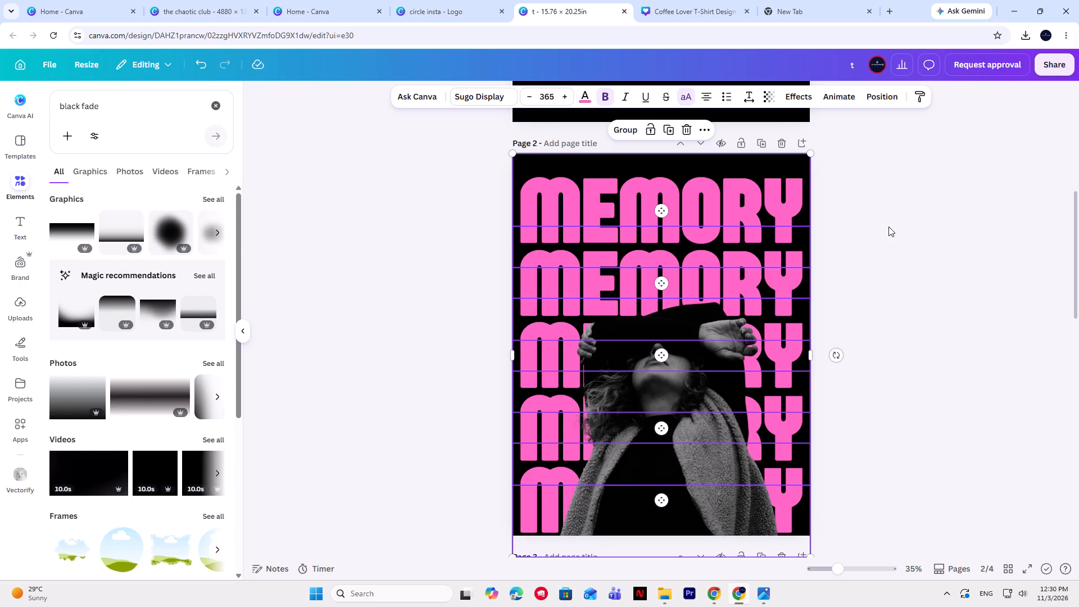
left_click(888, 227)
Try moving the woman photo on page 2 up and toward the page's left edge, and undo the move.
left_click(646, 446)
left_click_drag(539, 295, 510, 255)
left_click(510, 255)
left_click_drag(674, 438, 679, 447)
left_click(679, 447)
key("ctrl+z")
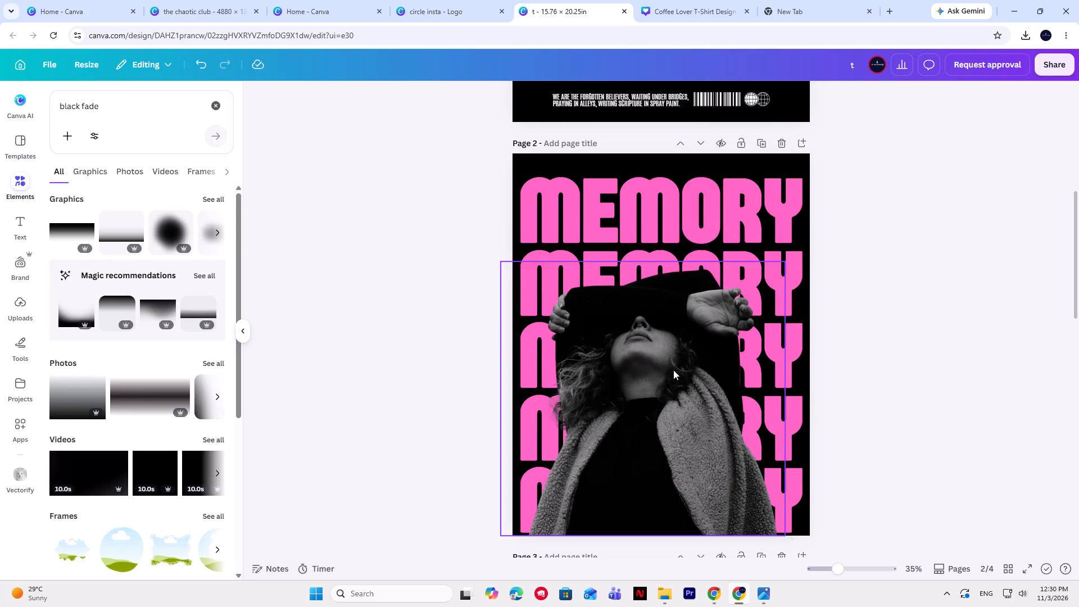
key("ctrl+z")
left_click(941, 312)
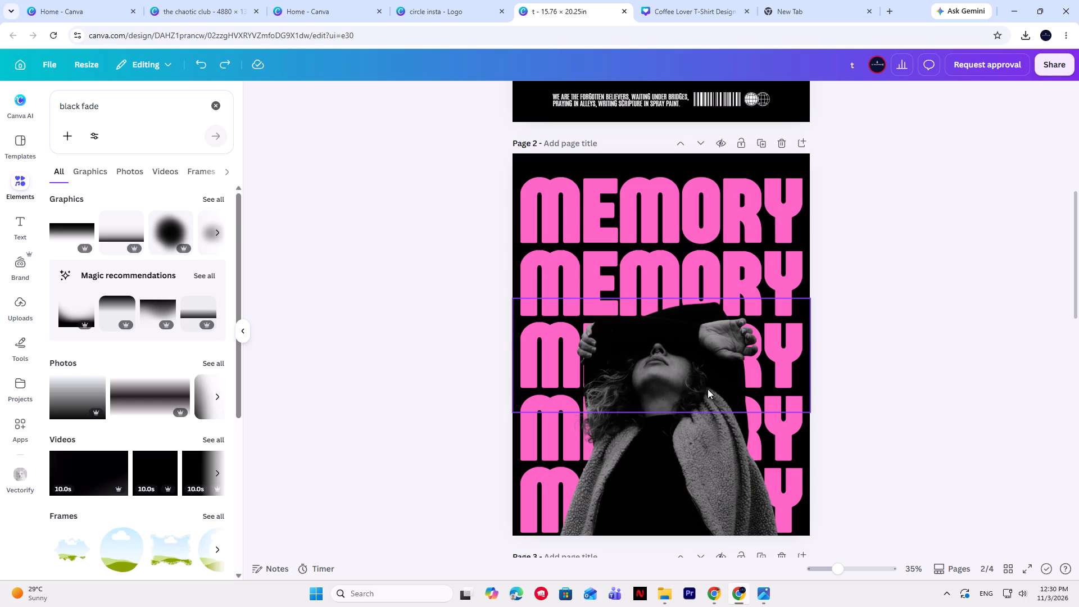
Examine the woman photo and the pink MEMORY lettering on page 2 up close and at full-page size.
scroll(850, 164, "up", 1)
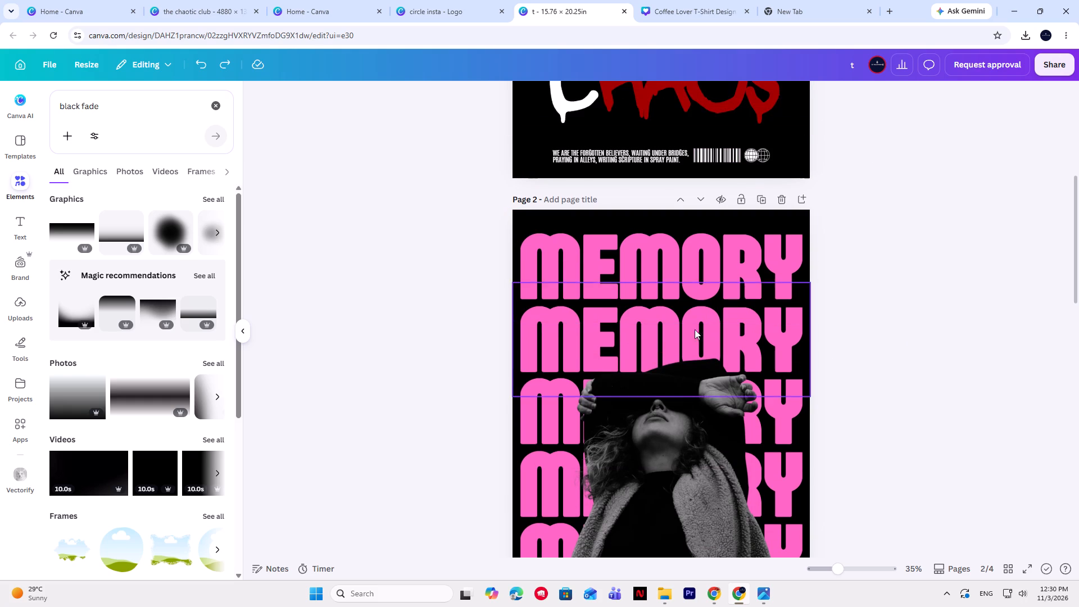
scroll(663, 411, "up", 8, "ctrl")
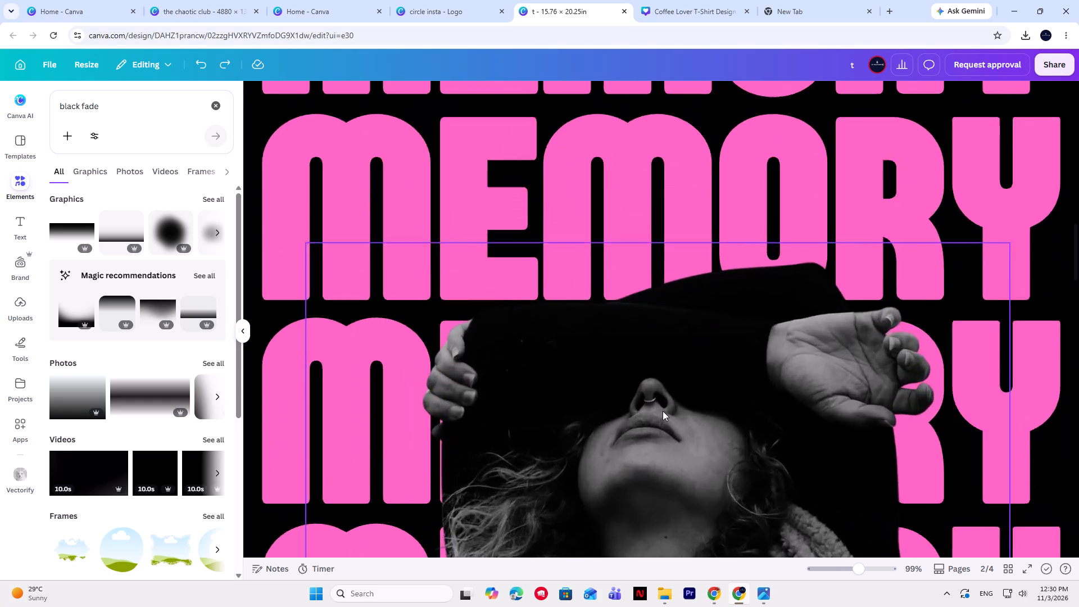
scroll(663, 411, "up", 5, "ctrl")
scroll(663, 411, "down", 12, "ctrl")
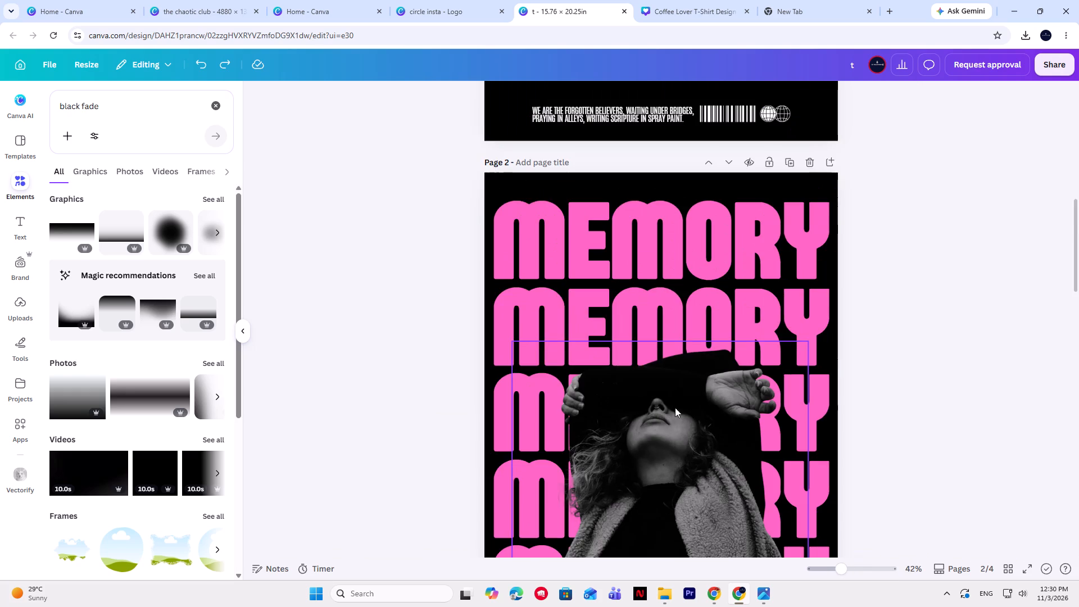
scroll(924, 335, "down", 5)
scroll(680, 202, "up", 3)
scroll(665, 296, "up", 4, "ctrl")
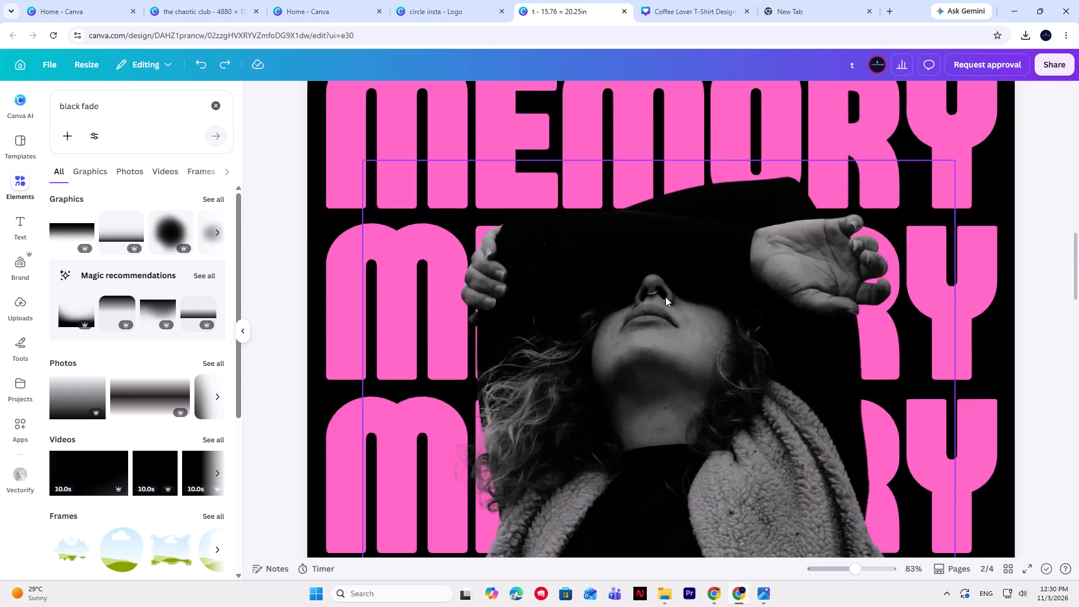
scroll(665, 297, "up", 11, "ctrl")
scroll(609, 281, "down", 5, "ctrl")
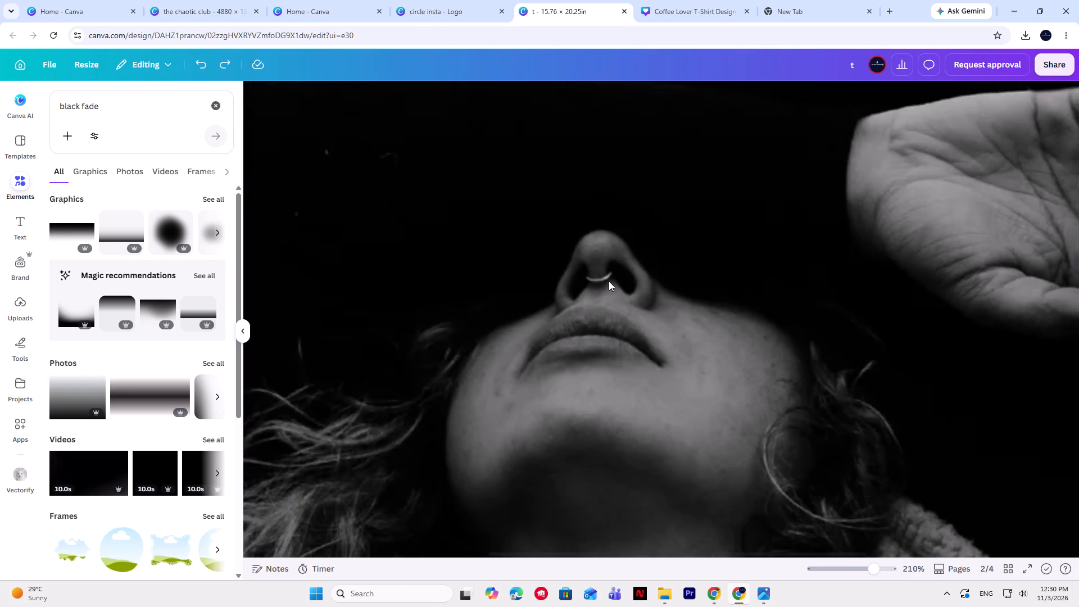
scroll(609, 281, "down", 10, "ctrl")
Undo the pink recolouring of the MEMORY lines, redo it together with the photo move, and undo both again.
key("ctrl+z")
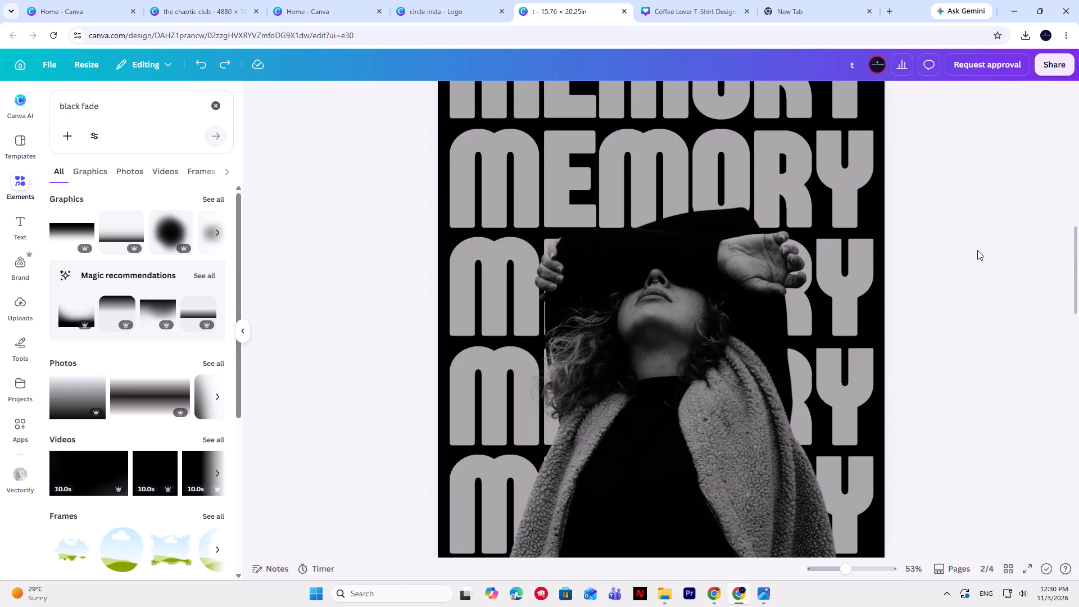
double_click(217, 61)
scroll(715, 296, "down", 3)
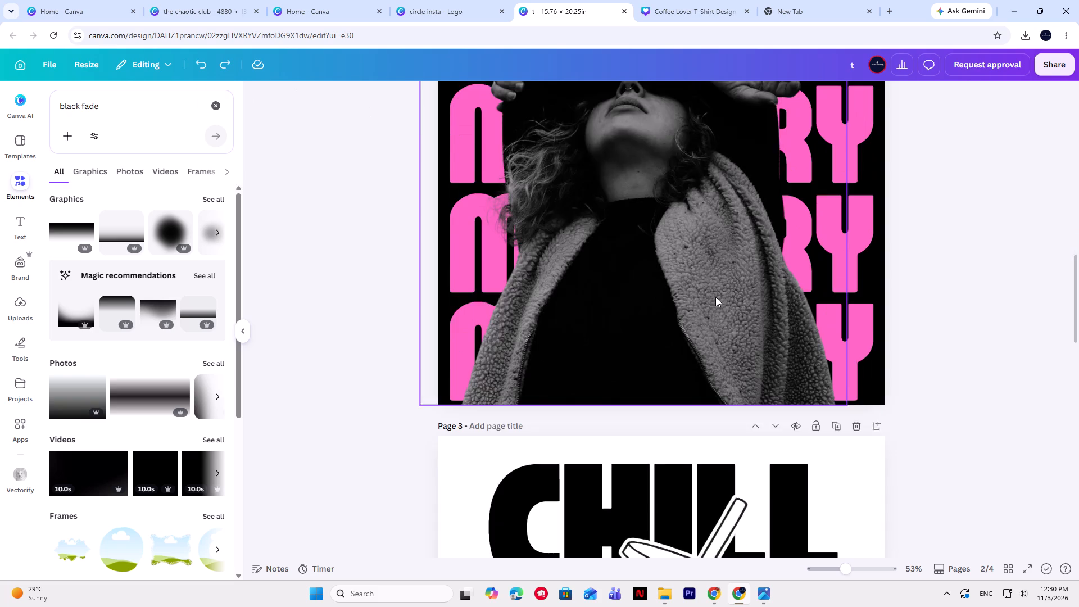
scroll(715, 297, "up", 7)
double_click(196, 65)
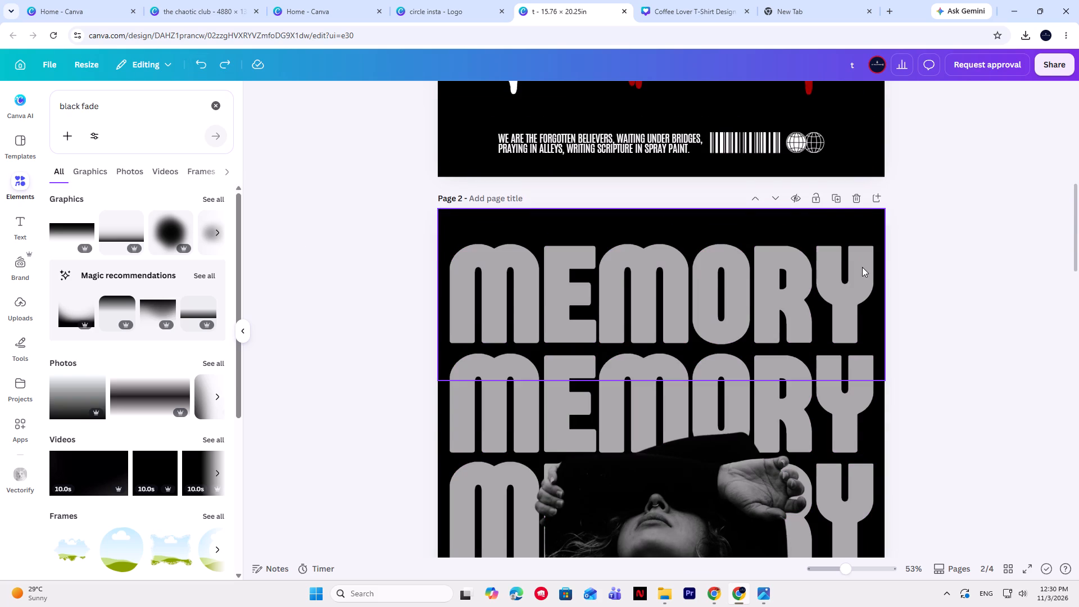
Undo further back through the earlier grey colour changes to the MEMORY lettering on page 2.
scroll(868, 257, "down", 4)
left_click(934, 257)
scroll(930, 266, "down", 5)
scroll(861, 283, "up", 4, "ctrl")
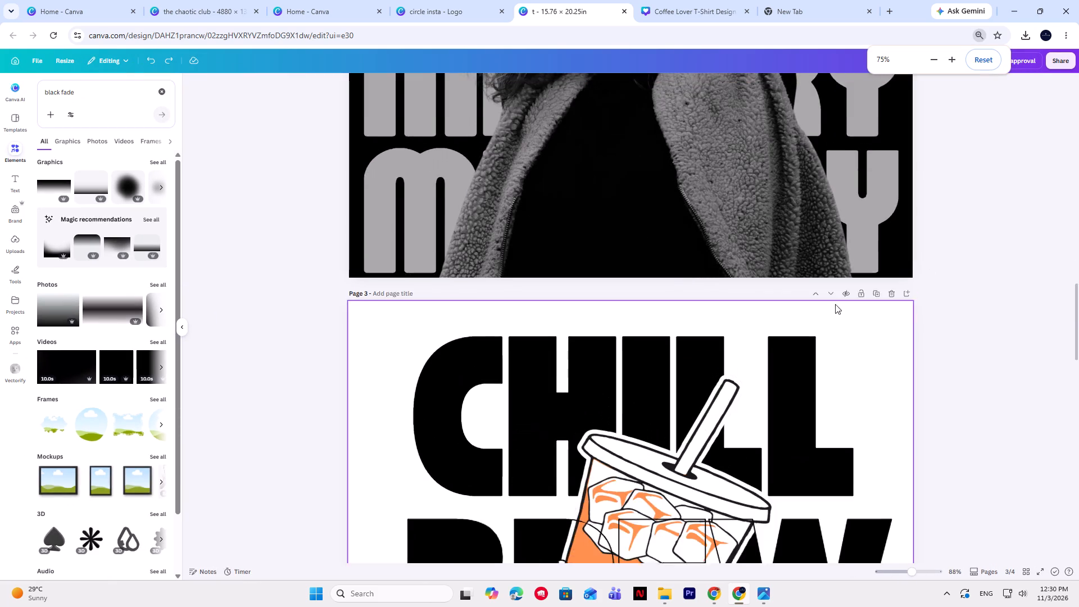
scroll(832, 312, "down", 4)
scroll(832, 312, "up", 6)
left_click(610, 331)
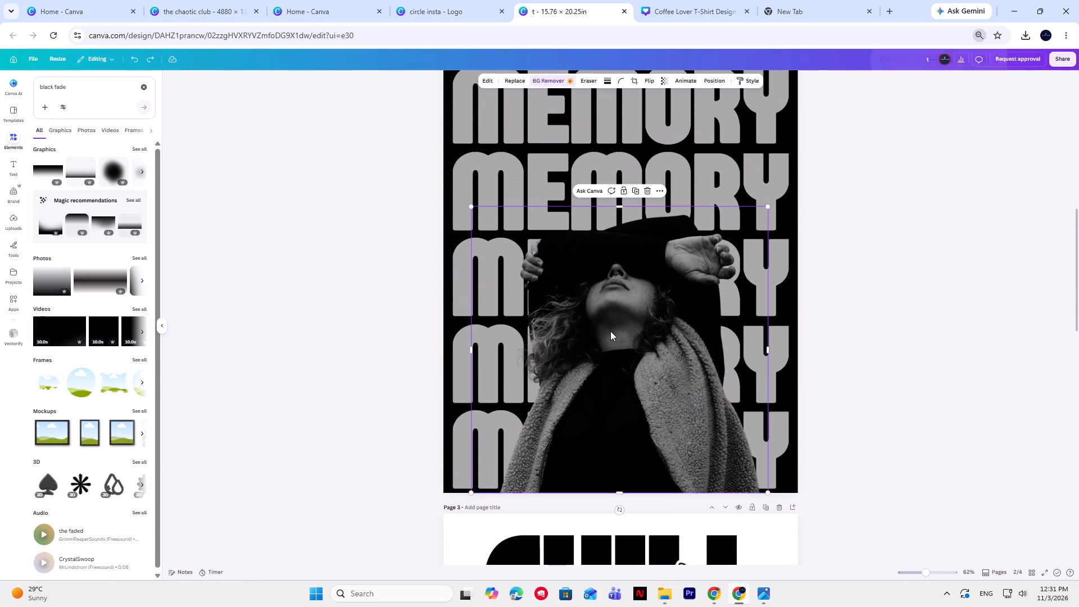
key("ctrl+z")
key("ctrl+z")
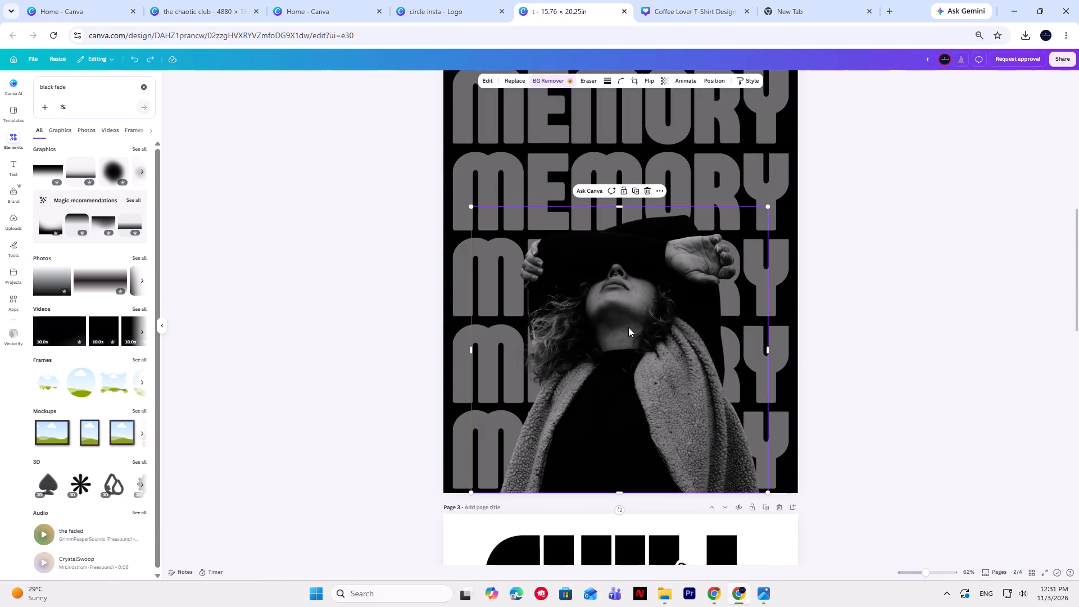
Select all five MEMORY text lines on page 2 and set their text colour to pink #ff66c4.
double_click(389, 115)
left_click_drag(396, 108, 468, 435)
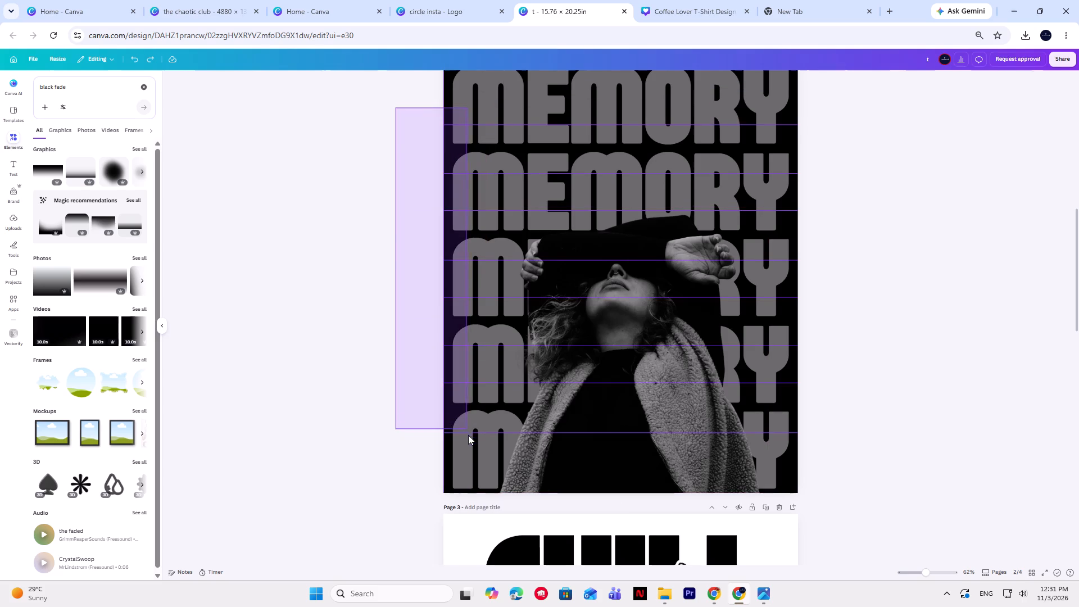
left_click_drag(468, 435, 469, 446)
left_click(565, 79)
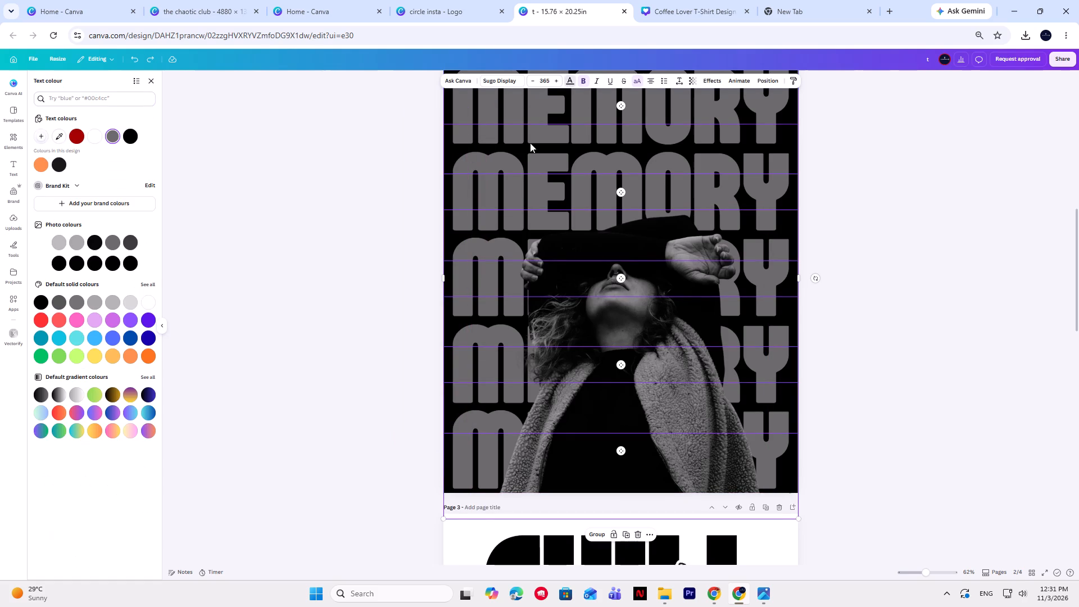
left_click(71, 321)
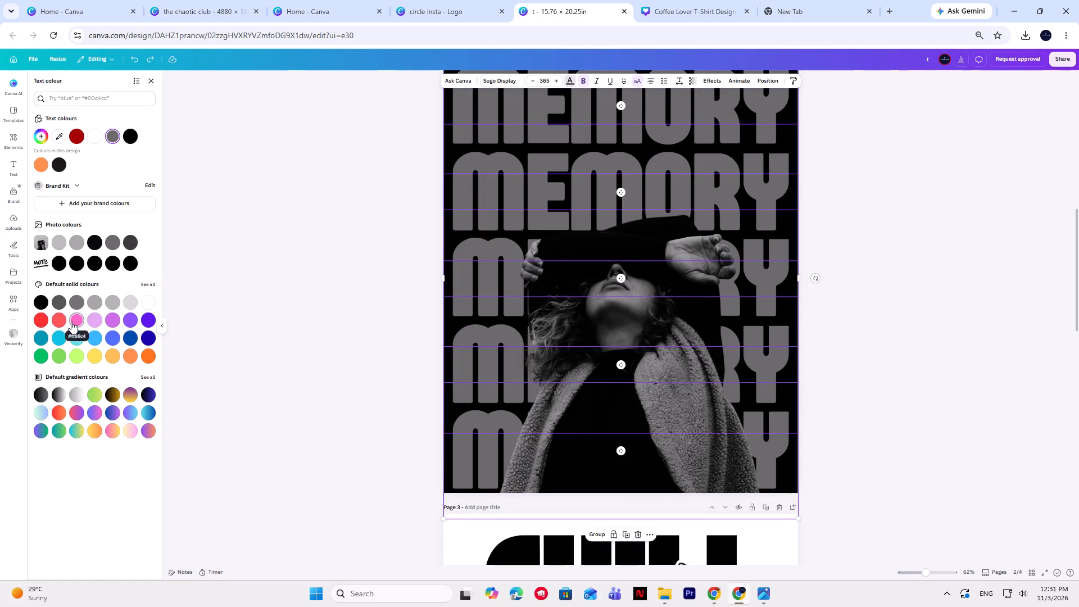
left_click(892, 321)
Save the design and close the browser window.
key("ctrl+s")
left_click(1078, 0)
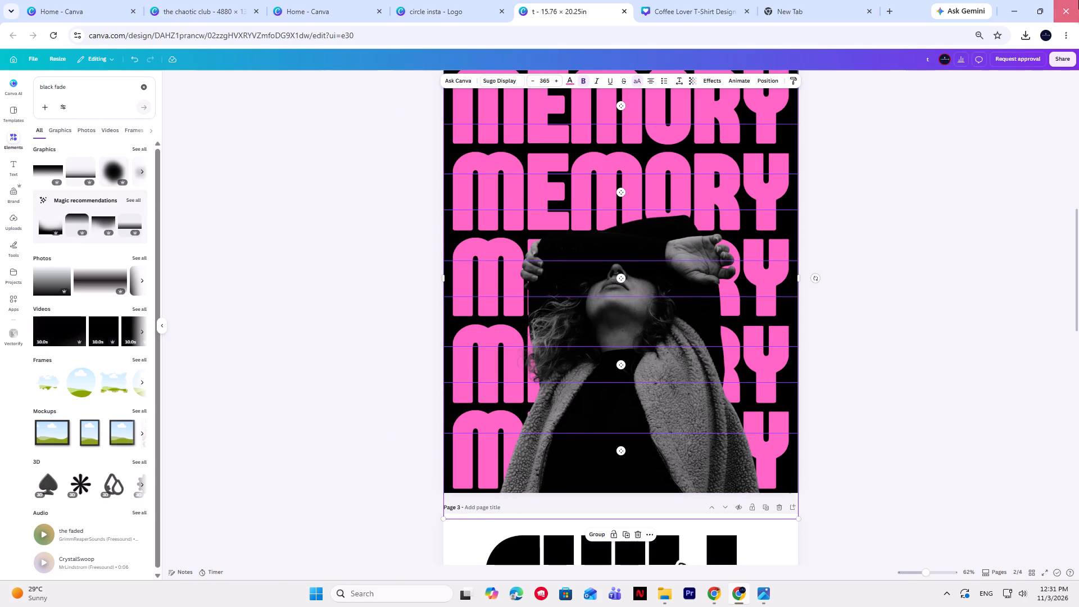